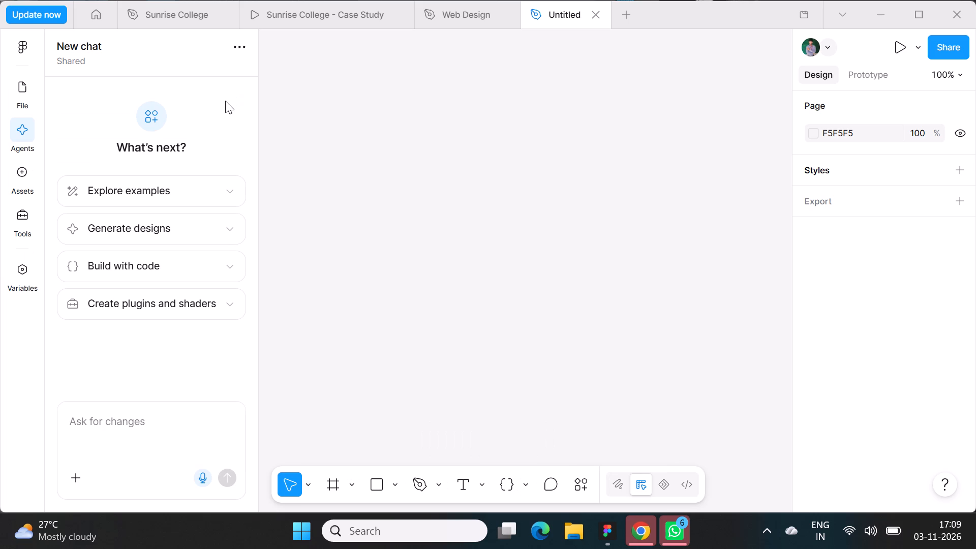
# In the Web Design file's healthcare page, move Frame 4473 into the empty area above the stacked college website screenshots.
pyautogui.click(32, 90)
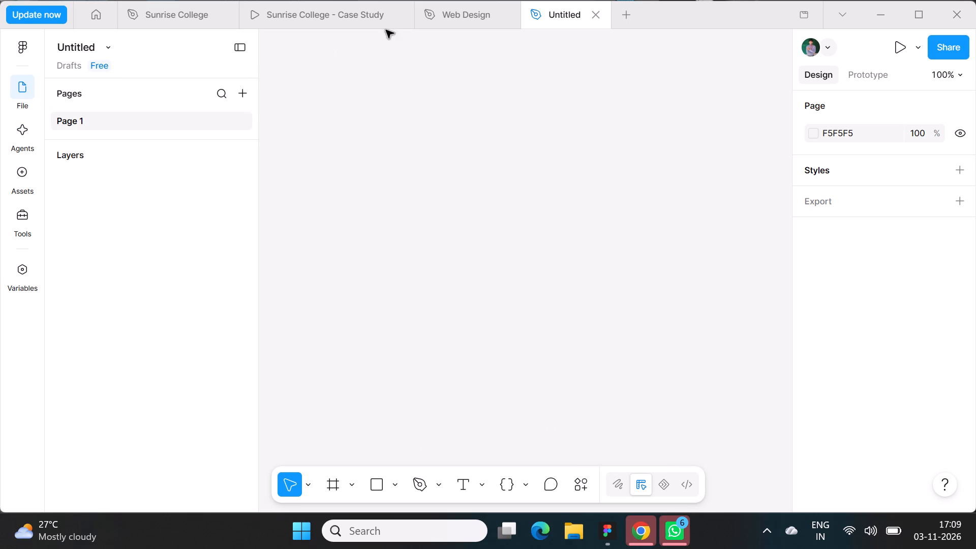
pyautogui.click(486, 11)
pyautogui.scroll(-2, 489, 198)
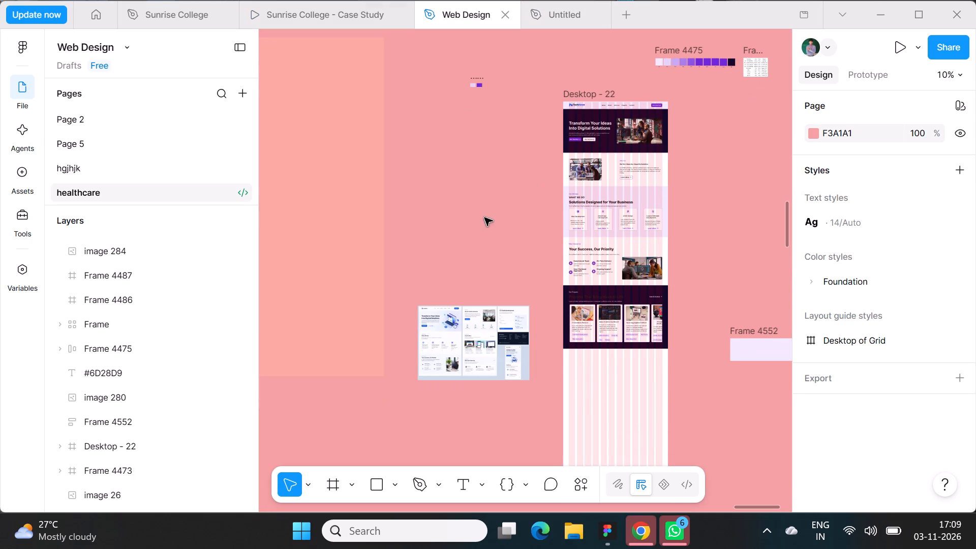
pyautogui.hscroll(-1, 444, 175)
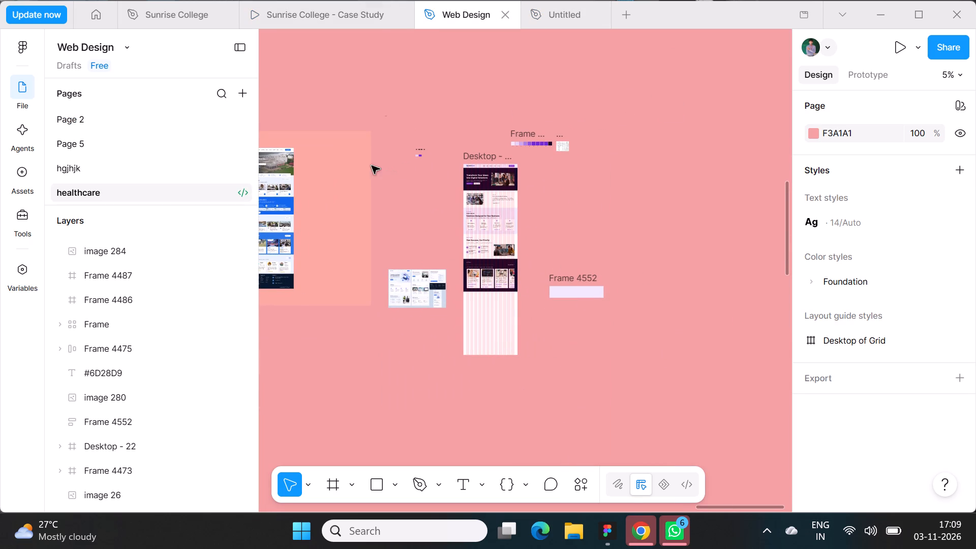
pyautogui.click(362, 166)
pyautogui.hscroll(1, 341, 162)
pyautogui.moveTo(309, 130); pyautogui.dragTo(296, 132)
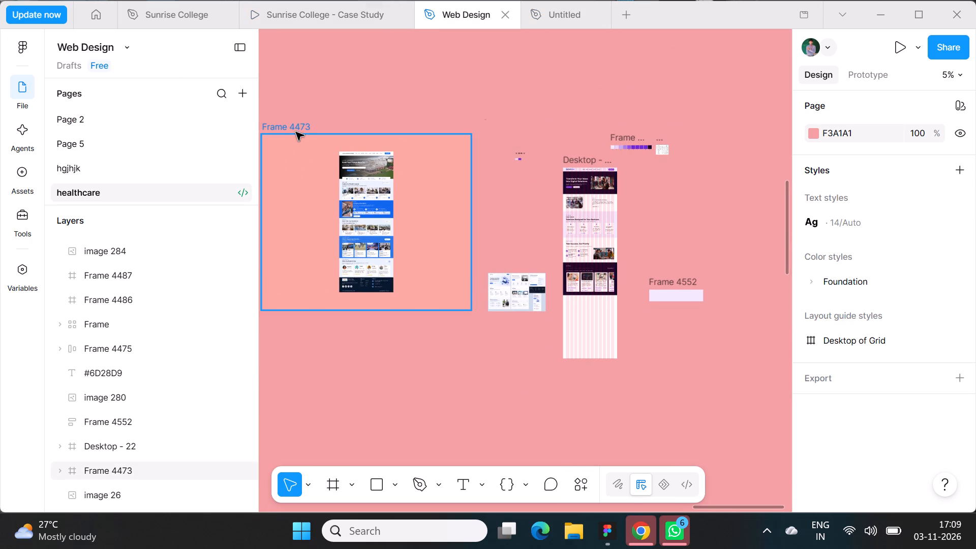
pyautogui.moveTo(296, 132); pyautogui.dragTo(521, 65)
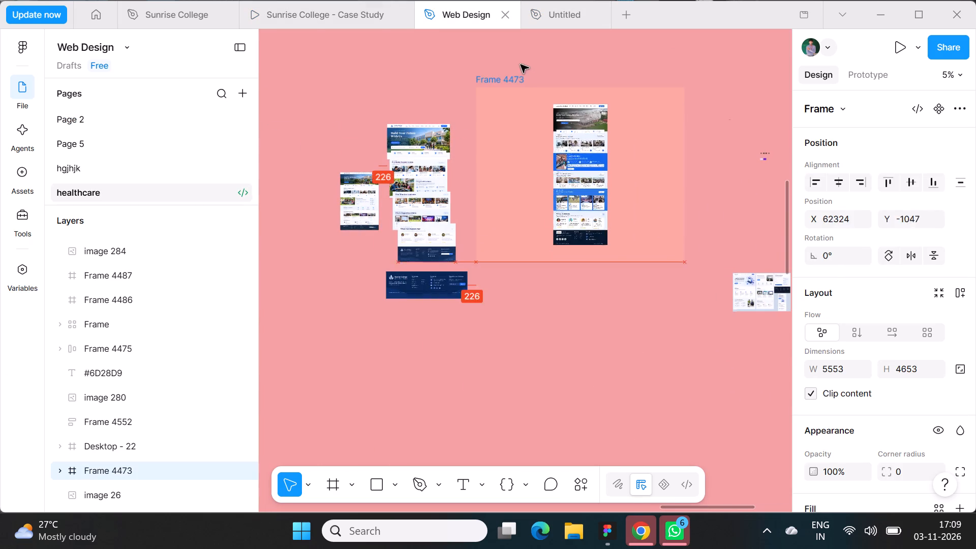
pyautogui.moveTo(521, 65); pyautogui.dragTo(365, 122)
pyautogui.scroll(1, 505, 62)
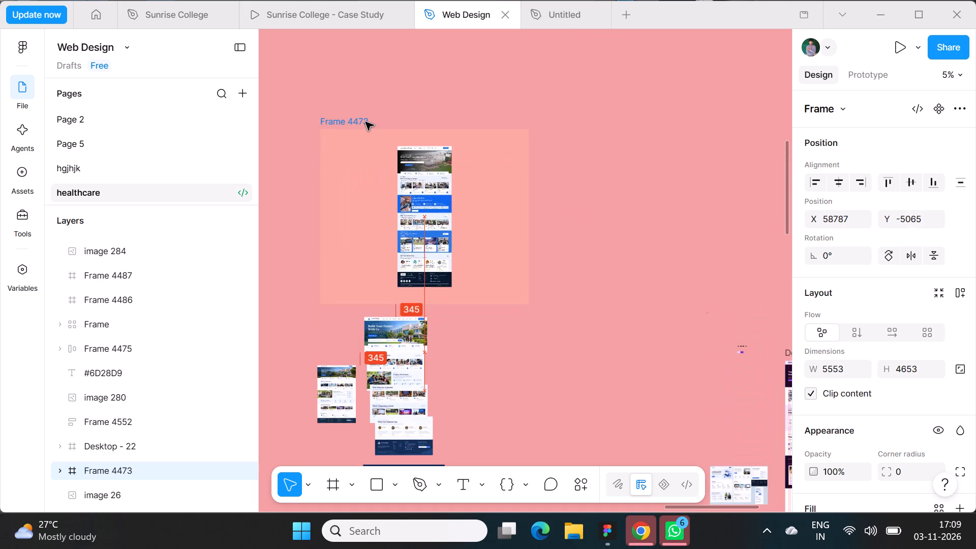
pyautogui.moveTo(365, 122); pyautogui.dragTo(364, 118)
# Copy the Desktop - 22 frame with its surrounding palette, typography, image and small frames from Web Design into the Untitled file.
pyautogui.click(622, 313)
pyautogui.hscroll(-1, 622, 313)
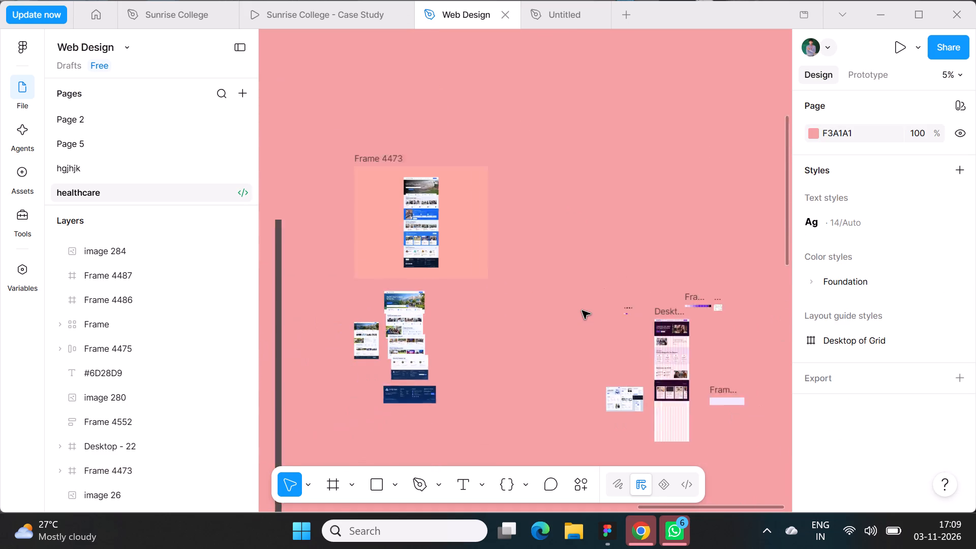
pyautogui.hscroll(-1, 560, 298)
pyautogui.moveTo(527, 260); pyautogui.dragTo(696, 431)
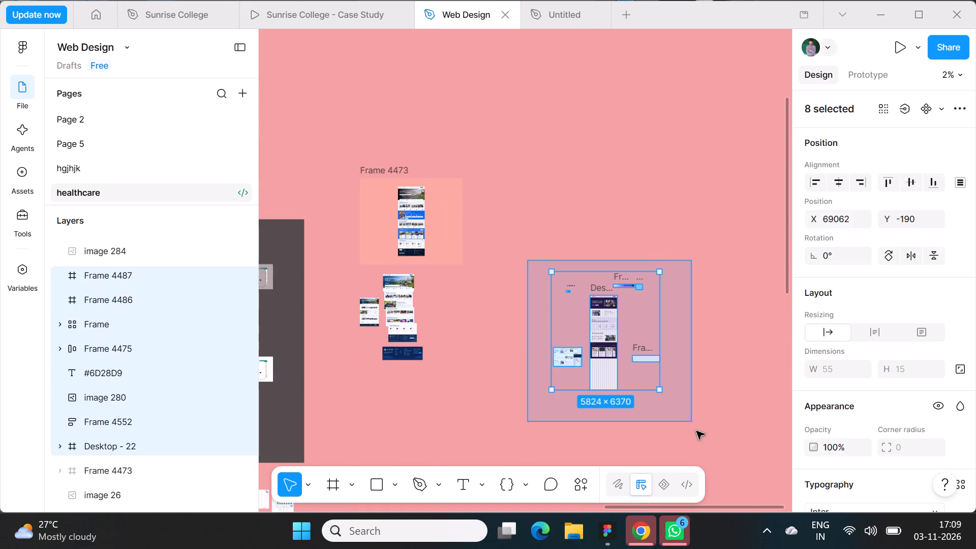
pyautogui.moveTo(696, 431); pyautogui.dragTo(703, 439)
pyautogui.hotkey('ctrl', 'c')
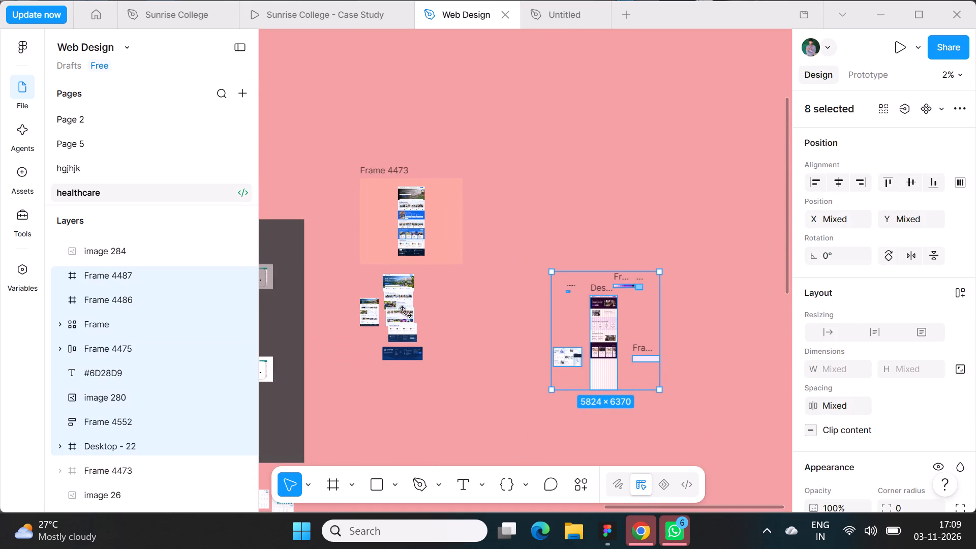
pyautogui.click(542, 22)
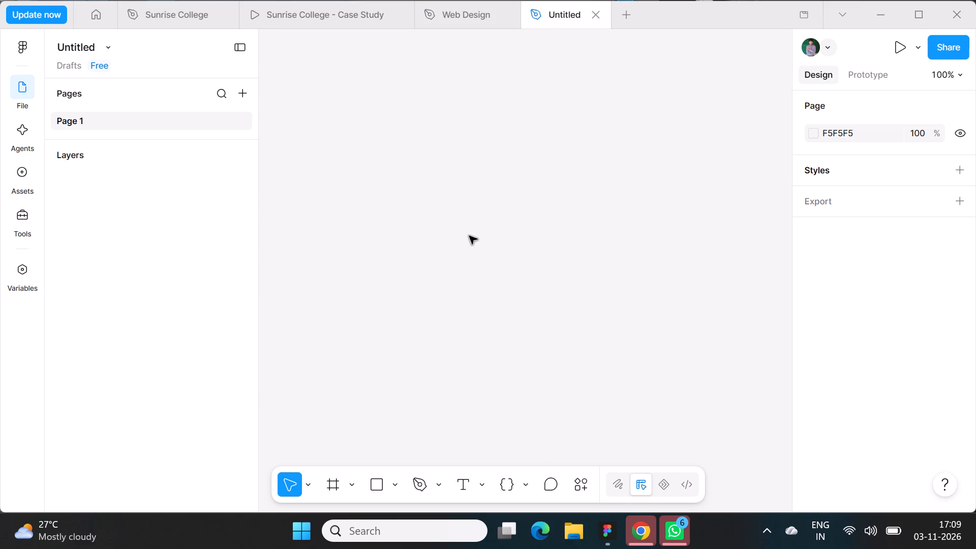
pyautogui.rightClick(469, 235)
pyautogui.click(511, 241)
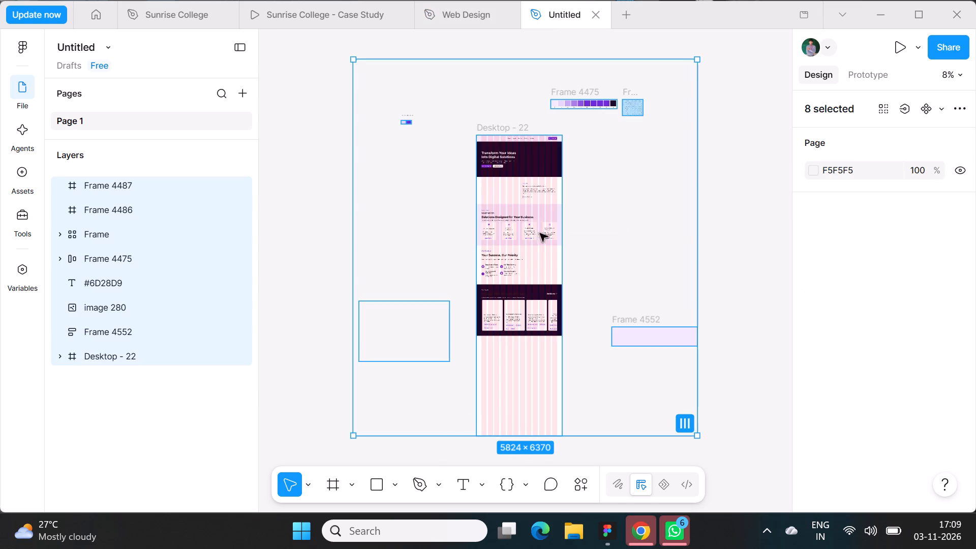
pyautogui.click(730, 236)
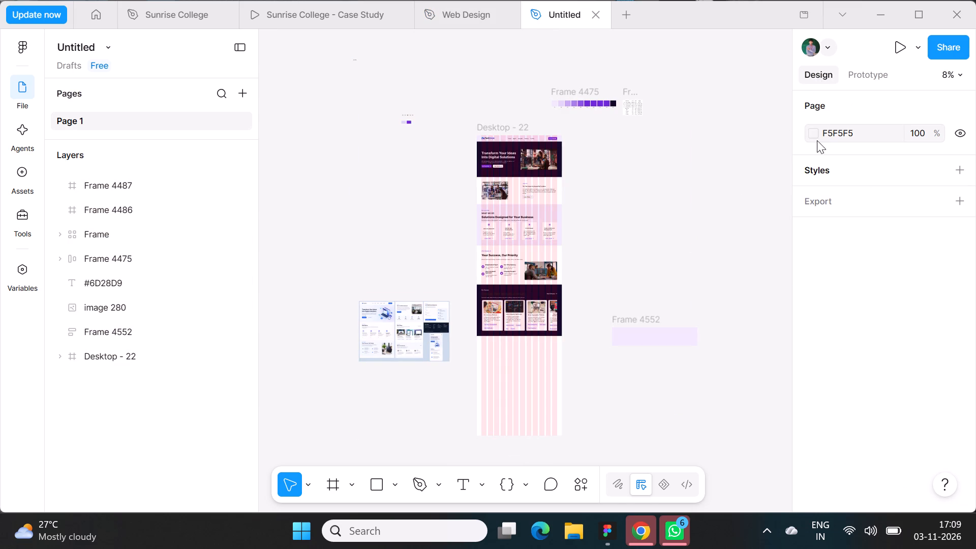
# Set the Untitled file's page background to light pink FBC4C4.
pyautogui.click(812, 133)
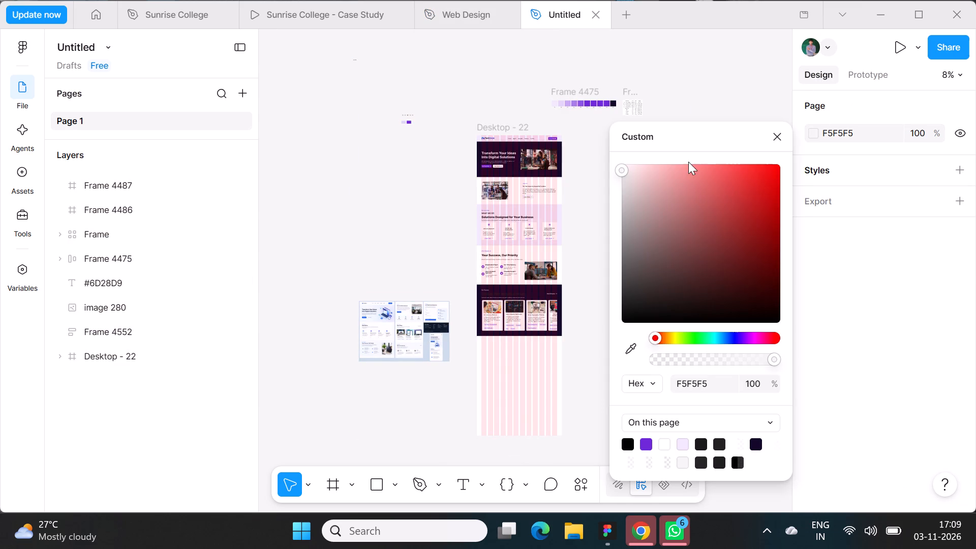
pyautogui.click(657, 167)
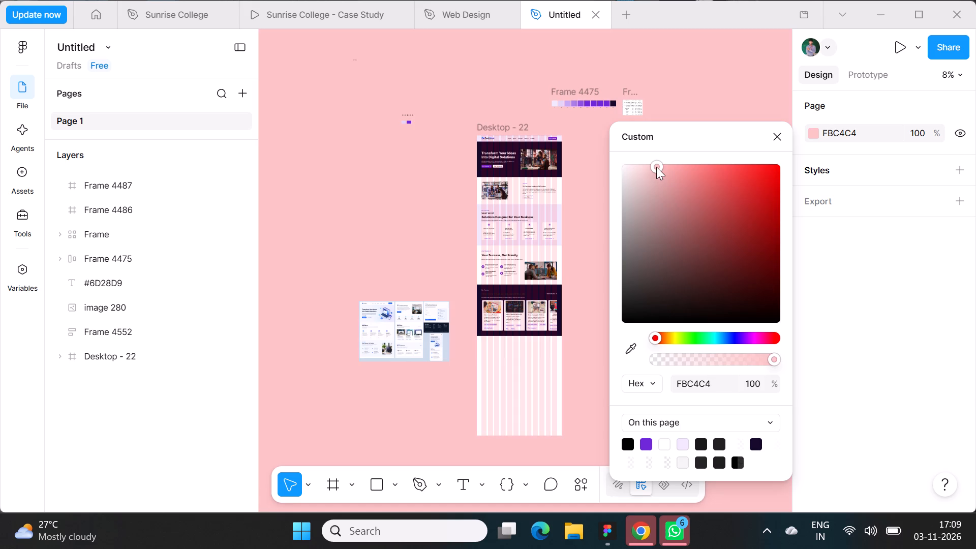
pyautogui.click(704, 74)
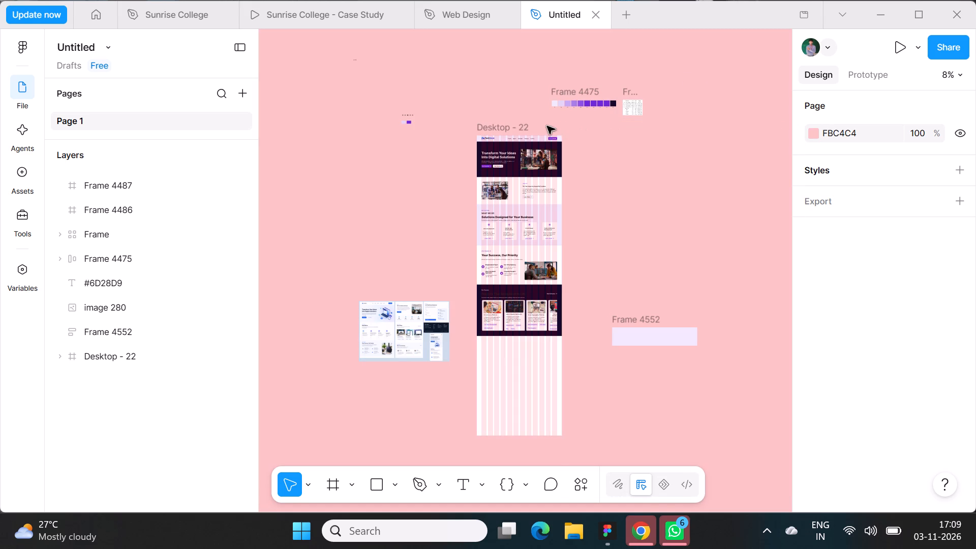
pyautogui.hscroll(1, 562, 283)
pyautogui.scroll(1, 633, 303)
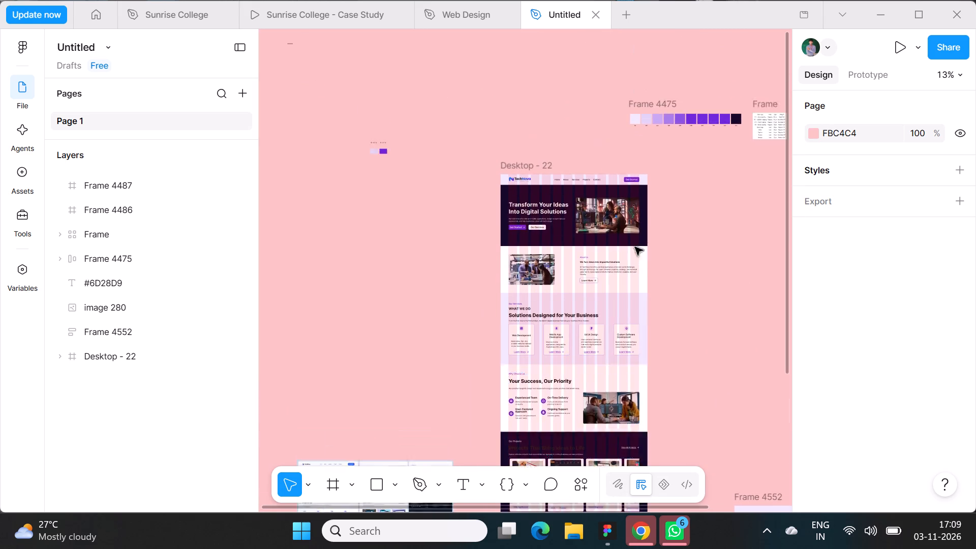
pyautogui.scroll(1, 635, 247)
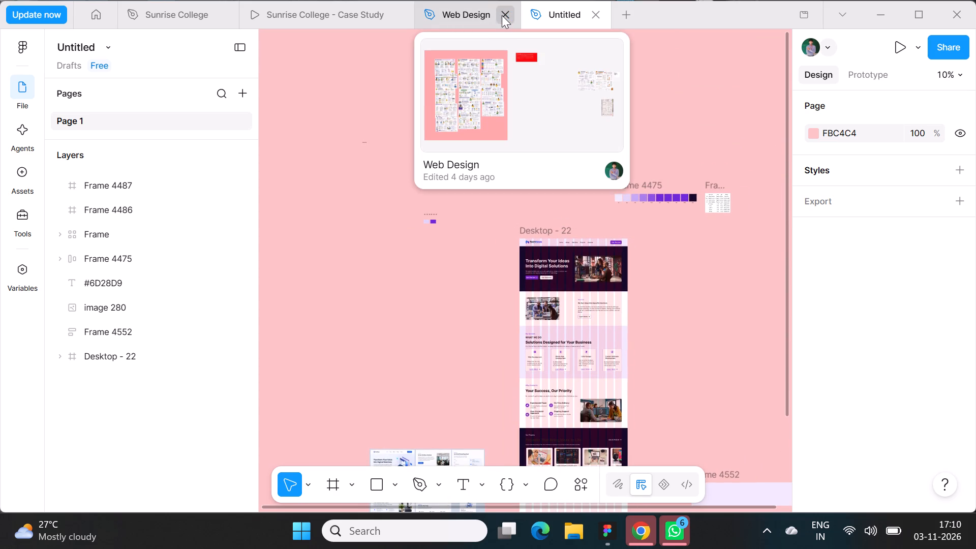
# Close the open Web Design and Sunrise College - Case Study files.
pyautogui.click(502, 15)
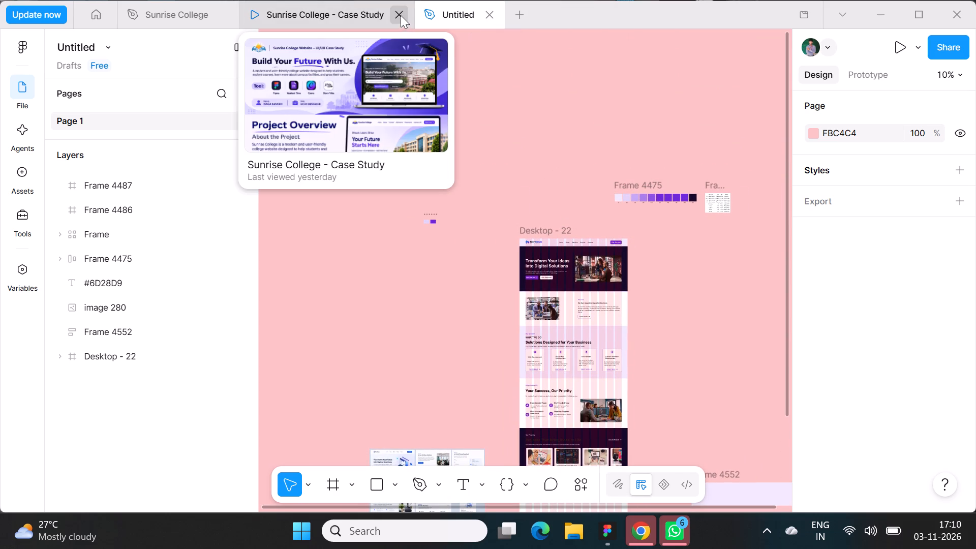
pyautogui.click(401, 15)
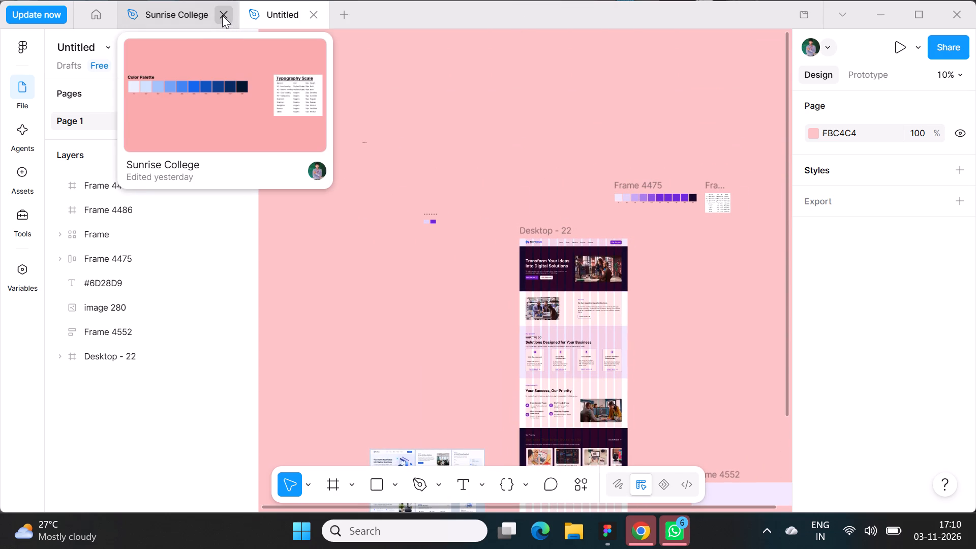
# In the Sunrise College file's HFD page, delete the loose image 3 lying apart from the Desktop - 21 frame.
pyautogui.click(175, 13)
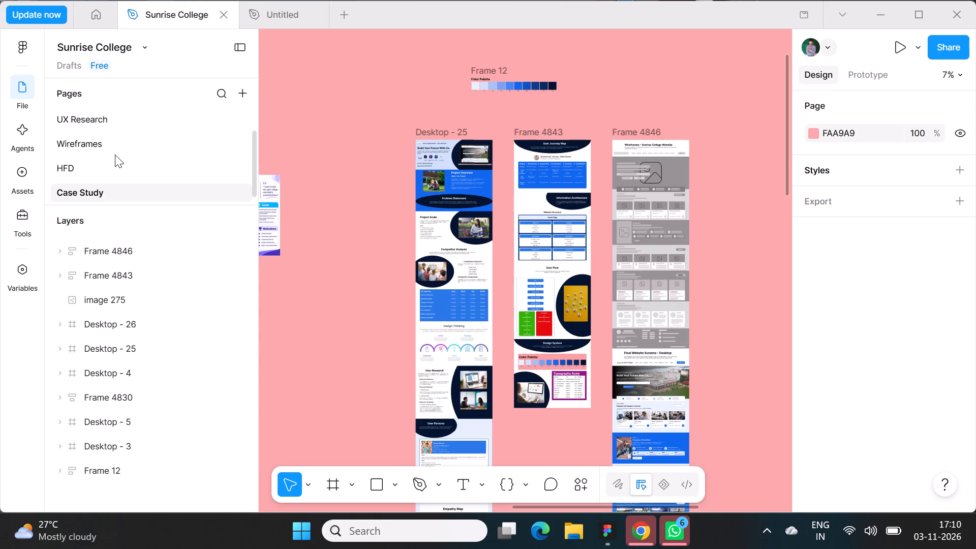
pyautogui.click(93, 164)
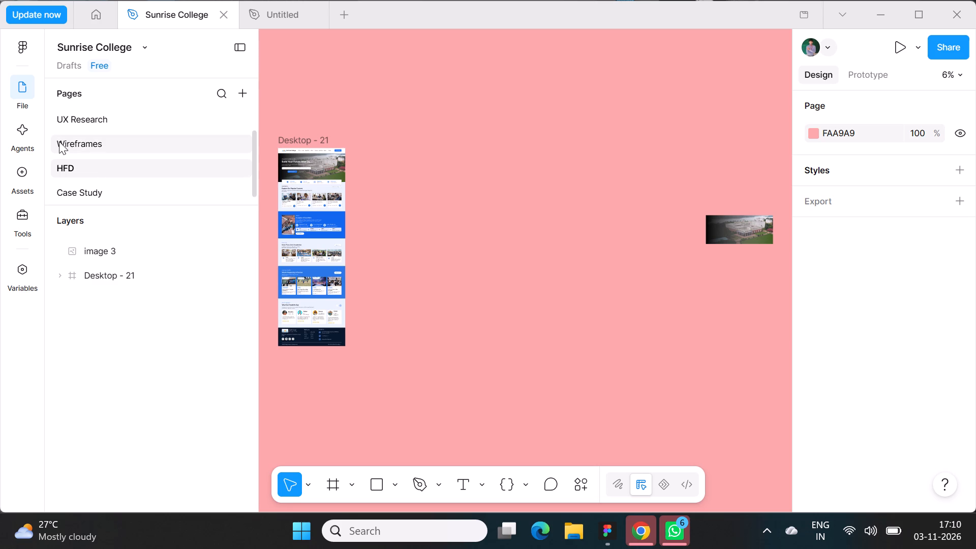
pyautogui.moveTo(746, 232); pyautogui.dragTo(530, 237)
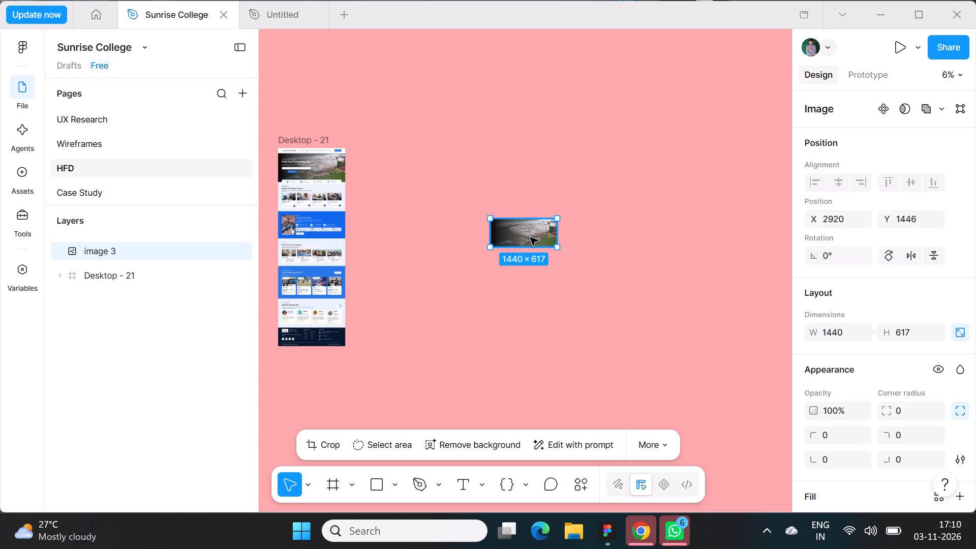
pyautogui.press('BackSpace')
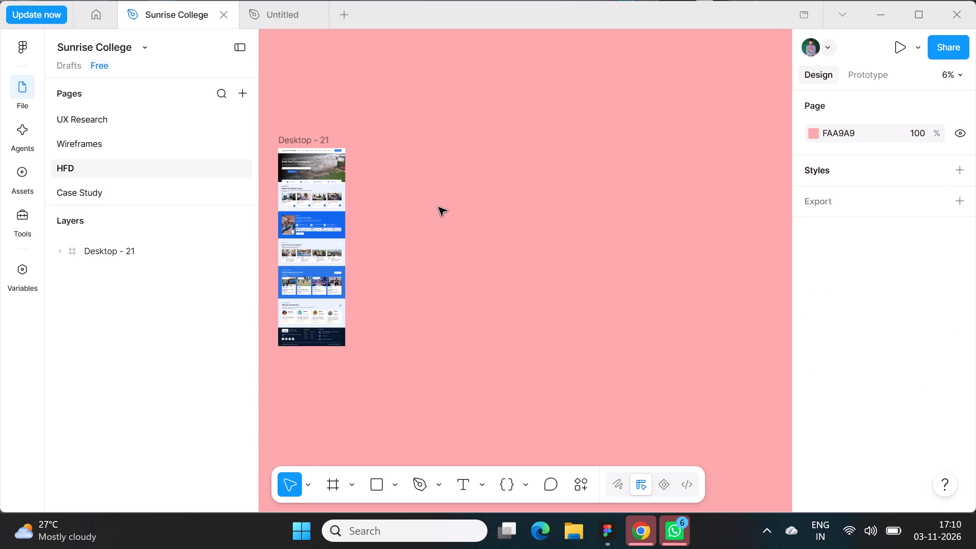
pyautogui.hscroll(1, 436, 206)
pyautogui.hscroll(1, 386, 178)
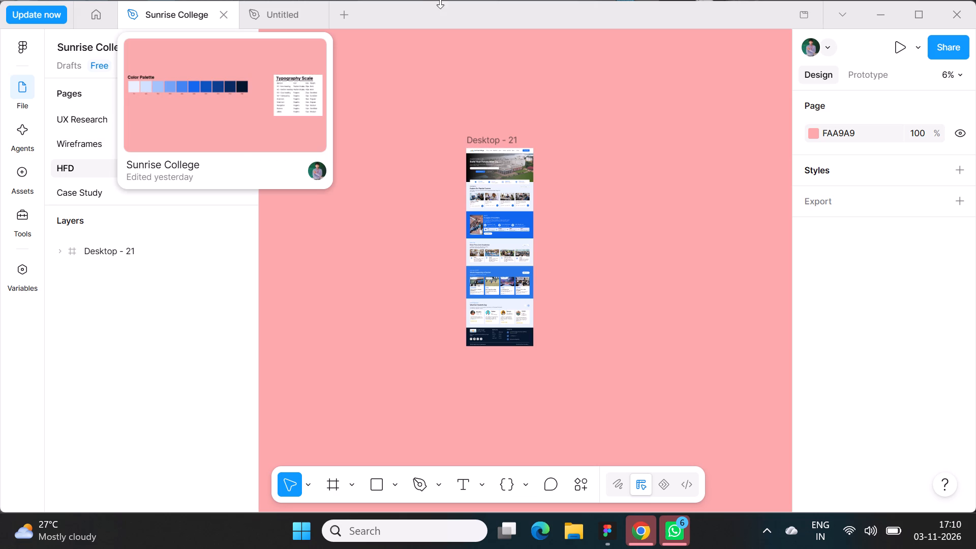
# Back in the Untitled file, move the TechNova reference image (image 280) to X -332, Y 4650, beside Desktop - 22.
pyautogui.click(293, 13)
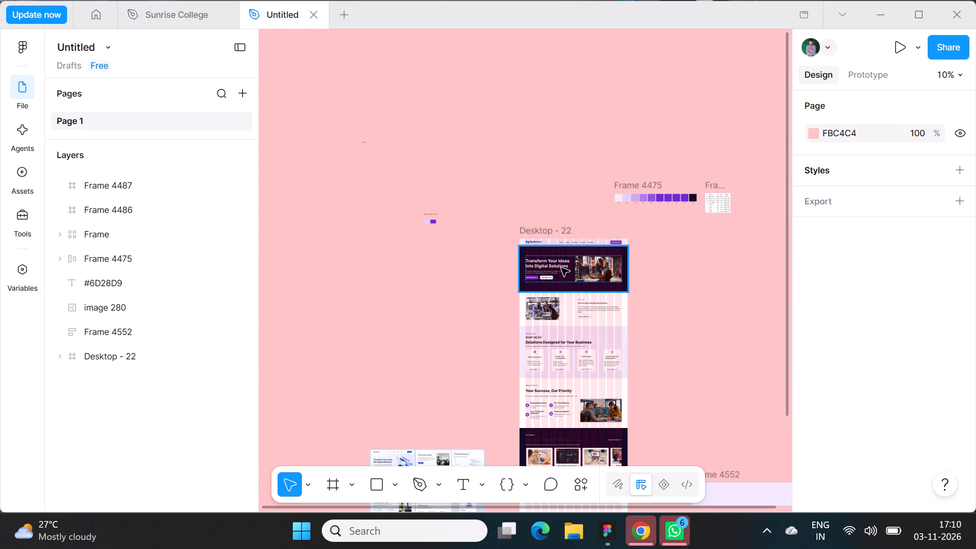
pyautogui.scroll(-1, 557, 271)
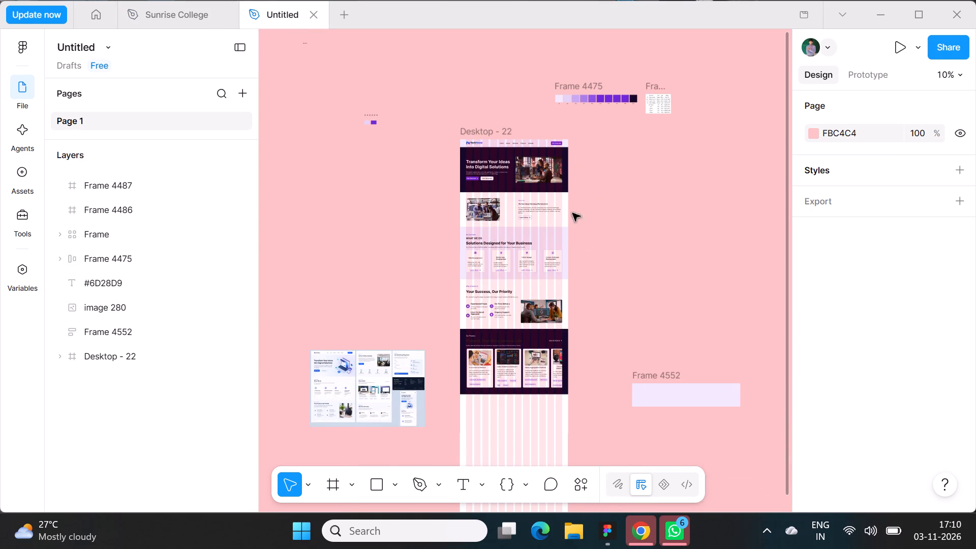
pyautogui.scroll(1, 551, 369)
pyautogui.scroll(-2, 467, 344)
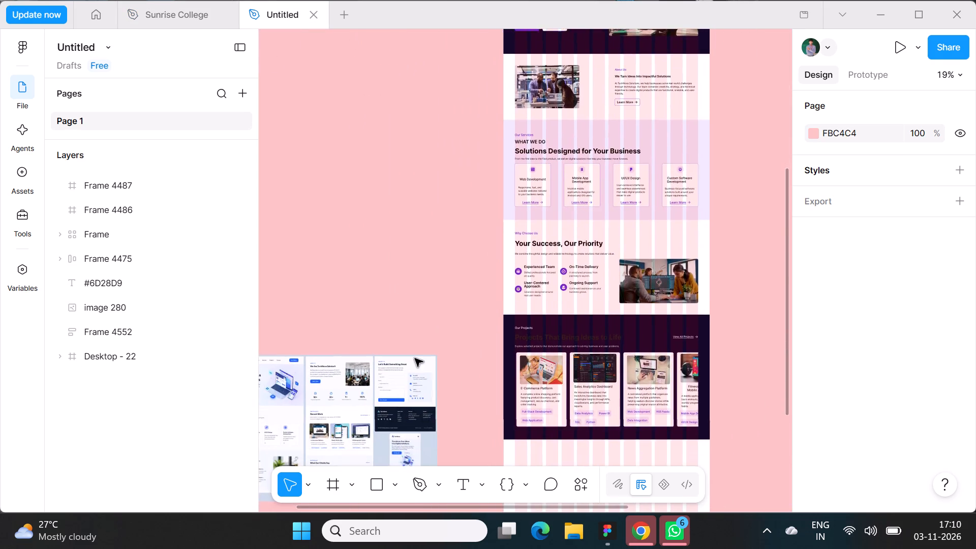
pyautogui.scroll(-1, 407, 365)
pyautogui.moveTo(342, 198); pyautogui.dragTo(375, 325)
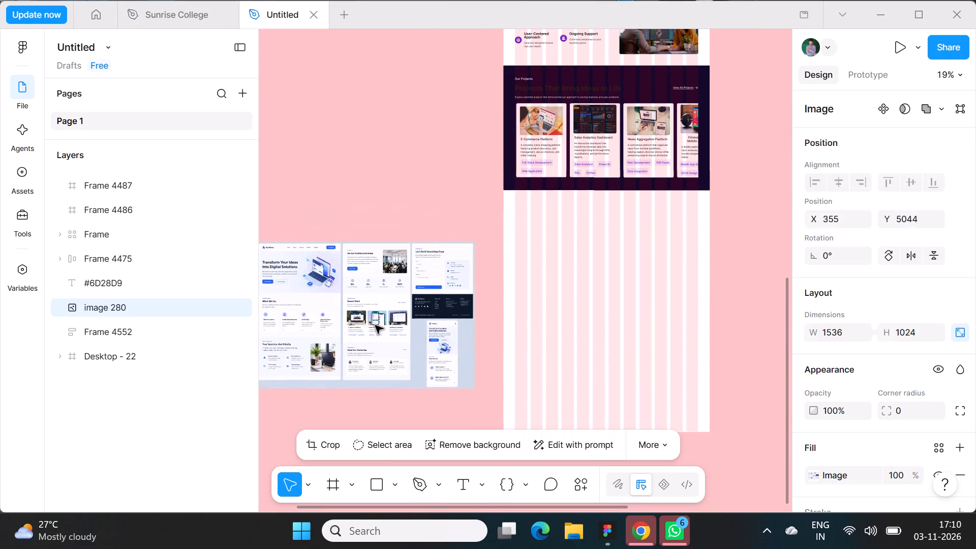
pyautogui.moveTo(375, 325); pyautogui.dragTo(469, 279)
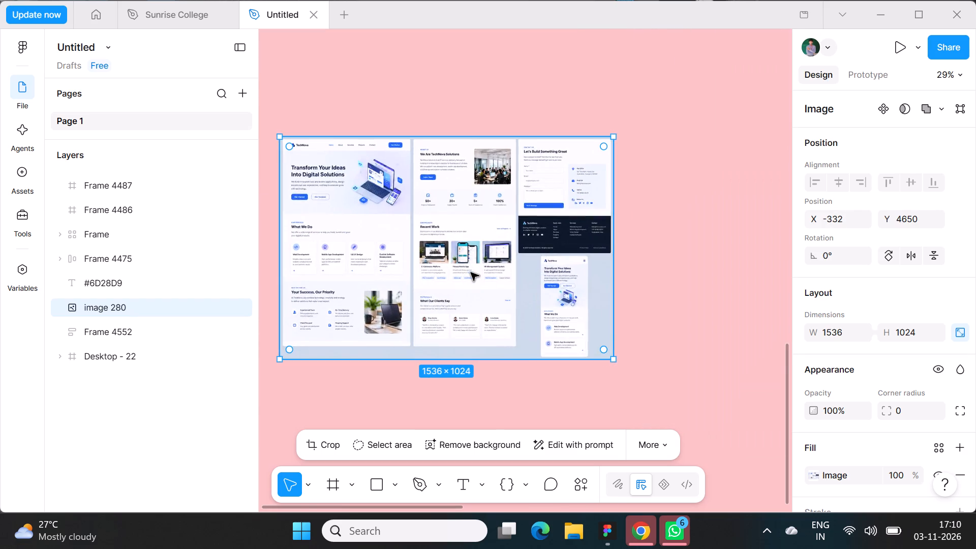
# Examine the TechNova reference image's sections, including about, recent work, testimonials, contact form and footer.
pyautogui.scroll(1, 474, 261)
pyautogui.scroll(-1, 443, 312)
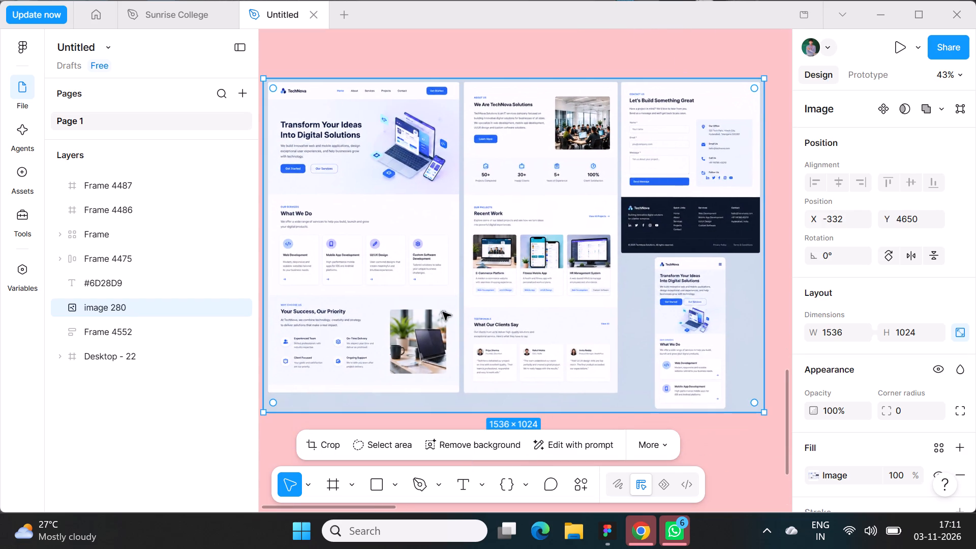
pyautogui.hscroll(-1, 452, 316)
pyautogui.scroll(1, 468, 282)
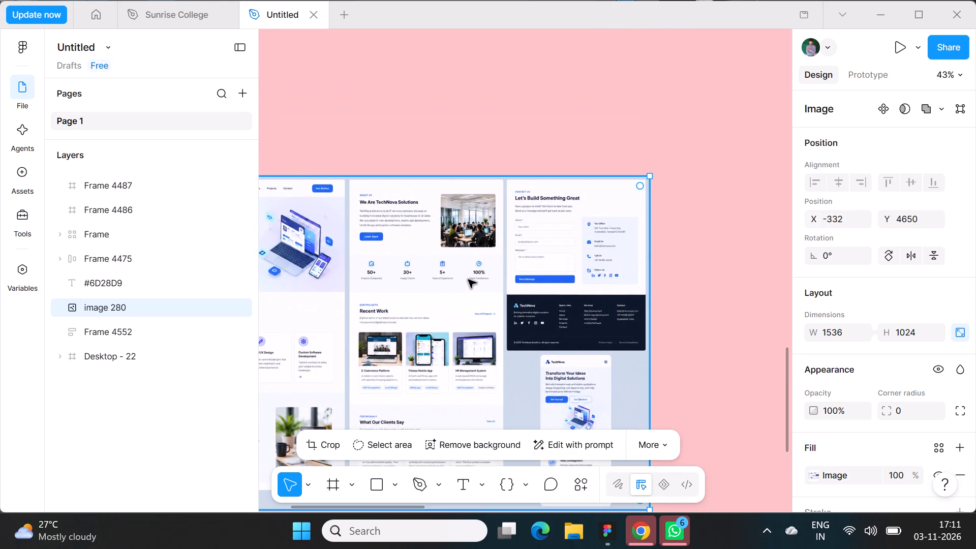
pyautogui.scroll(-1, 468, 280)
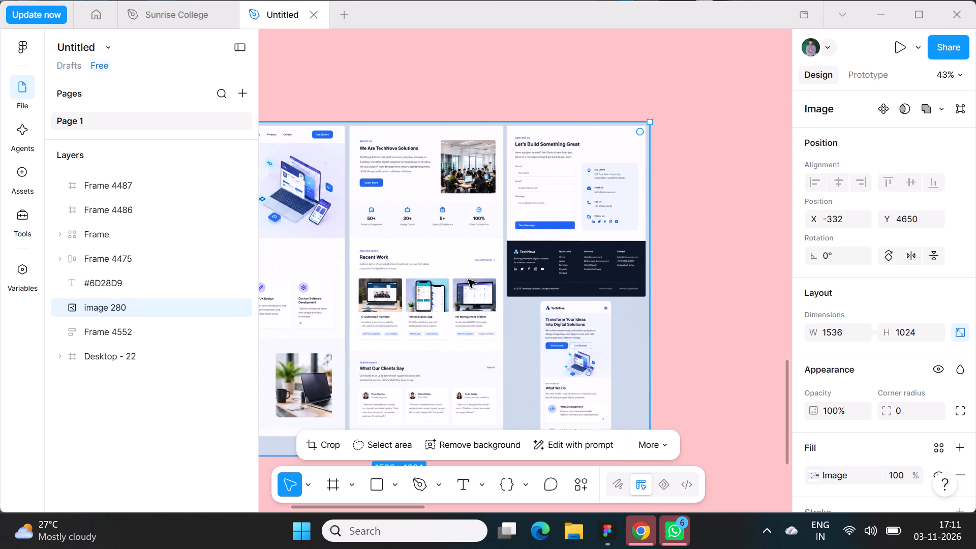
pyautogui.scroll(-1, 468, 280)
pyautogui.hscroll(1, 468, 280)
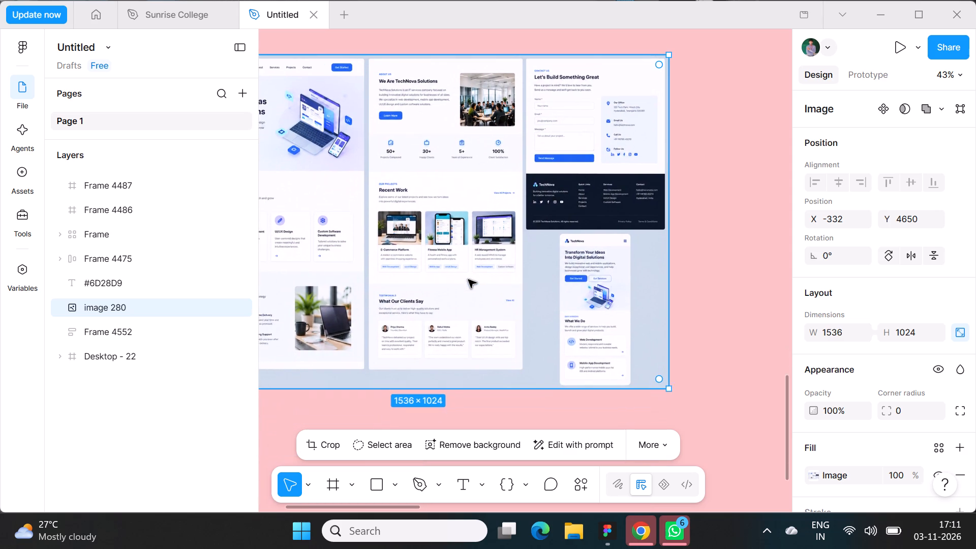
pyautogui.hscroll(1, 468, 280)
pyautogui.scroll(1, 468, 280)
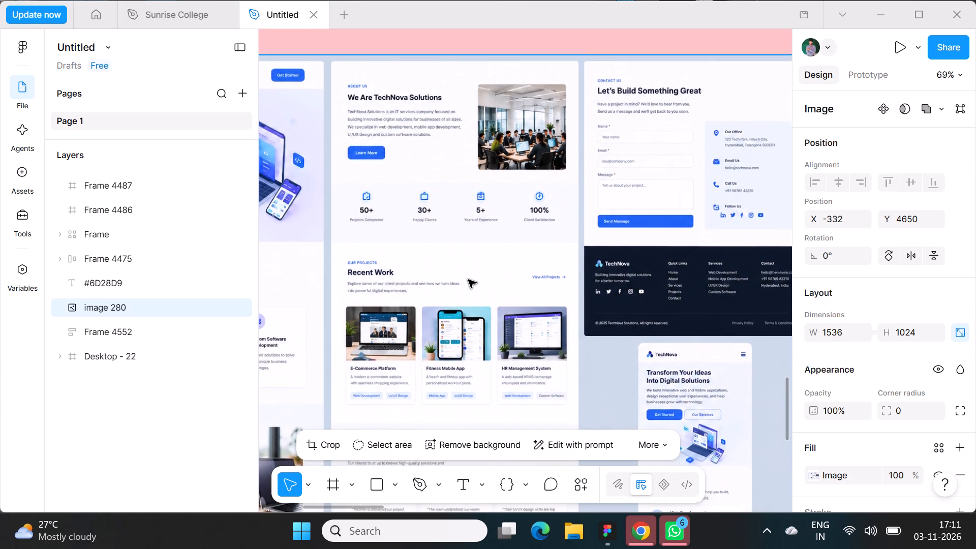
pyautogui.scroll(-2, 468, 280)
pyautogui.scroll(1, 468, 280)
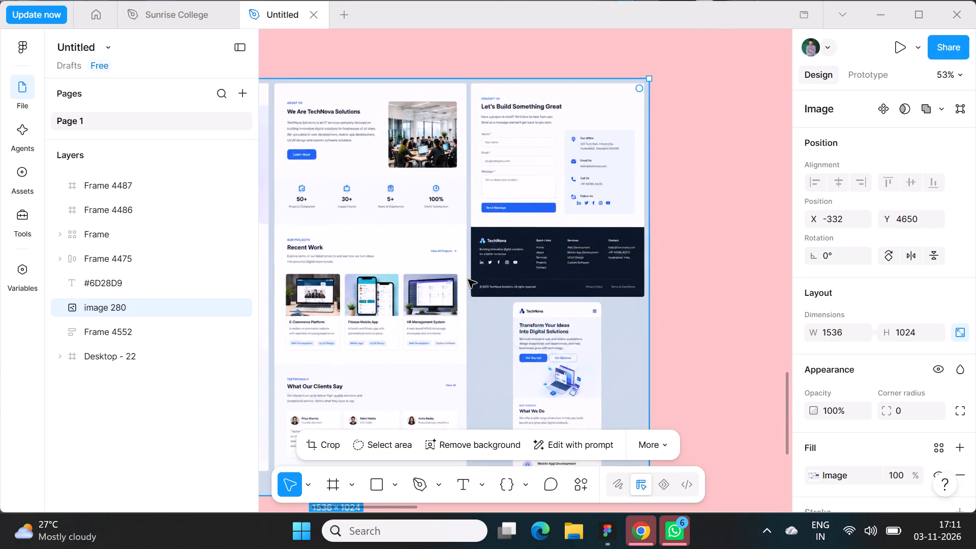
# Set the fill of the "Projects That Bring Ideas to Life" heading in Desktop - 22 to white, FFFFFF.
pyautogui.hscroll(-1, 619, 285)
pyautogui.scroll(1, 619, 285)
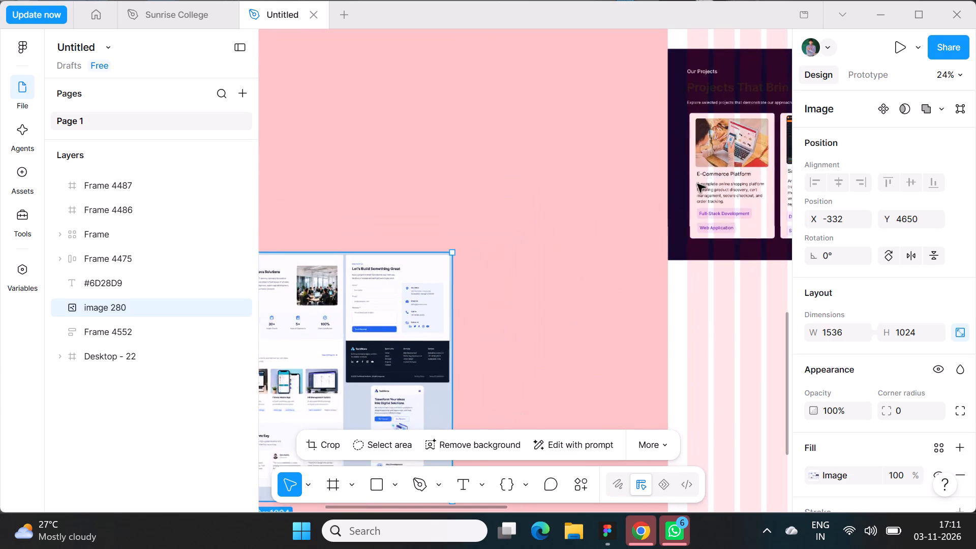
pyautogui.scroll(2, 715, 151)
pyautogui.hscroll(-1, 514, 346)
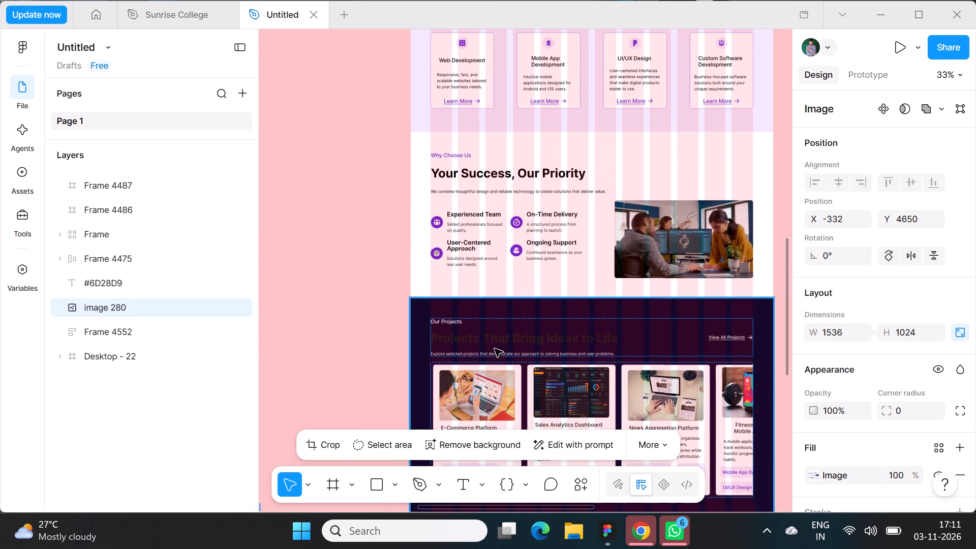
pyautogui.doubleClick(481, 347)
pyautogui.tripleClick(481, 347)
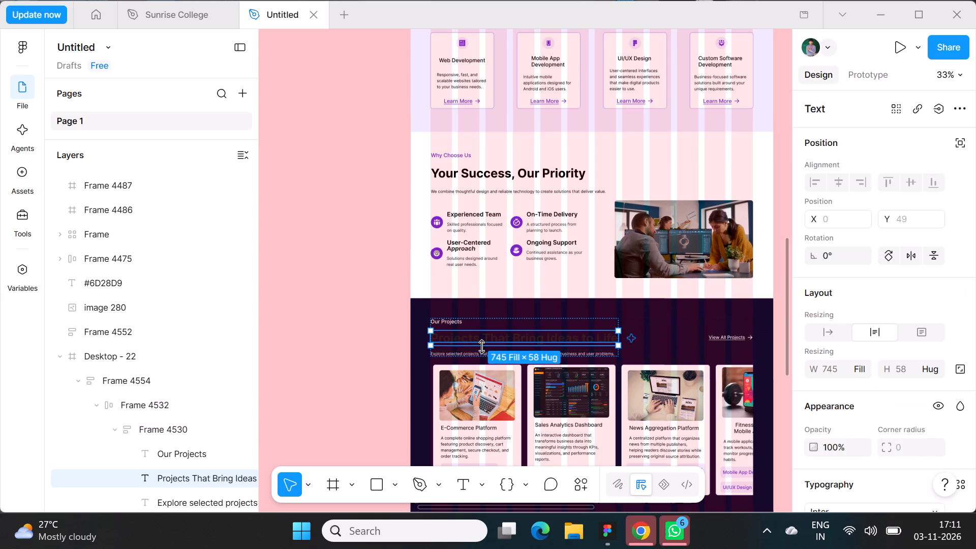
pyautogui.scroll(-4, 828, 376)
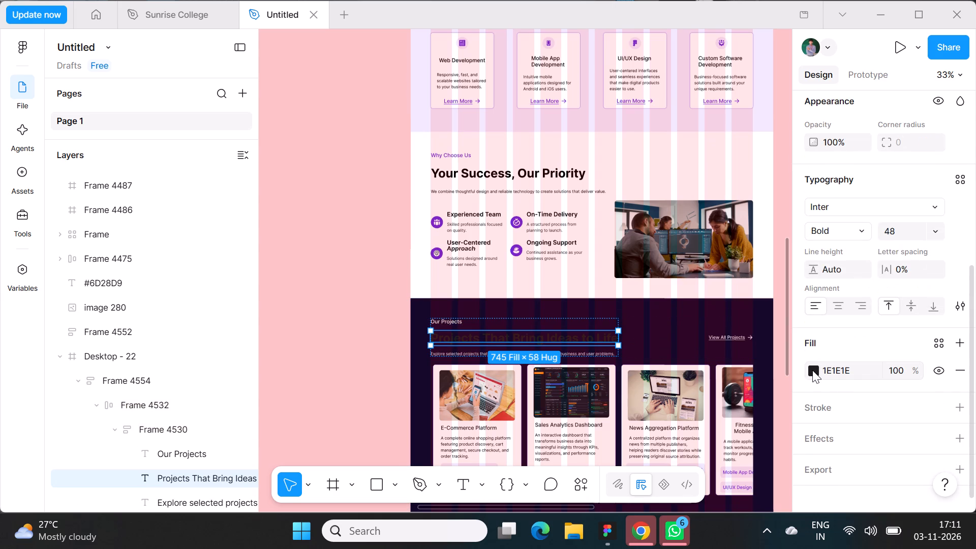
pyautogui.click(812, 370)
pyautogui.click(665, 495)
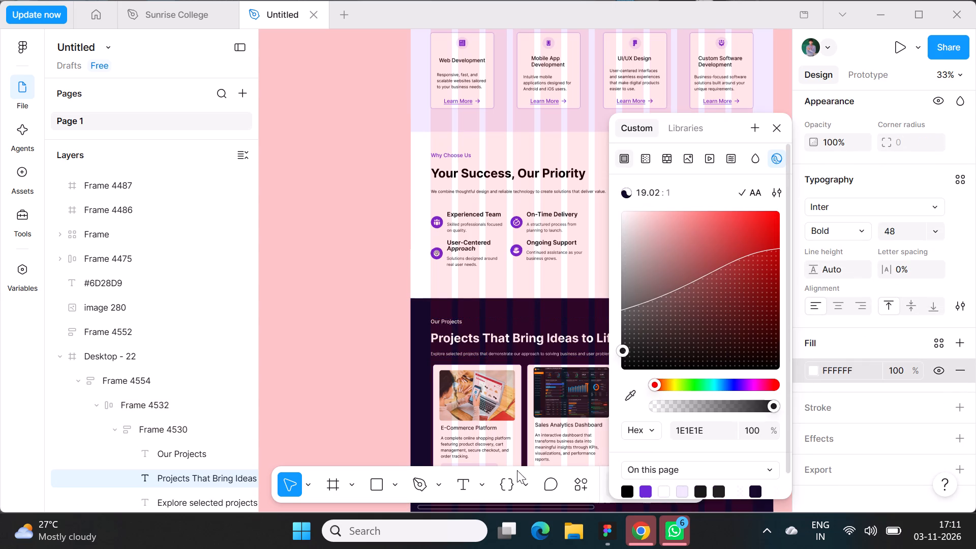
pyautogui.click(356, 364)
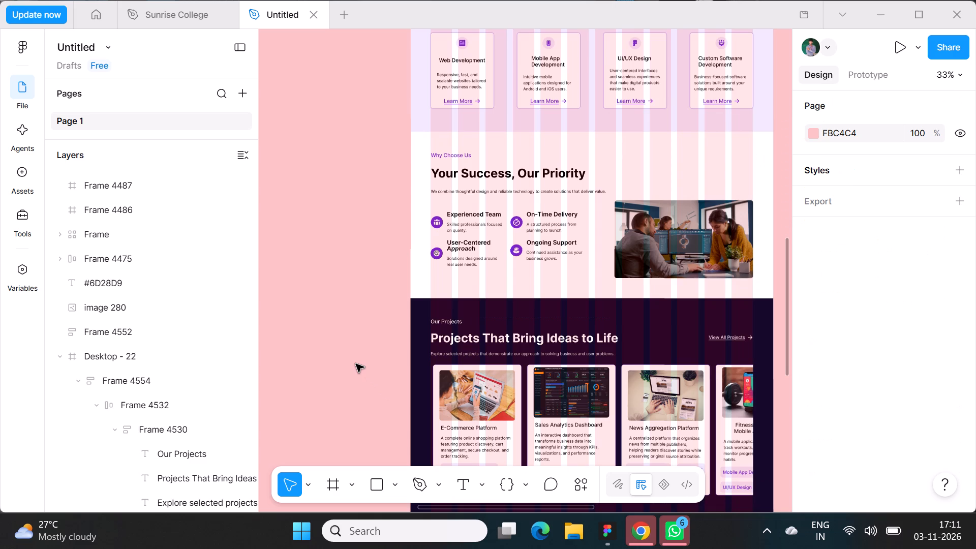
# Review the Desktop - 22 landing page from header to projects section, comparing its layout and section backgrounds with the TechNova reference image.
pyautogui.scroll(-1, 356, 364)
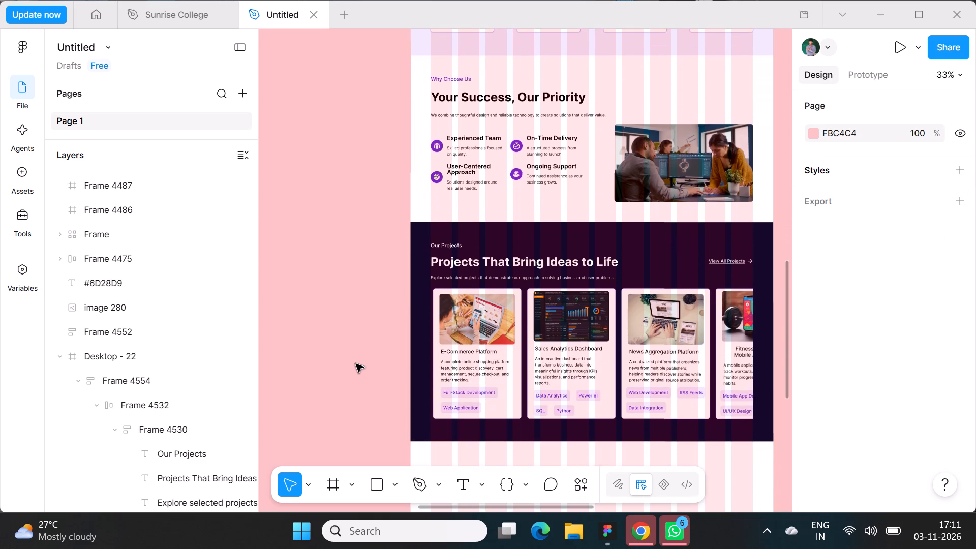
pyautogui.hscroll(1, 356, 364)
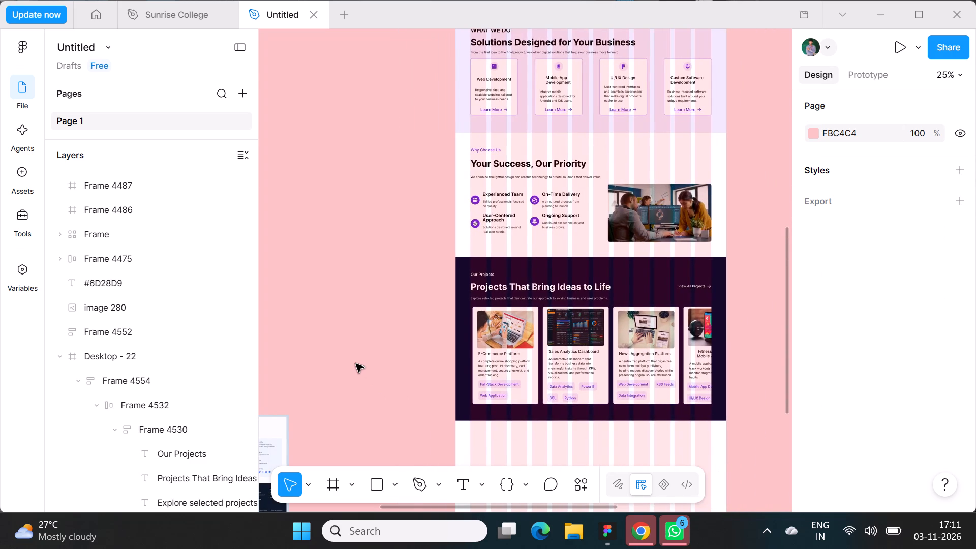
pyautogui.scroll(-1, 356, 364)
pyautogui.scroll(2, 356, 364)
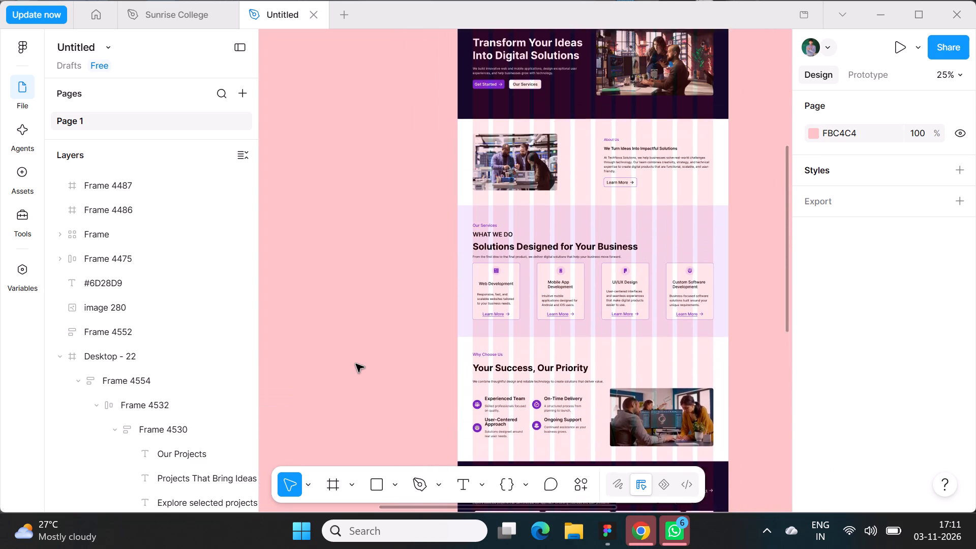
pyautogui.scroll(2, 356, 364)
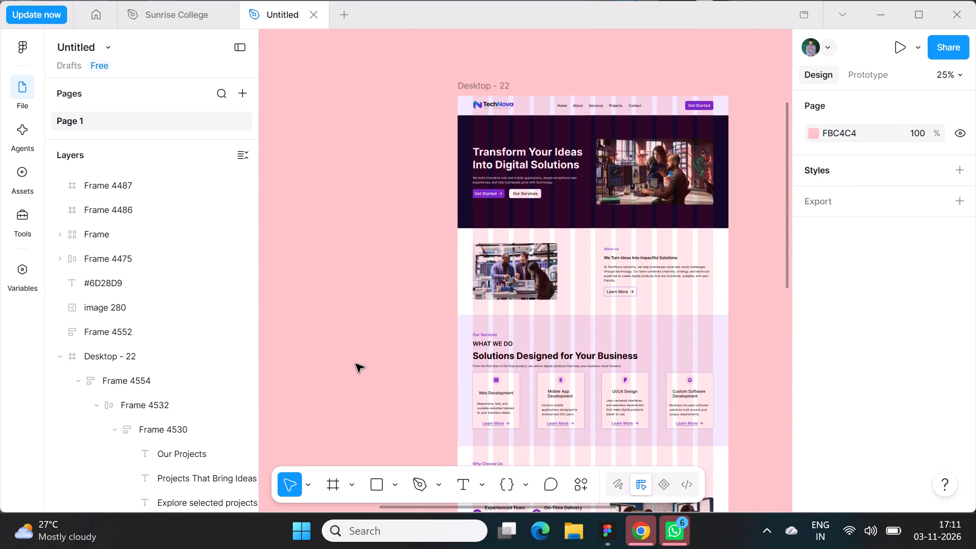
pyautogui.scroll(-2, 356, 364)
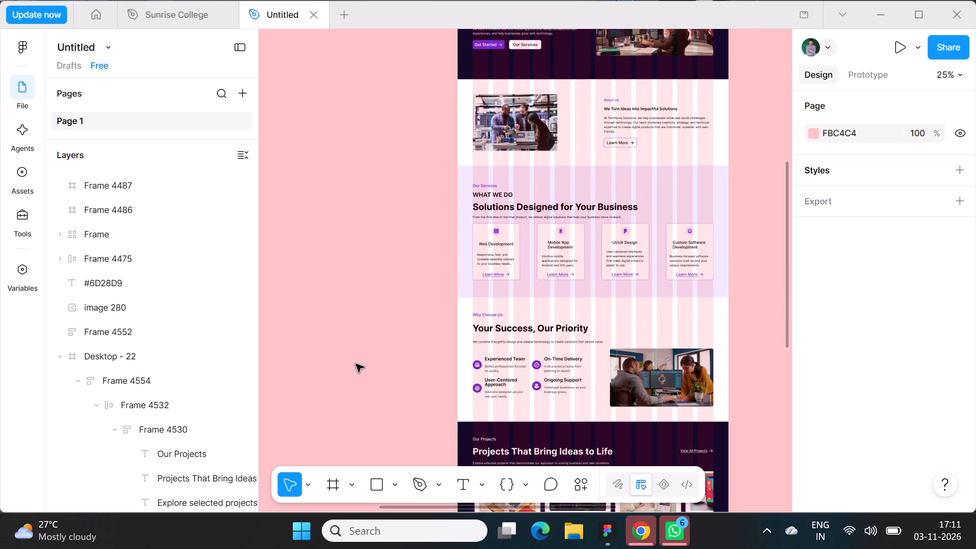
pyautogui.scroll(-1, 356, 364)
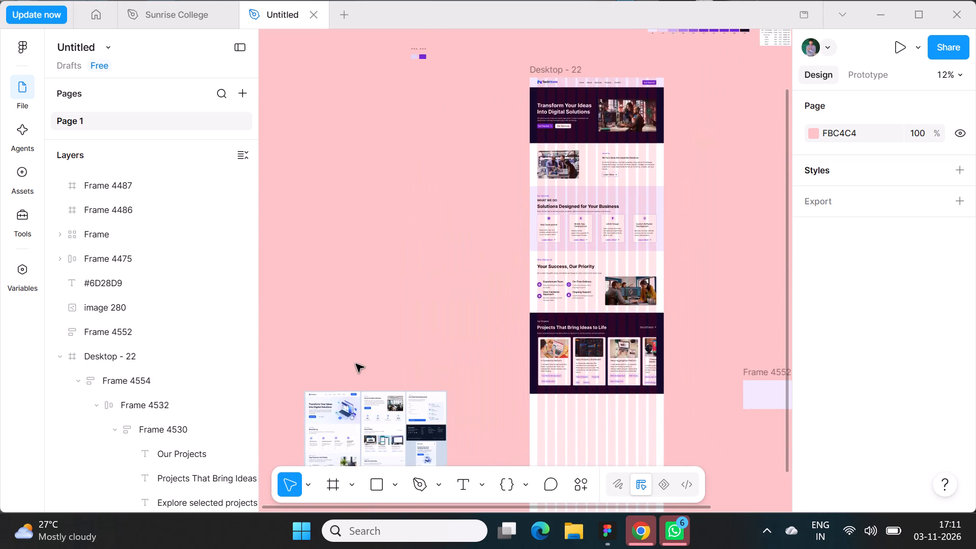
pyautogui.scroll(-1, 356, 364)
pyautogui.scroll(2, 356, 364)
pyautogui.hscroll(-1, 356, 364)
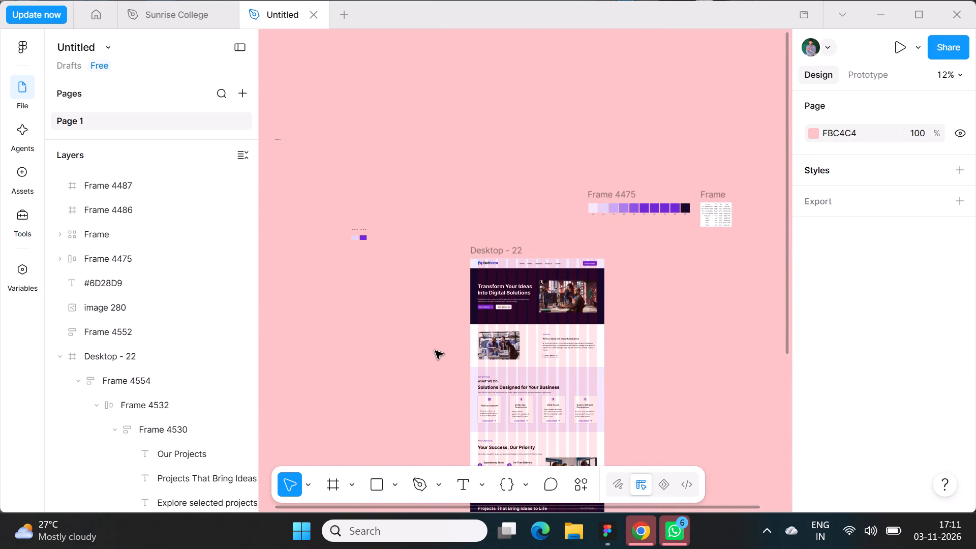
pyautogui.hscroll(2, 435, 351)
pyautogui.scroll(-2, 435, 351)
pyautogui.hscroll(1, 435, 351)
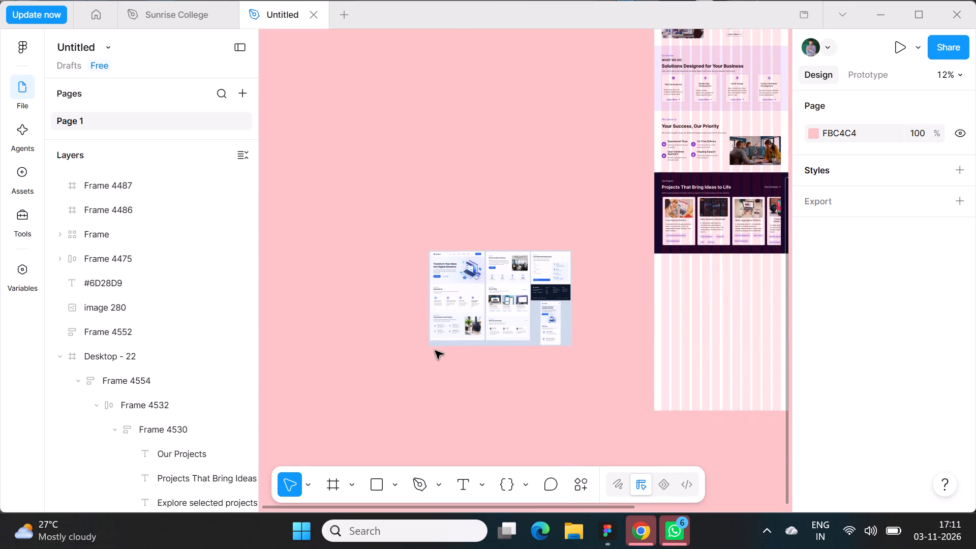
pyautogui.hscroll(1, 435, 351)
pyautogui.hscroll(-1, 502, 265)
pyautogui.scroll(1, 502, 265)
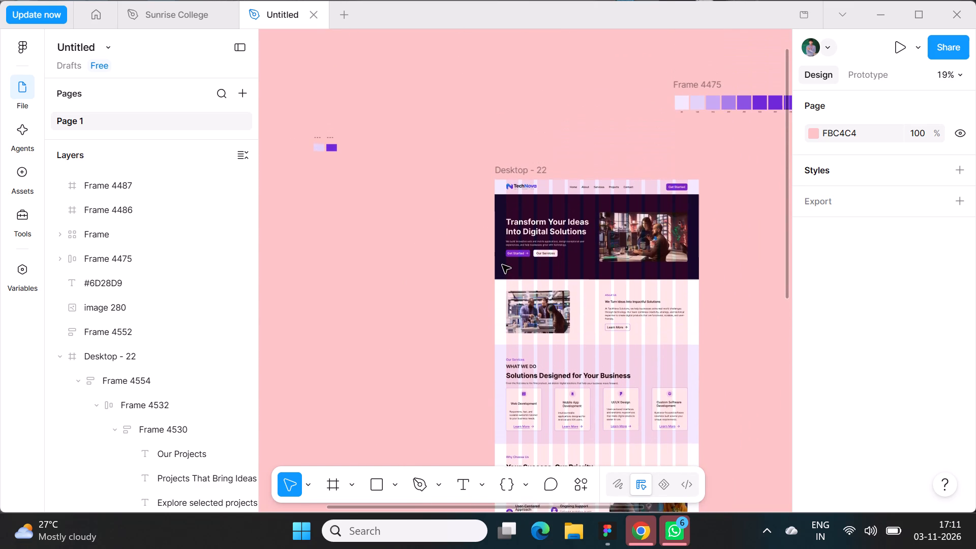
pyautogui.scroll(-1, 502, 265)
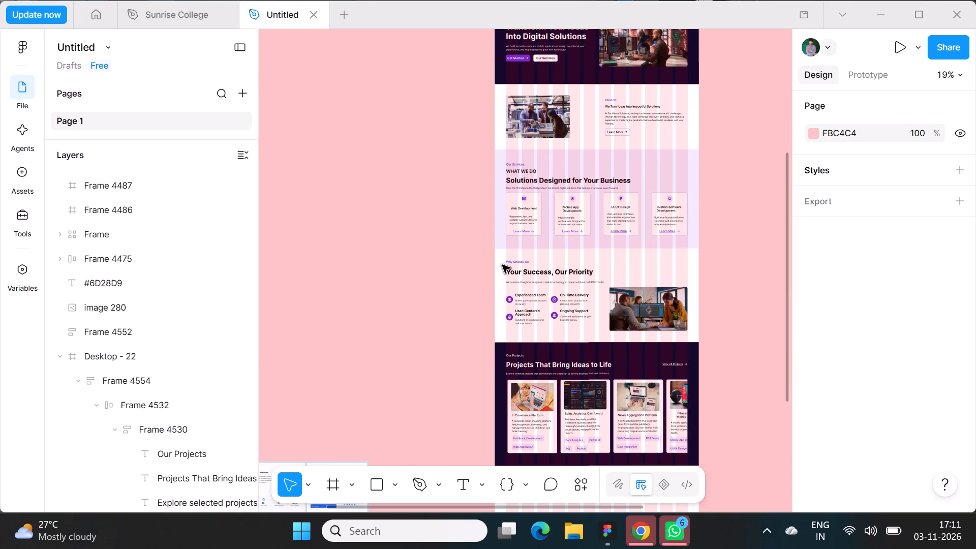
pyautogui.scroll(-1, 502, 265)
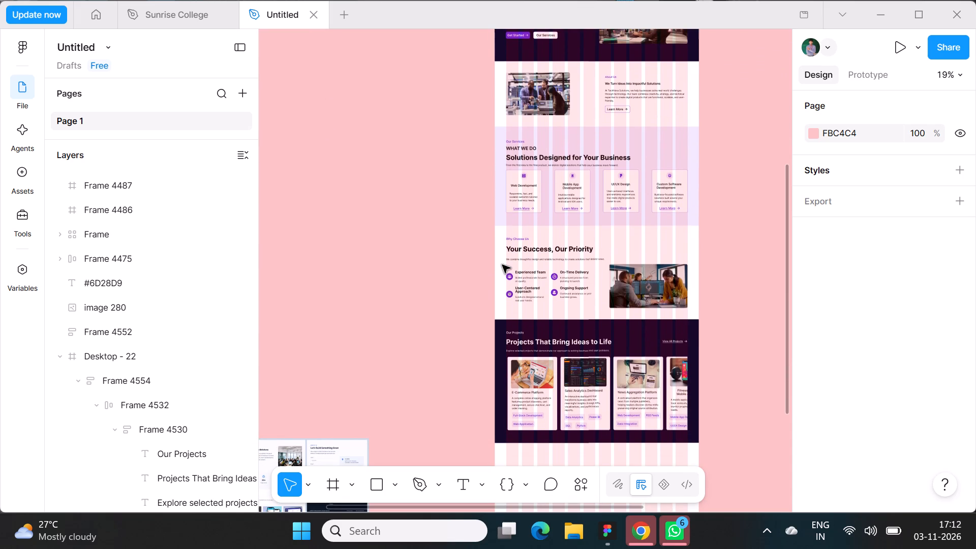
pyautogui.scroll(1, 502, 265)
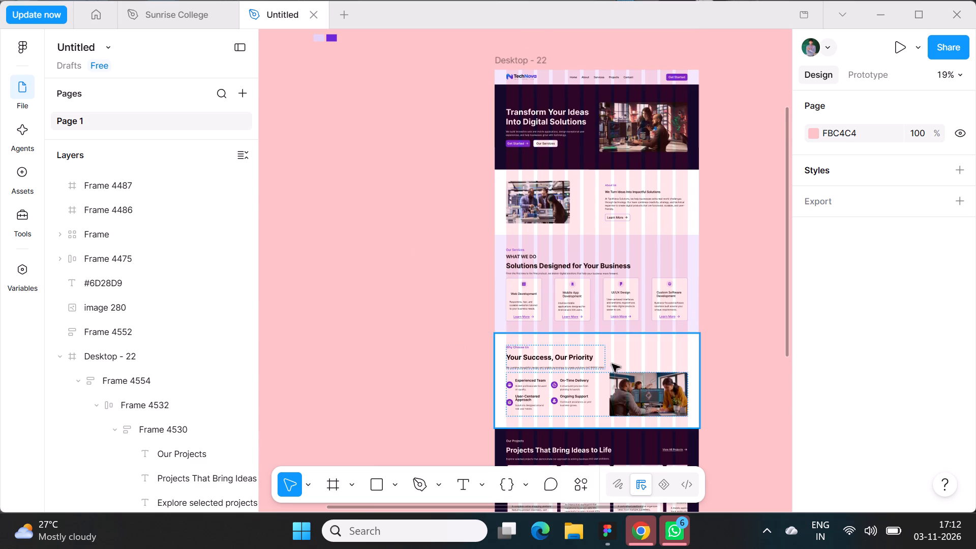
pyautogui.scroll(-1, 734, 392)
pyautogui.scroll(-1, 619, 386)
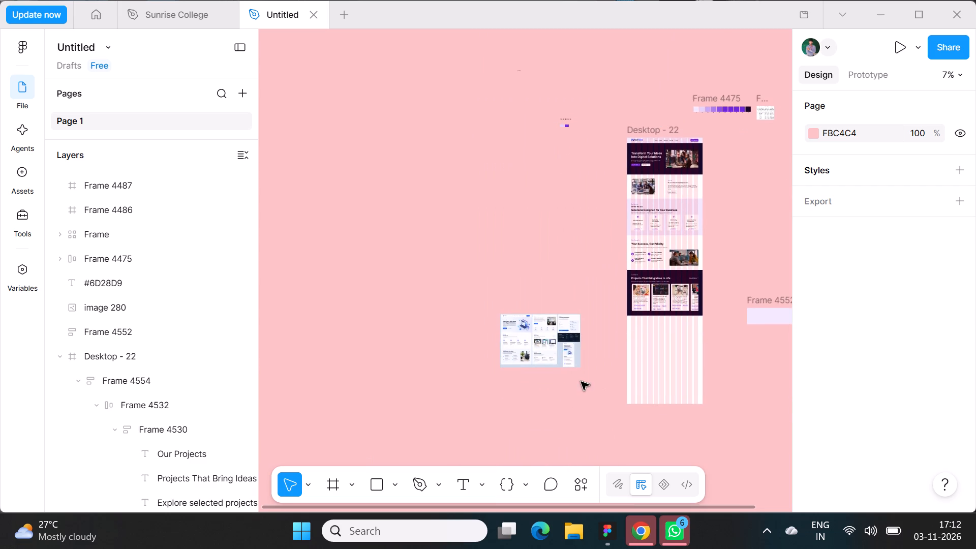
pyautogui.scroll(1, 584, 279)
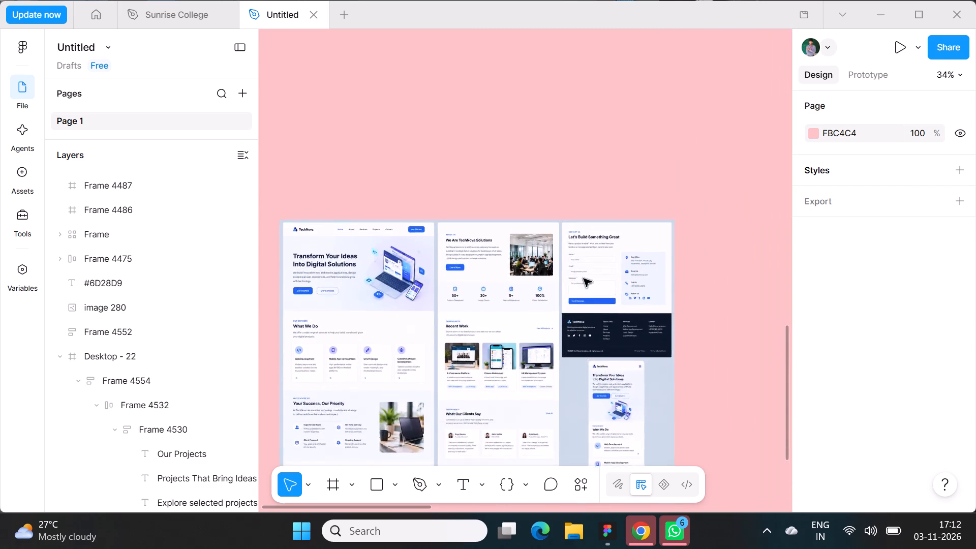
pyautogui.scroll(1, 584, 279)
pyautogui.hscroll(-2, 614, 293)
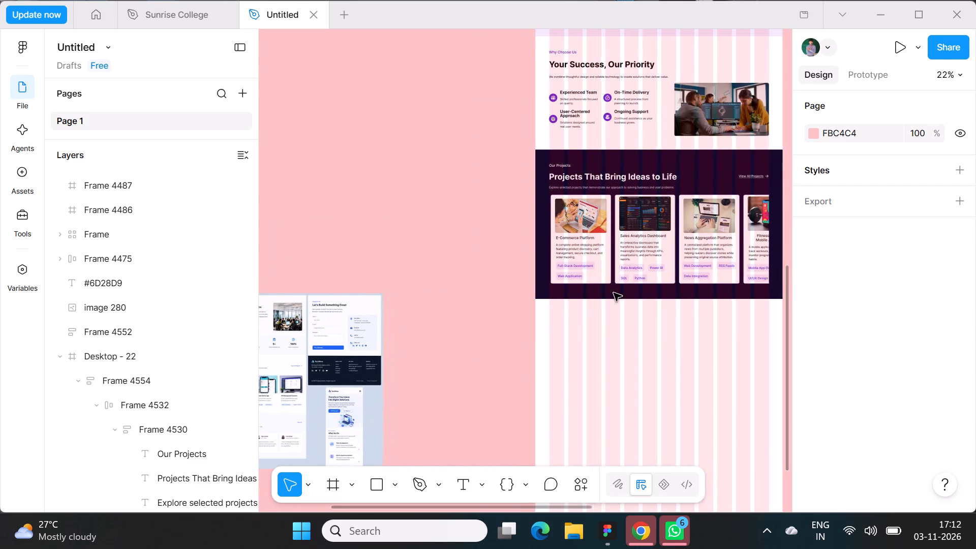
pyautogui.scroll(1, 614, 293)
pyautogui.scroll(1, 743, 306)
pyautogui.scroll(-1, 592, 402)
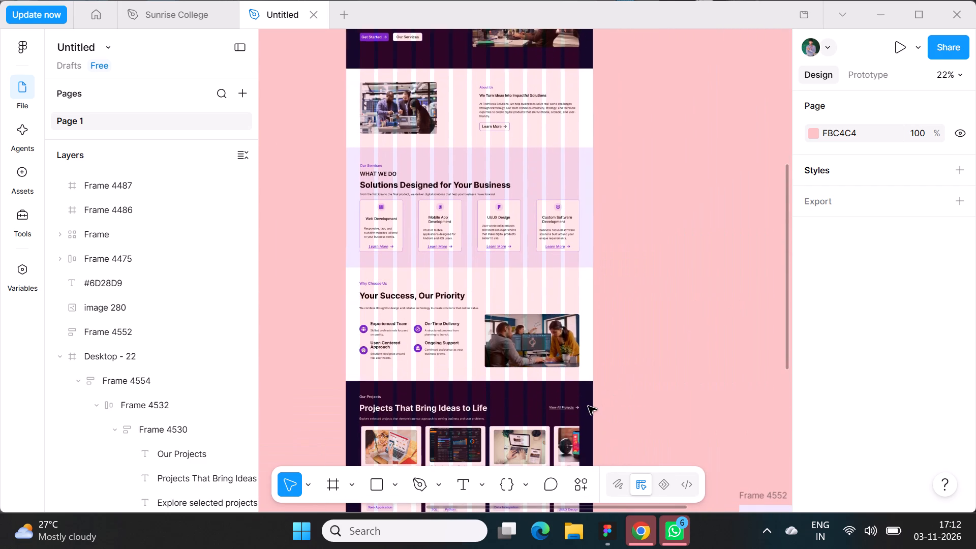
# Change the Our Projects section's background fill to F0E9FB, sampled from the Our Services section.
pyautogui.scroll(-1, 588, 406)
pyautogui.click(584, 392)
pyautogui.scroll(-6, 847, 401)
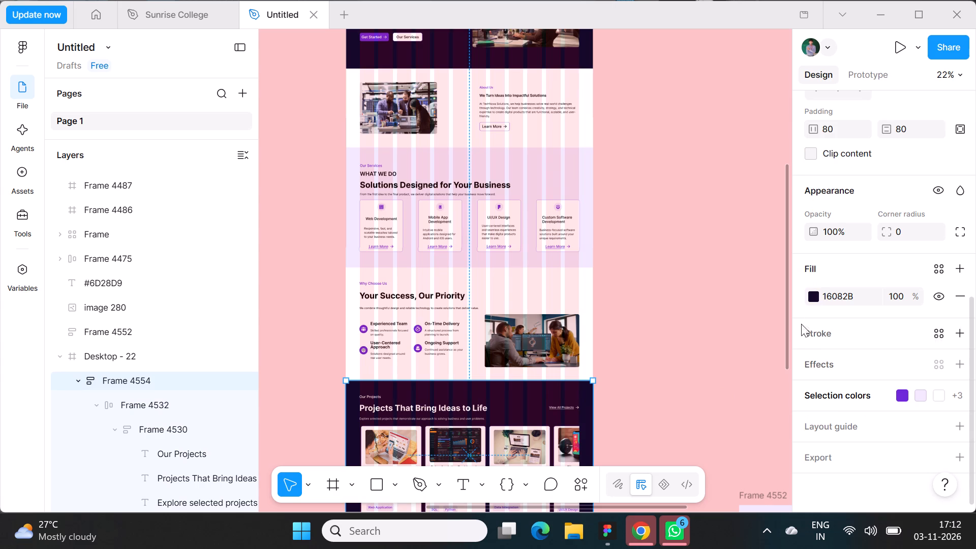
pyautogui.click(810, 301)
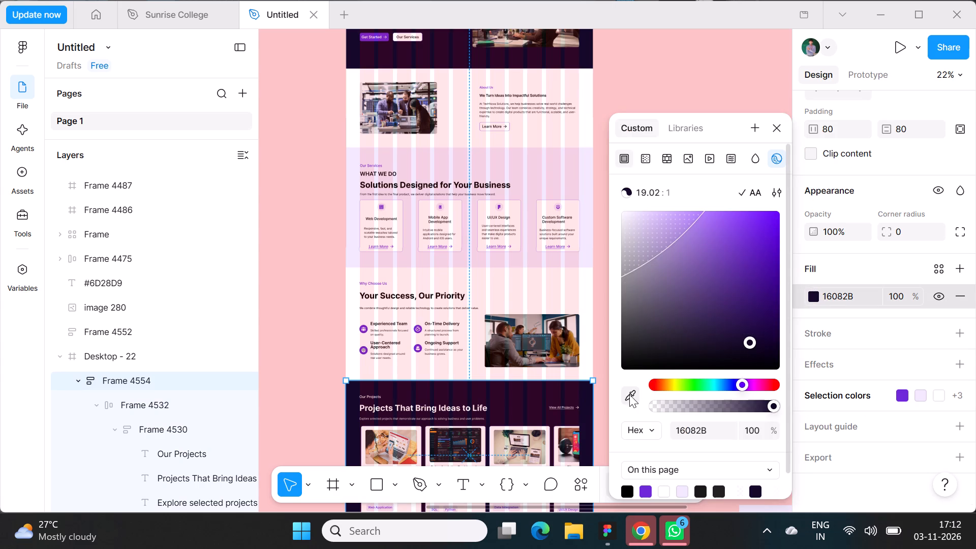
pyautogui.click(627, 395)
pyautogui.click(537, 180)
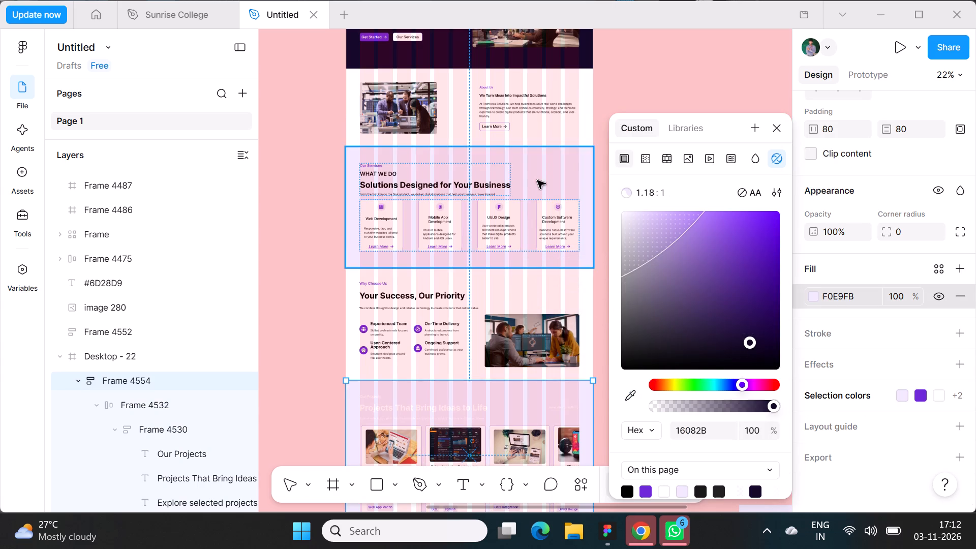
pyautogui.click(313, 326)
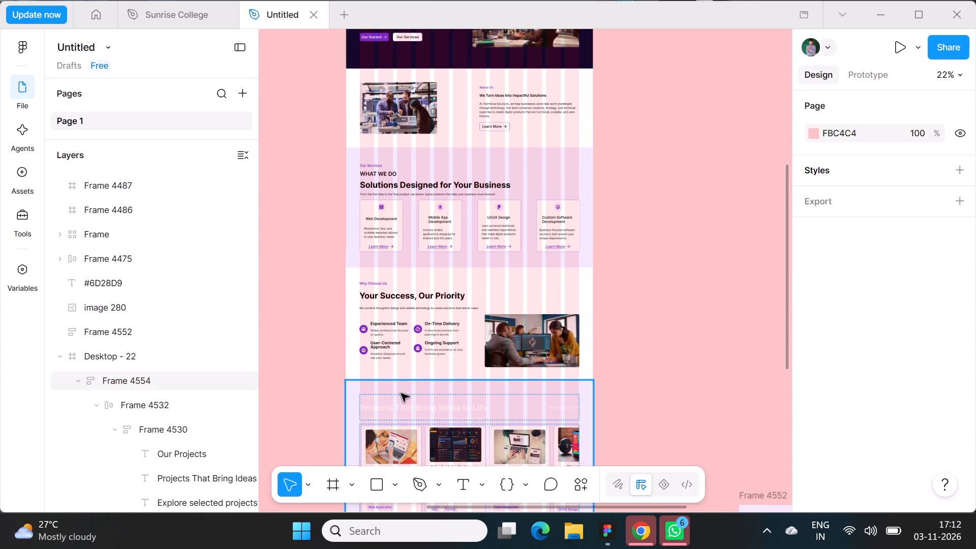
# Change all white text in the Our Projects header row, including View All Projects, to black.
pyautogui.doubleClick(403, 395)
pyautogui.scroll(-4, 907, 418)
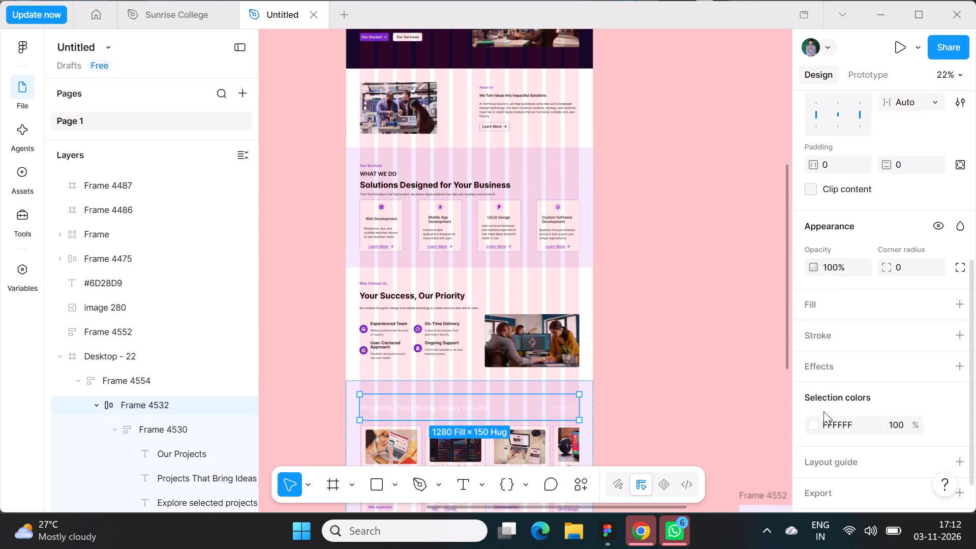
pyautogui.click(814, 424)
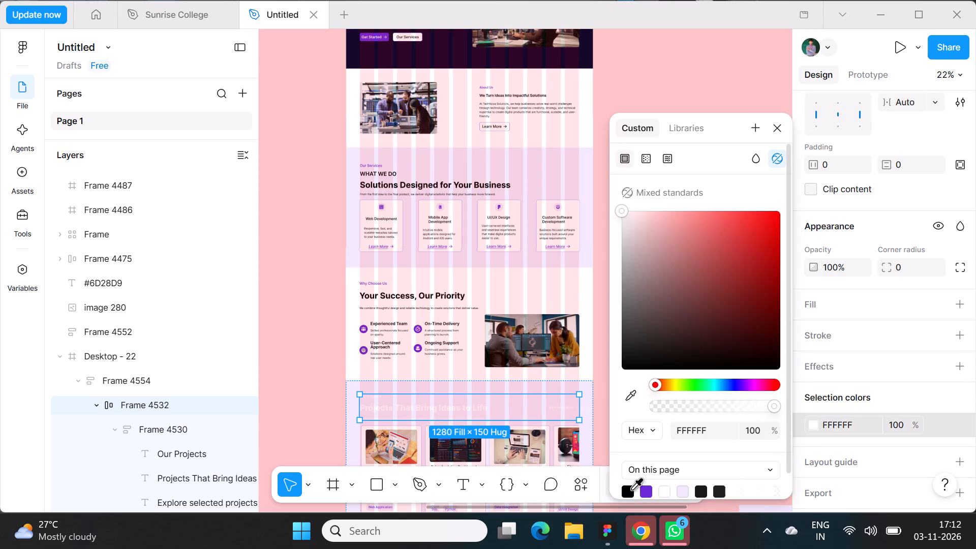
pyautogui.click(632, 490)
pyautogui.click(325, 371)
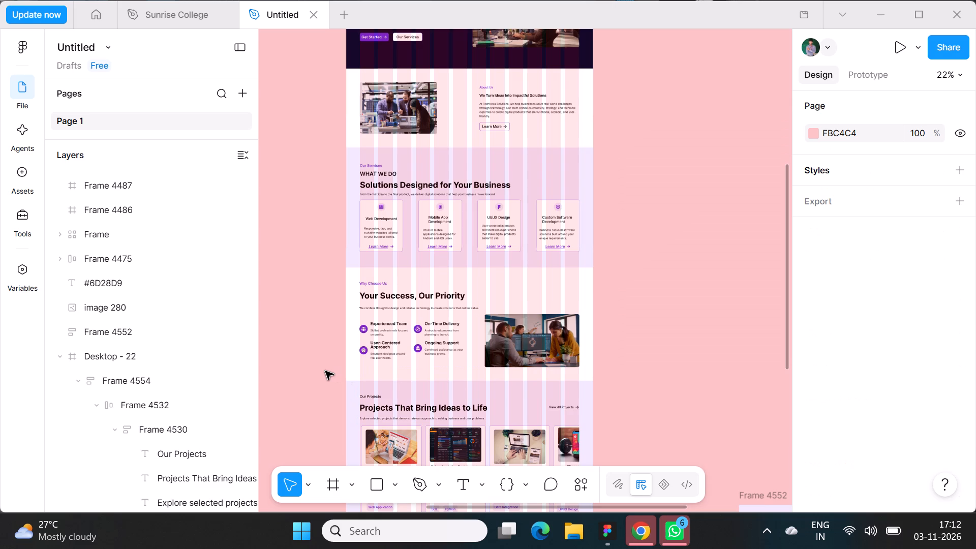
# Preview the Desktop - 22 frame as a prototype and open the preview in its own tab.
pyautogui.scroll(6, 642, 309)
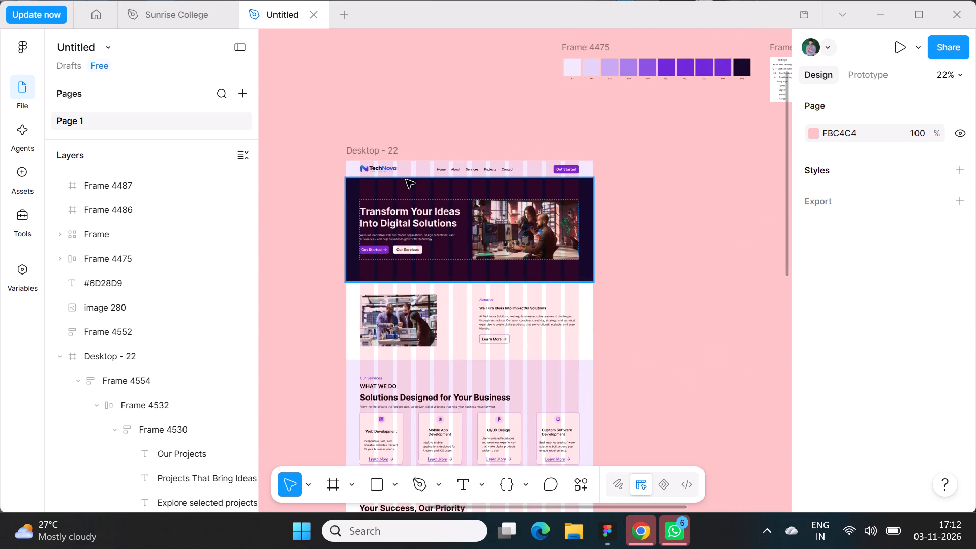
pyautogui.click(383, 146)
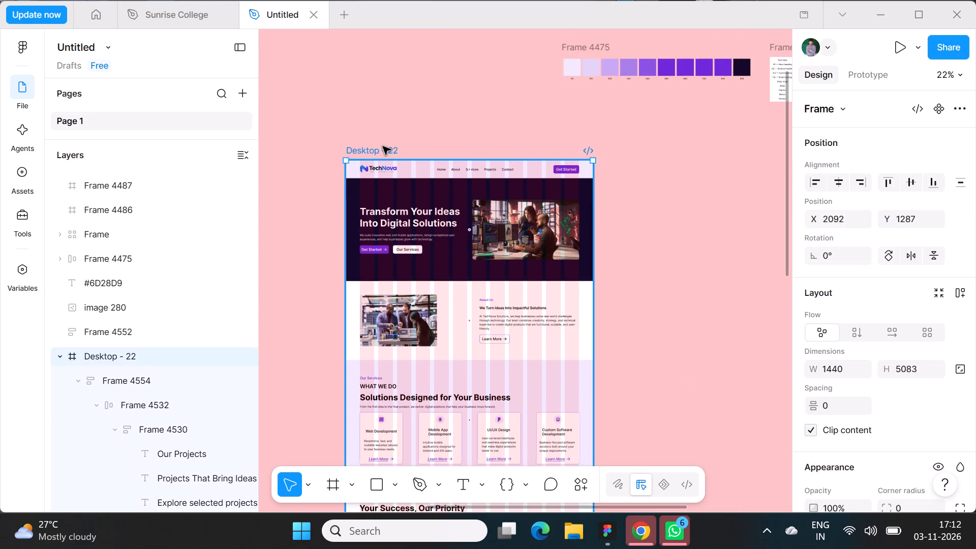
pyautogui.hotkey('shift', 'space')
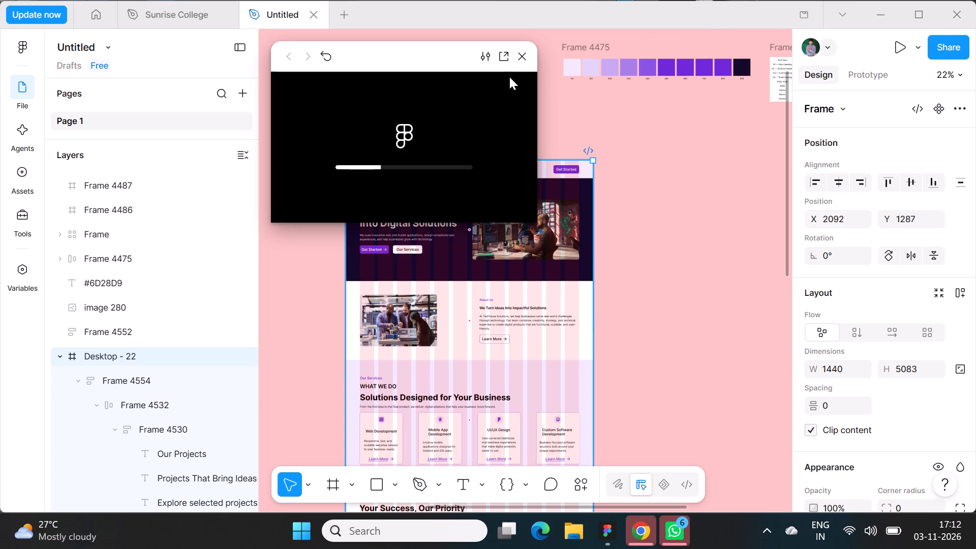
pyautogui.click(502, 58)
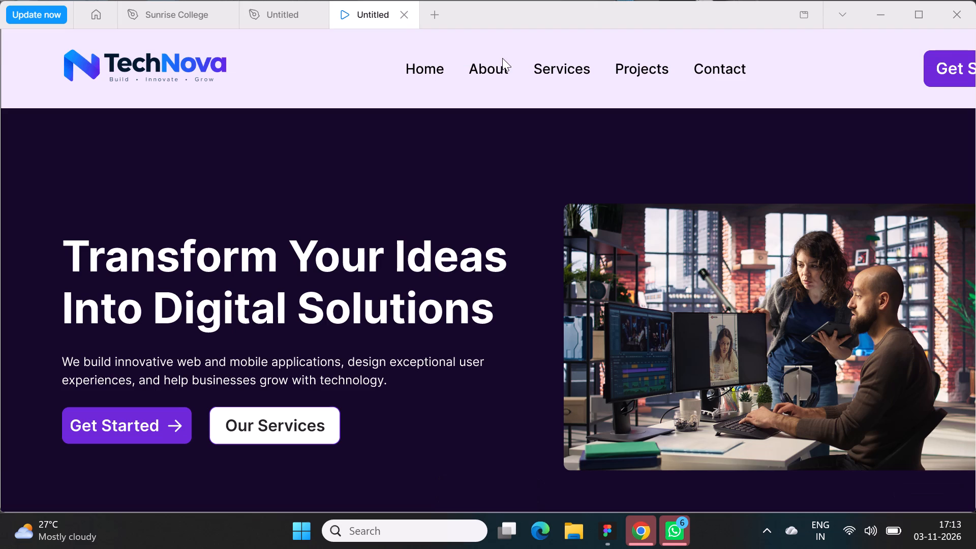
# Set the prototype preview's scaling to Fit width.
pyautogui.click(926, 43)
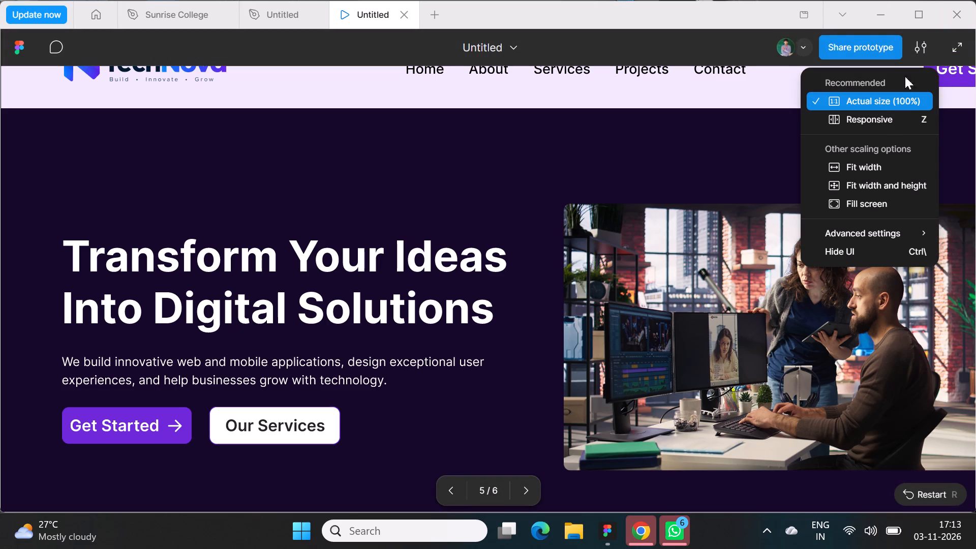
pyautogui.click(868, 165)
# Look through the previewed page down to Our Projects and test the horizontal scrolling of the project cards in both directions.
pyautogui.scroll(-3, 764, 197)
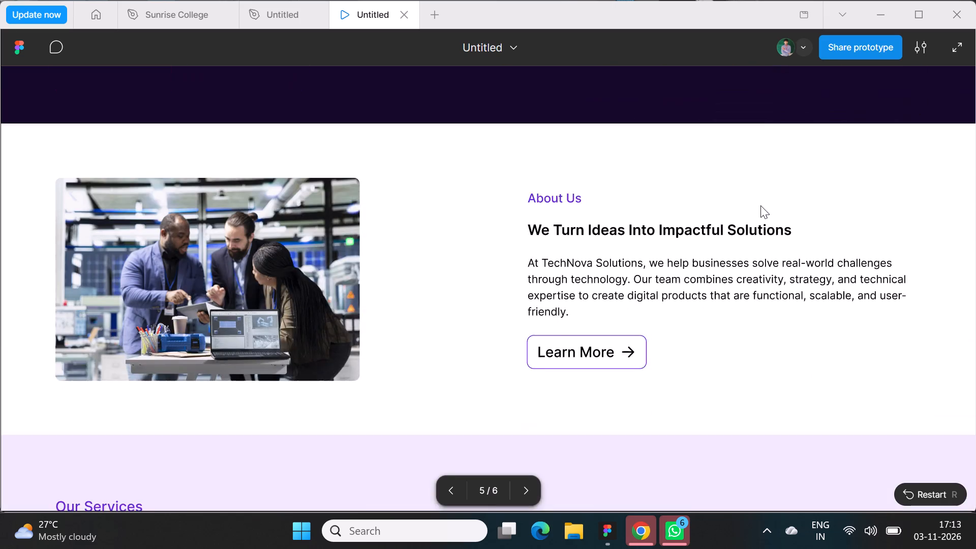
pyautogui.scroll(-20, 760, 205)
pyautogui.scroll(-1, 760, 205)
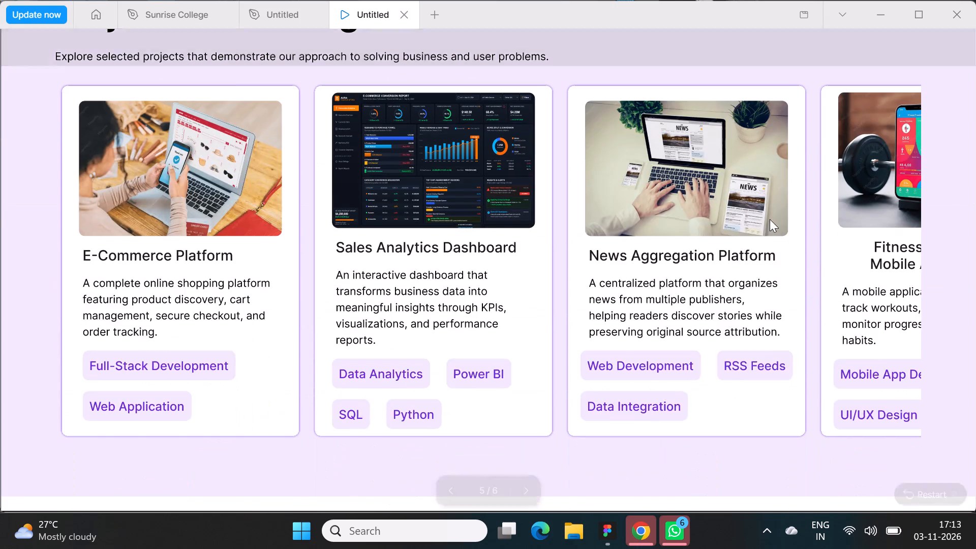
pyautogui.scroll(1, 773, 262)
pyautogui.moveTo(808, 313); pyautogui.dragTo(246, 345)
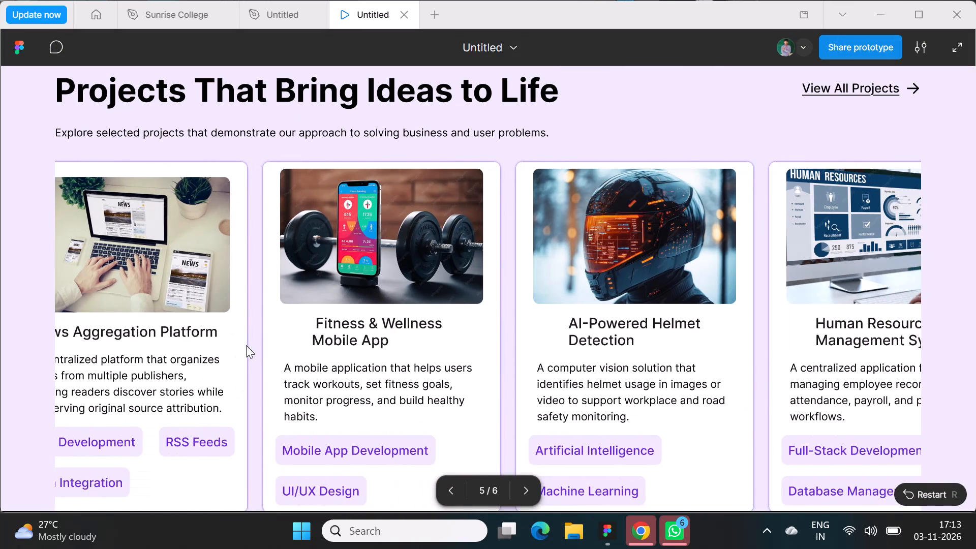
pyautogui.moveTo(246, 345); pyautogui.dragTo(199, 388)
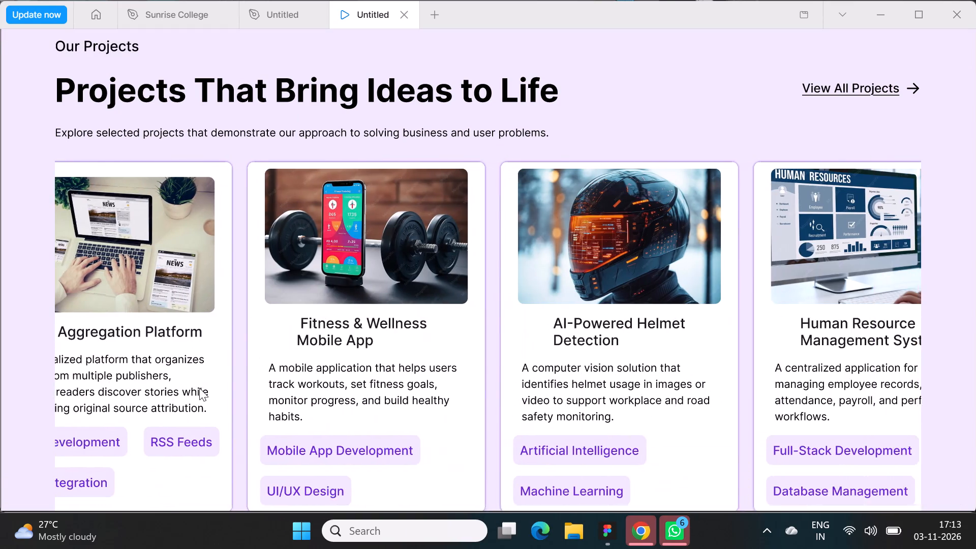
pyautogui.moveTo(199, 388); pyautogui.dragTo(975, 464)
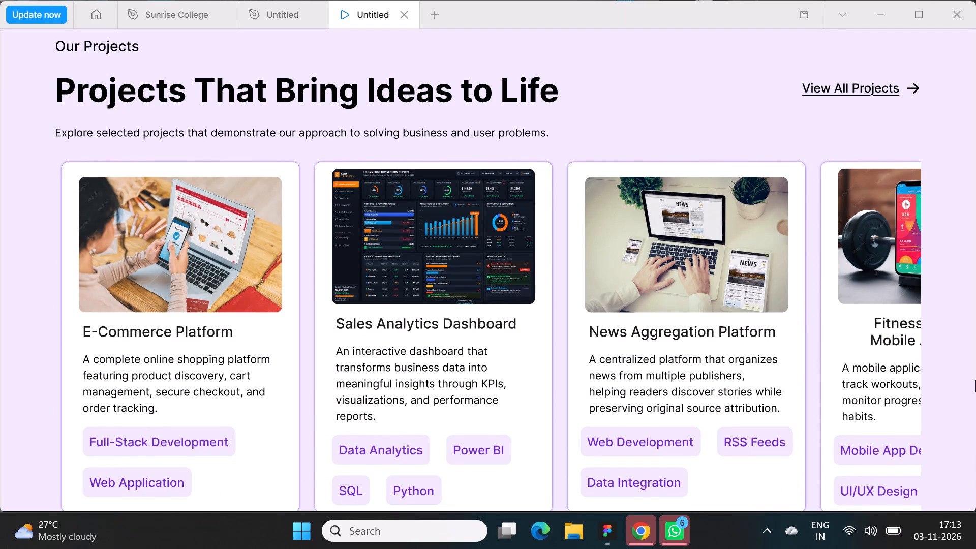
# Review the preview from the Our Projects section back up to the TechNova header and hero.
pyautogui.scroll(-4, 975, 380)
pyautogui.scroll(4, 836, 482)
pyautogui.scroll(1, 513, 395)
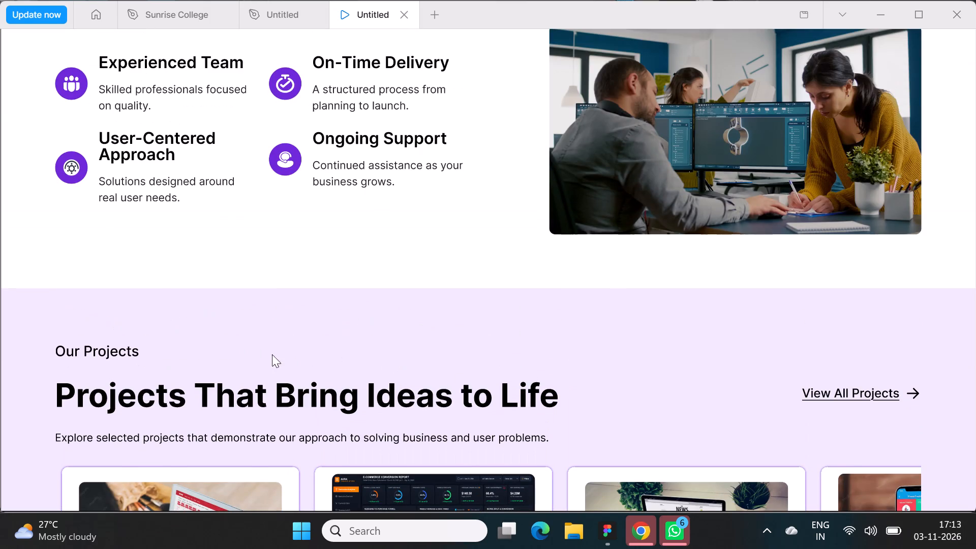
pyautogui.scroll(4, 401, 391)
pyautogui.scroll(2, 354, 365)
pyautogui.scroll(-7, 336, 356)
pyautogui.scroll(18, 368, 335)
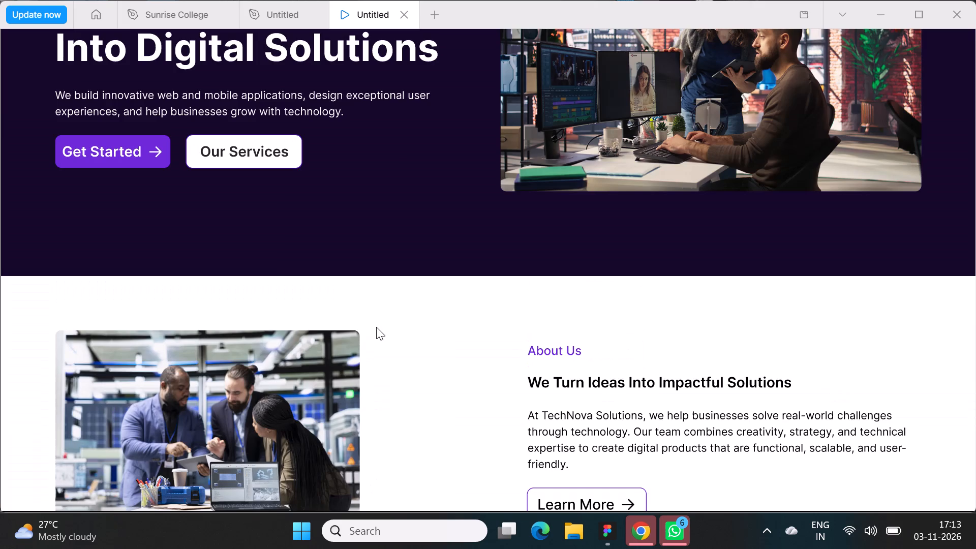
pyautogui.scroll(7, 365, 326)
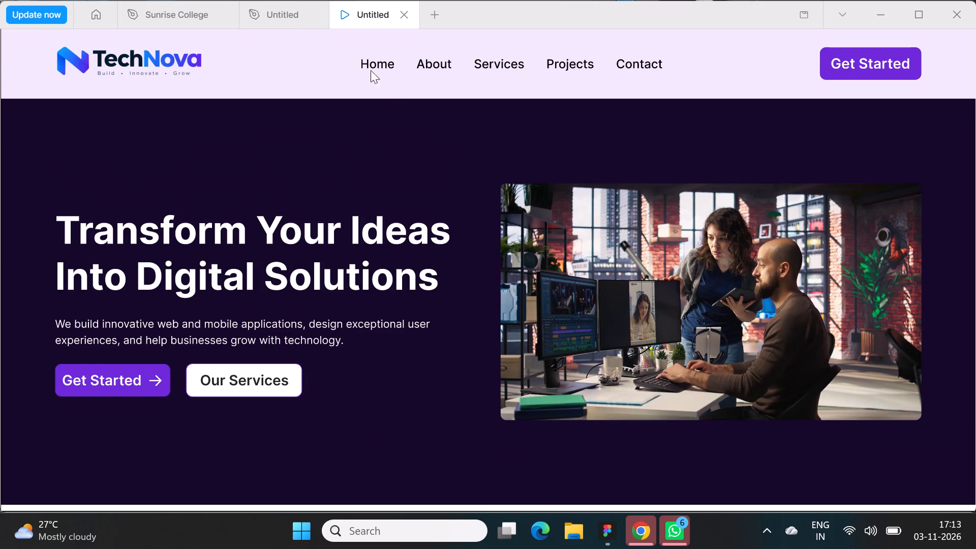
# Return to the design file and examine the reference image's Recent Work, Testimonials, Contact and footer sections, comparing them with the Desktop - 22 frame.
pyautogui.click(269, 11)
pyautogui.hscroll(2, 424, 332)
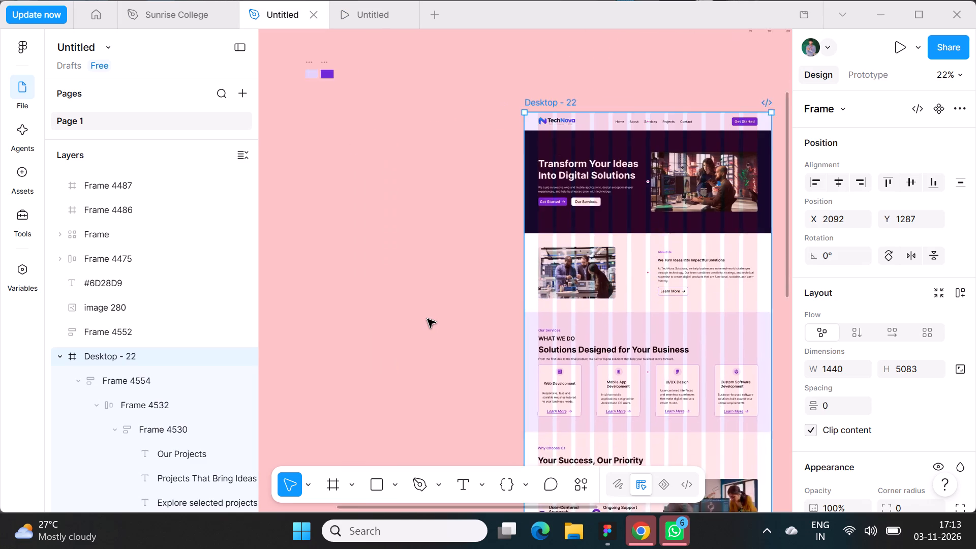
pyautogui.scroll(-2, 427, 318)
pyautogui.hscroll(1, 426, 318)
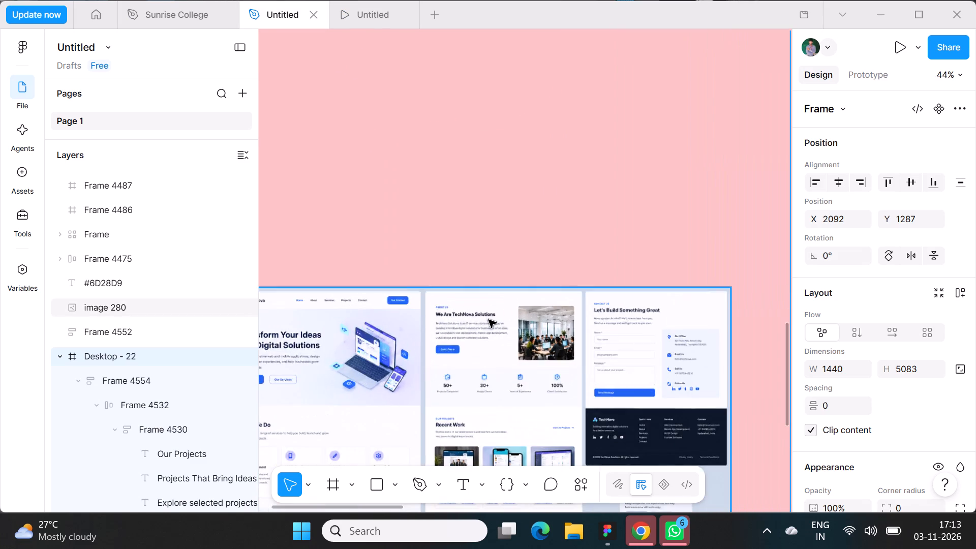
pyautogui.scroll(-1, 496, 320)
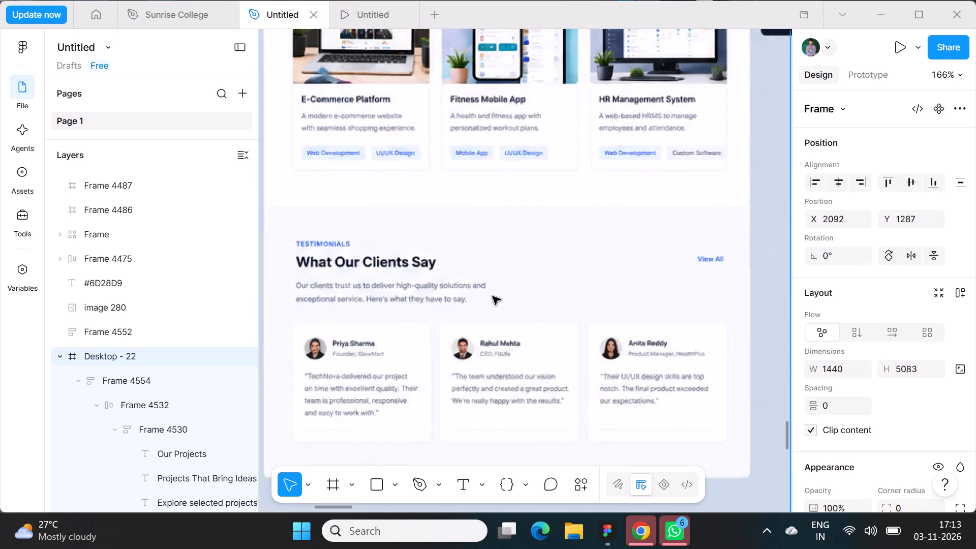
pyautogui.scroll(1, 493, 296)
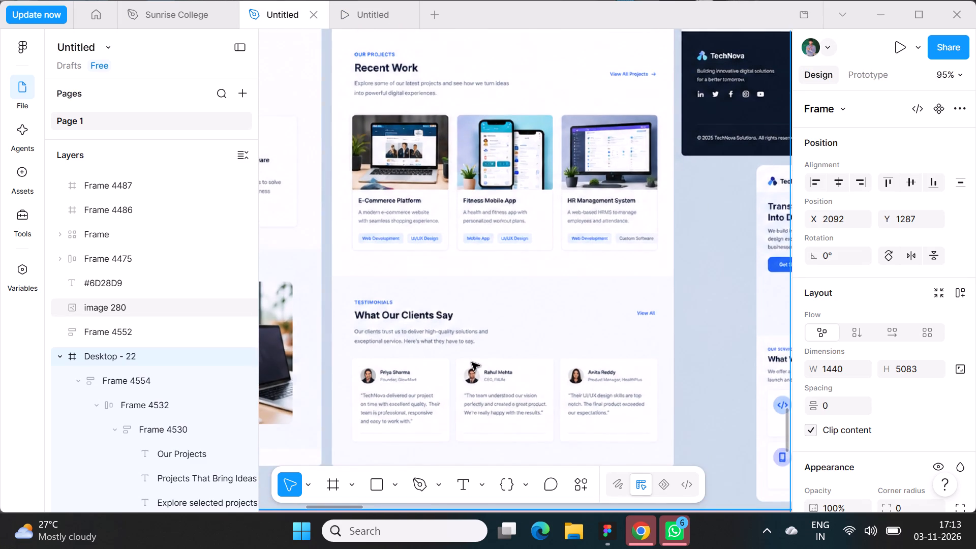
pyautogui.scroll(-1, 515, 392)
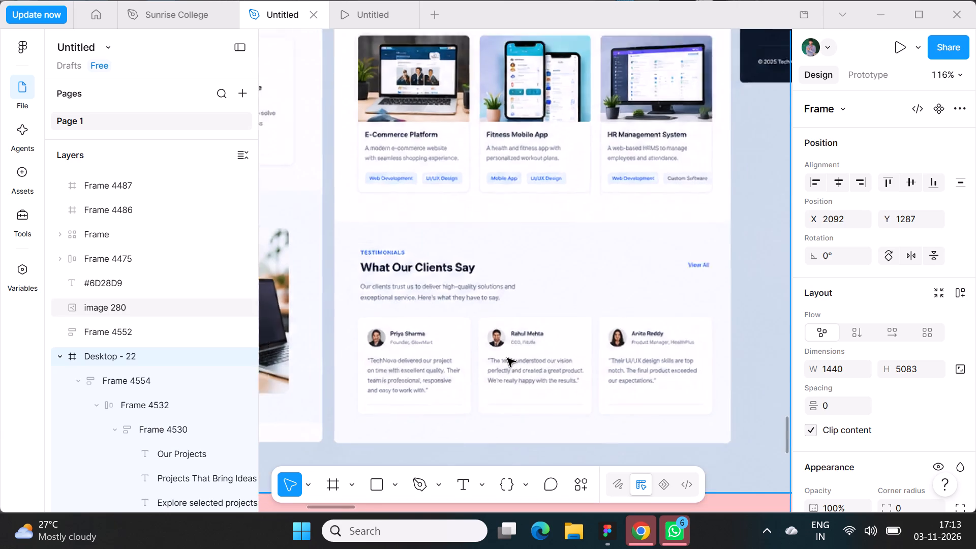
pyautogui.scroll(1, 565, 316)
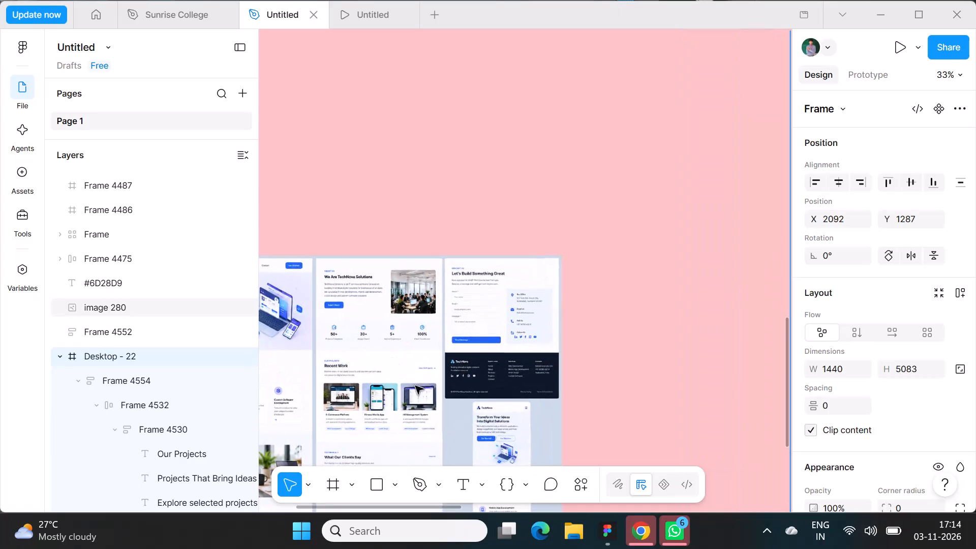
pyautogui.hscroll(-1, 380, 369)
pyautogui.hscroll(1, 541, 293)
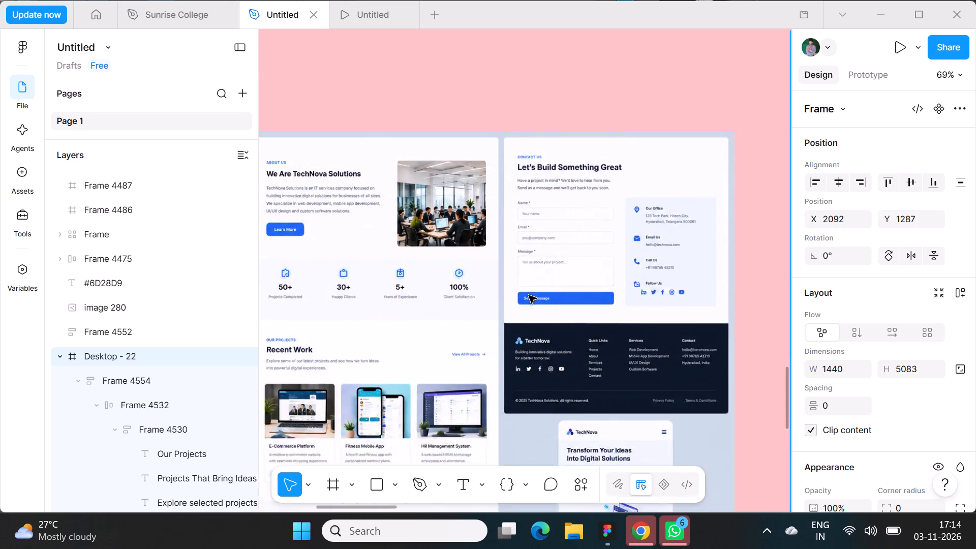
pyautogui.hscroll(1, 529, 295)
pyautogui.scroll(-1, 529, 295)
pyautogui.hscroll(-2, 617, 286)
pyautogui.scroll(2, 662, 282)
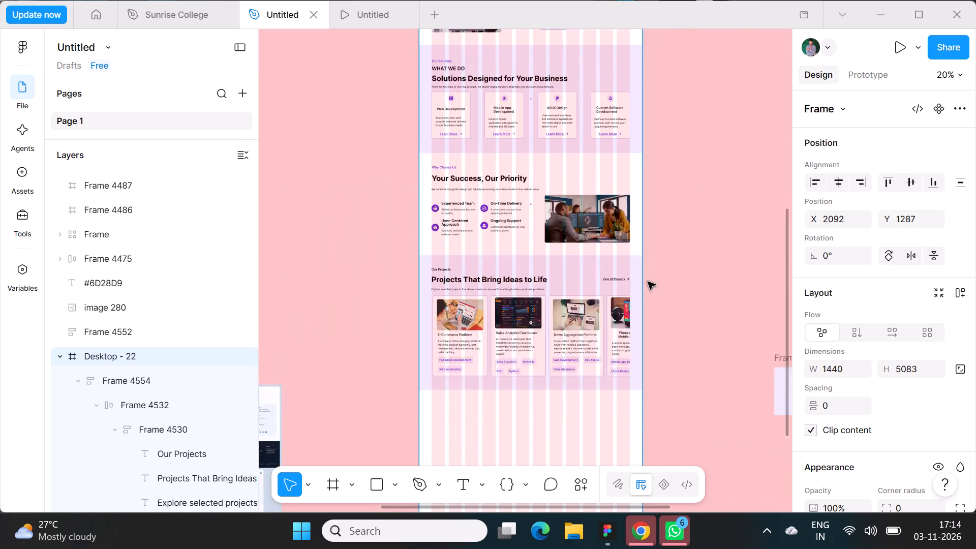
pyautogui.scroll(1, 644, 277)
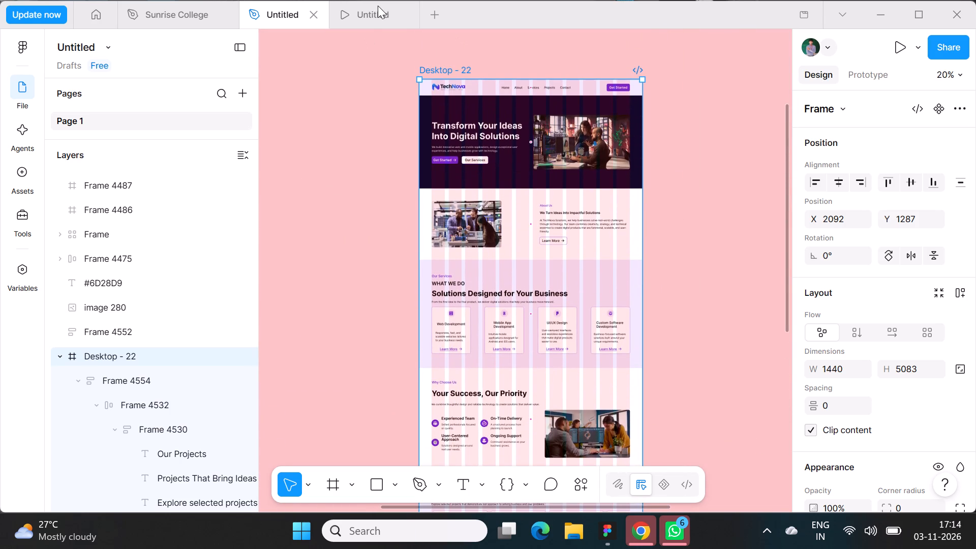
# Go back to the prototype preview and review the hero, About Us and Our Services sections.
pyautogui.click(378, 6)
pyautogui.click(377, 13)
pyautogui.scroll(4, 632, 398)
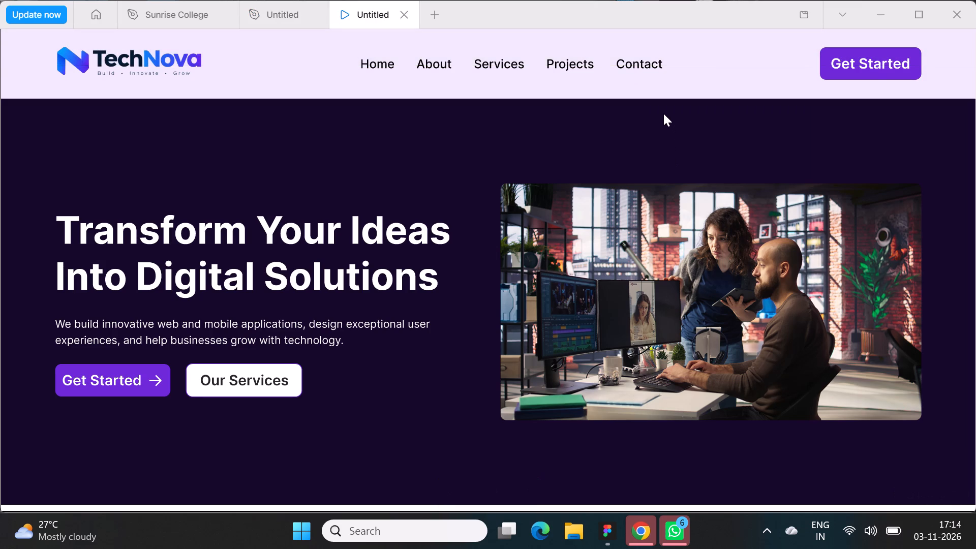
pyautogui.scroll(-9, 614, 139)
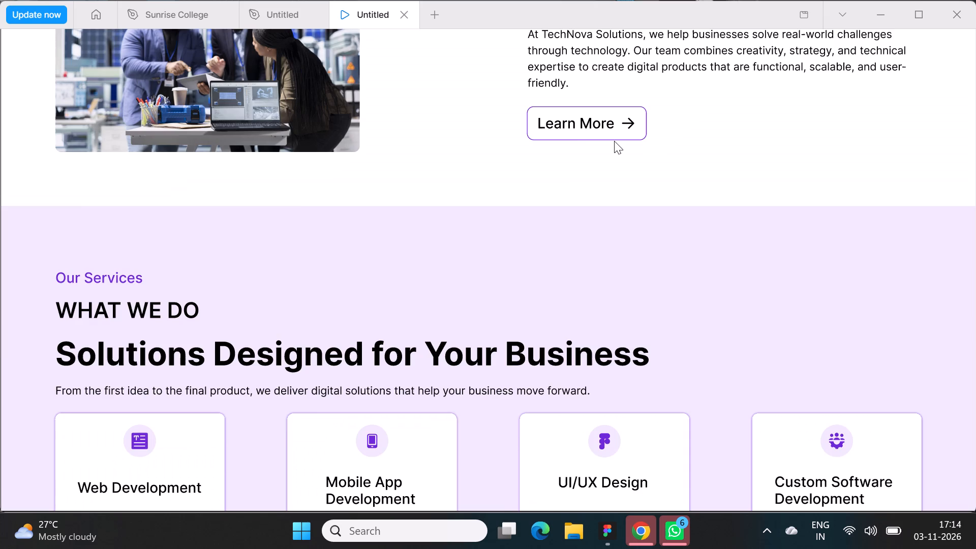
pyautogui.scroll(6, 614, 142)
pyautogui.scroll(-4, 618, 144)
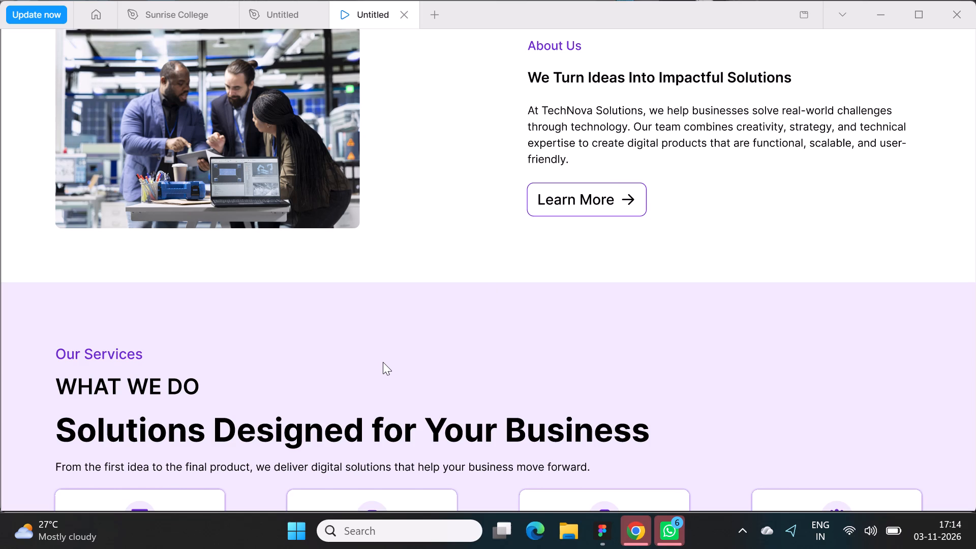
pyautogui.scroll(-4, 413, 357)
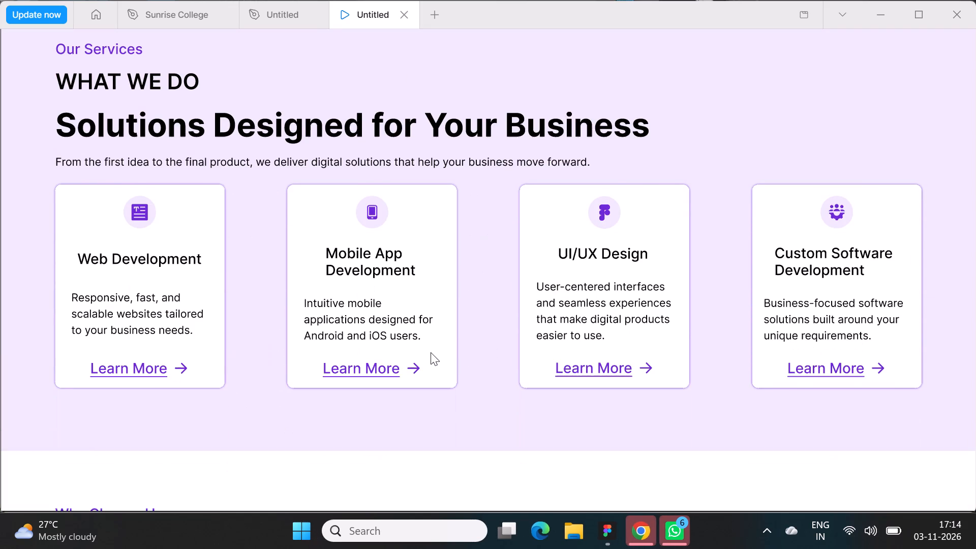
pyautogui.scroll(-2, 428, 352)
pyautogui.scroll(-1, 391, 326)
pyautogui.scroll(4, 391, 326)
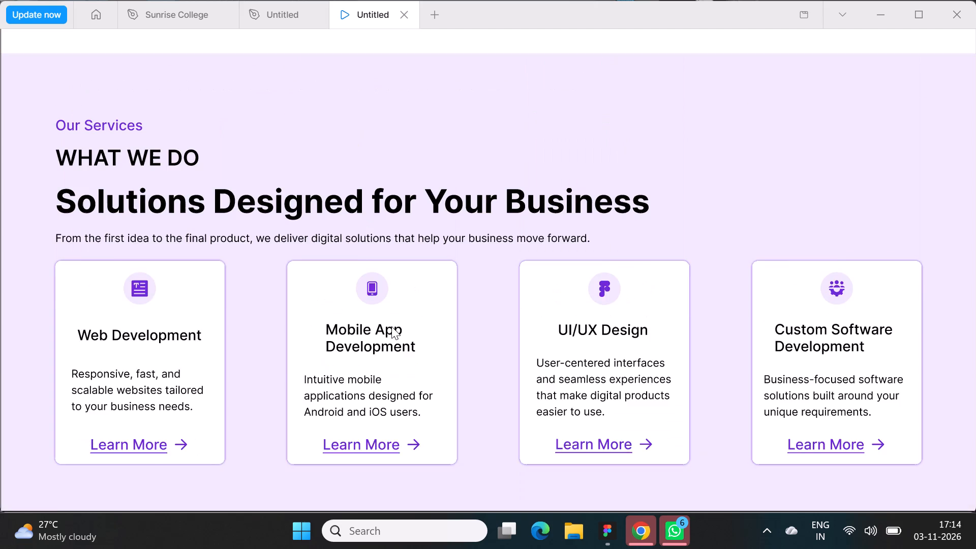
pyautogui.scroll(-1, 391, 326)
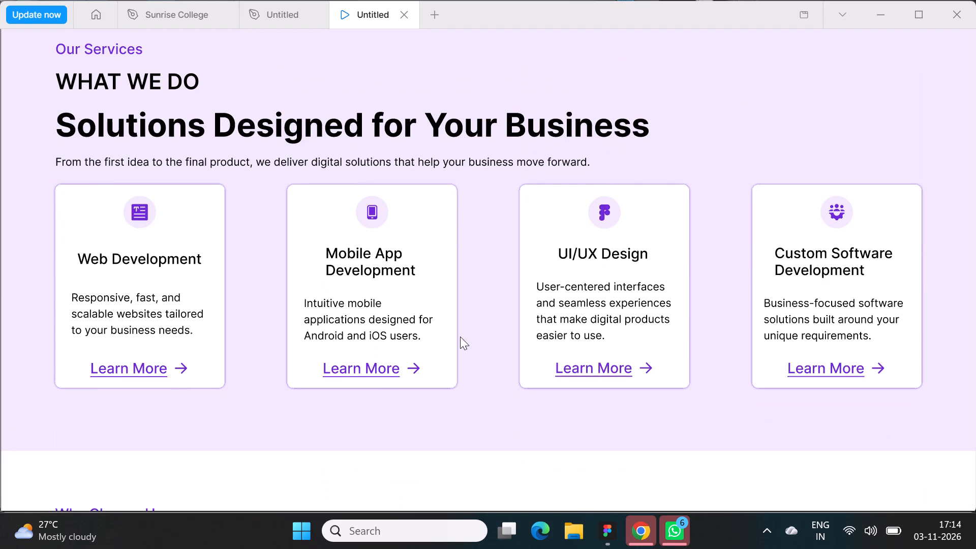
# Review the Why Choose Us and Our Projects sections in the preview, including the project cards.
pyautogui.scroll(-5, 465, 329)
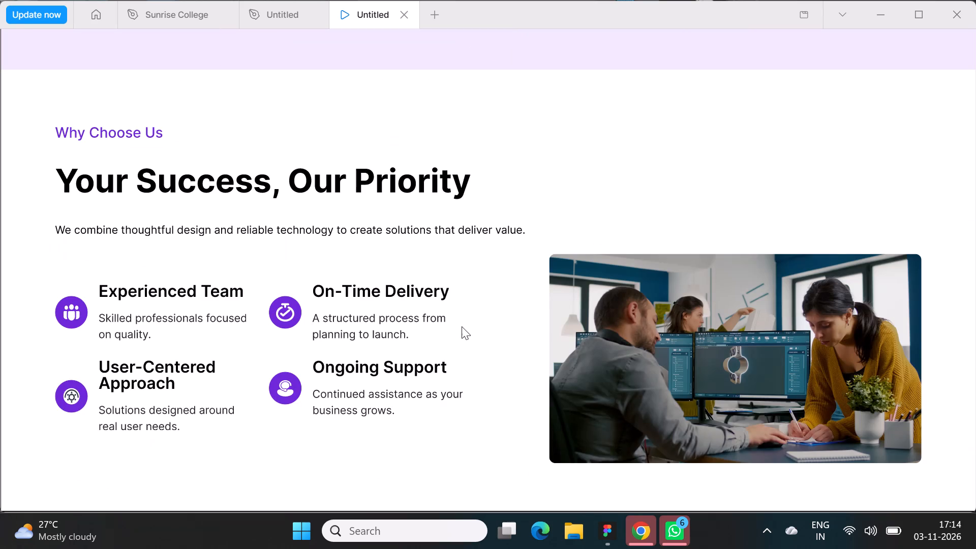
pyautogui.scroll(-5, 462, 326)
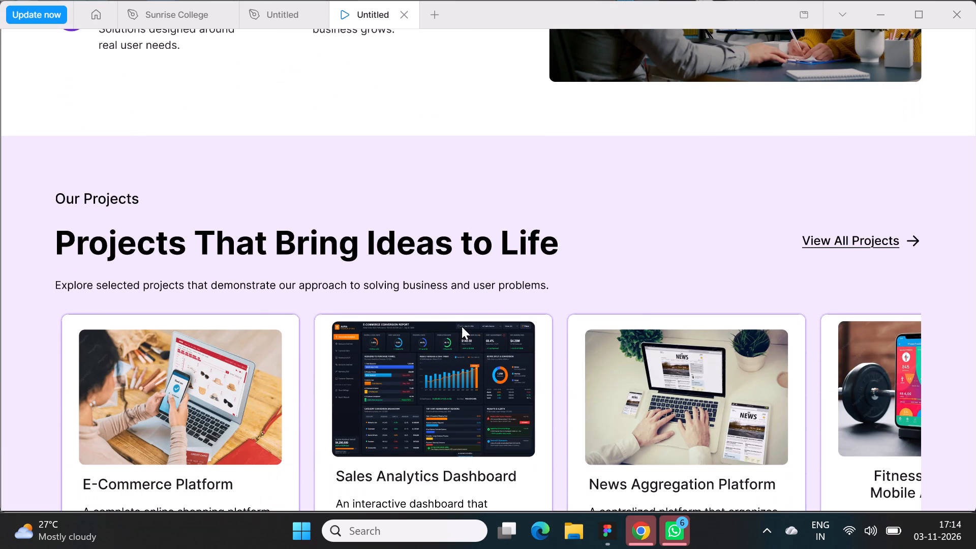
pyautogui.scroll(-2, 461, 323)
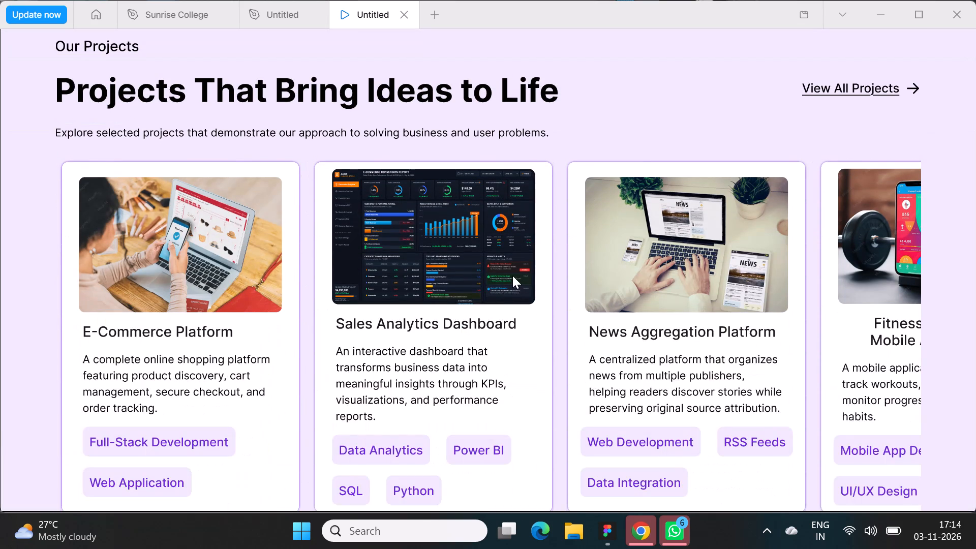
pyautogui.scroll(-1, 512, 276)
pyautogui.moveTo(672, 273); pyautogui.dragTo(761, 338)
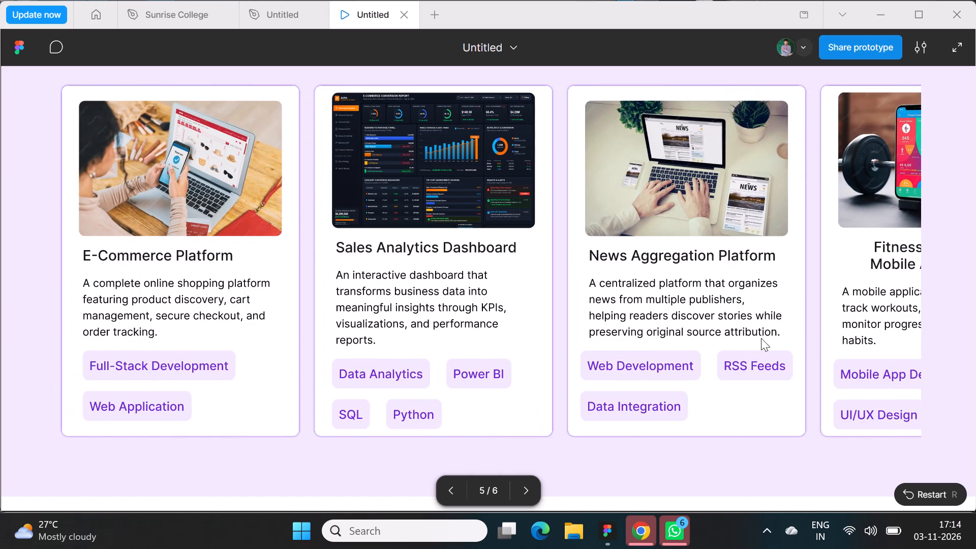
pyautogui.moveTo(761, 338); pyautogui.dragTo(755, 337)
pyautogui.scroll(2, 394, 303)
pyautogui.scroll(-1, 377, 314)
pyautogui.scroll(5, 377, 314)
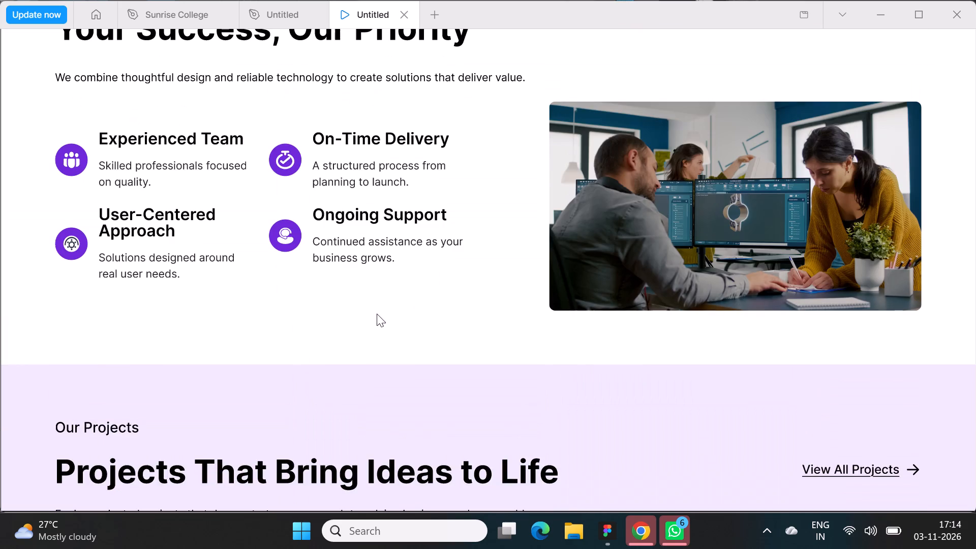
# Return to the design file and look at the TechNova reference image beside the Desktop - 22 frame.
pyautogui.click(279, 12)
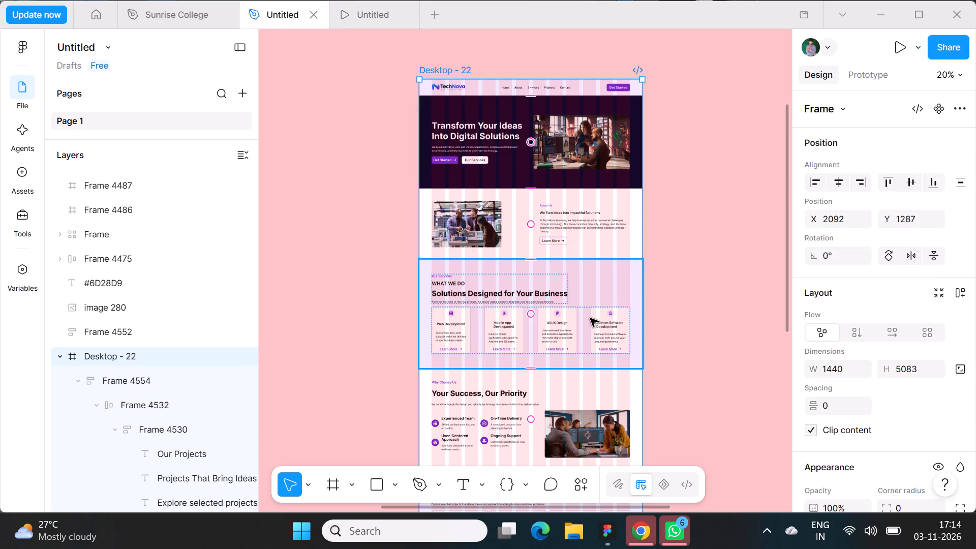
pyautogui.hscroll(4, 389, 285)
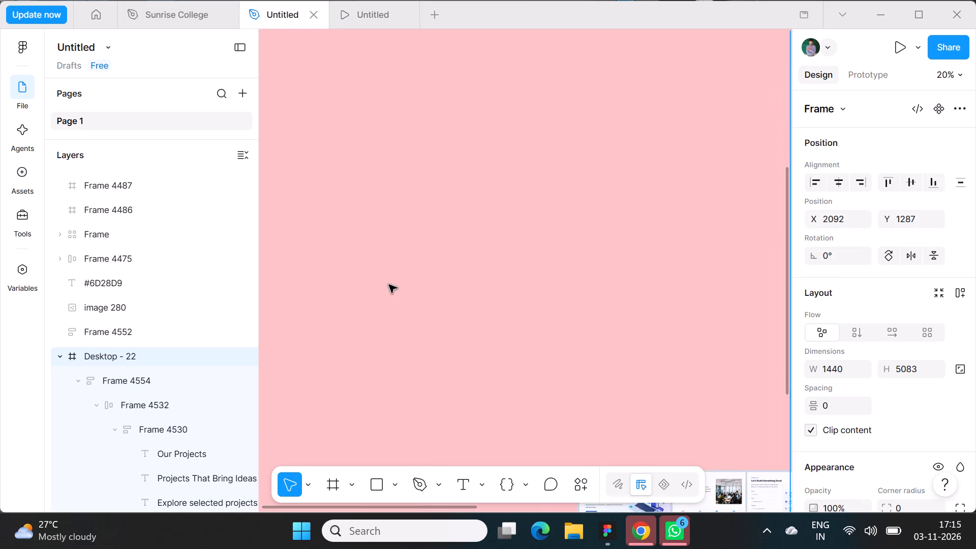
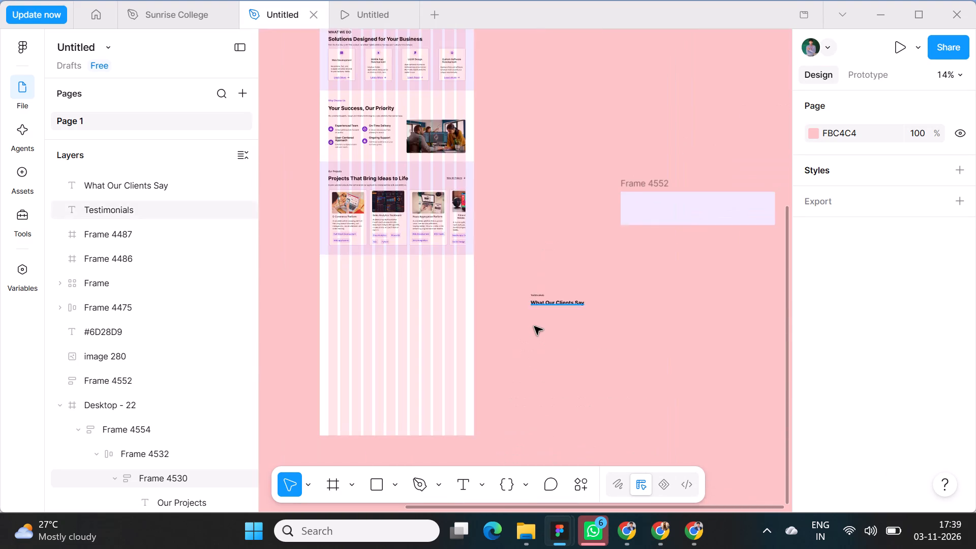
pyautogui.hscroll(-1, 534, 327)
pyautogui.rightClick(503, 278)
pyautogui.click(537, 289)
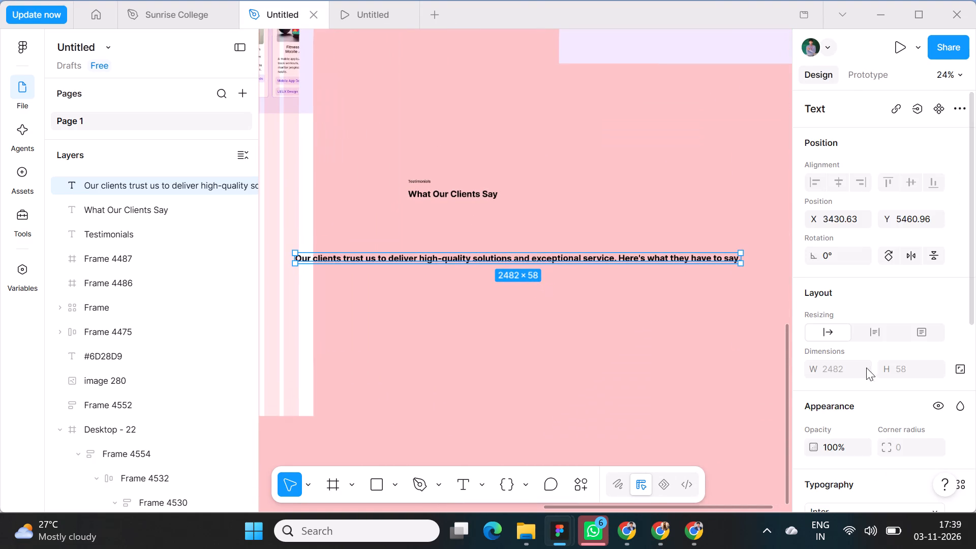
# Set the pasted description's font weight to Regular and its size to 16.
pyautogui.scroll(-6, 867, 368)
pyautogui.click(860, 221)
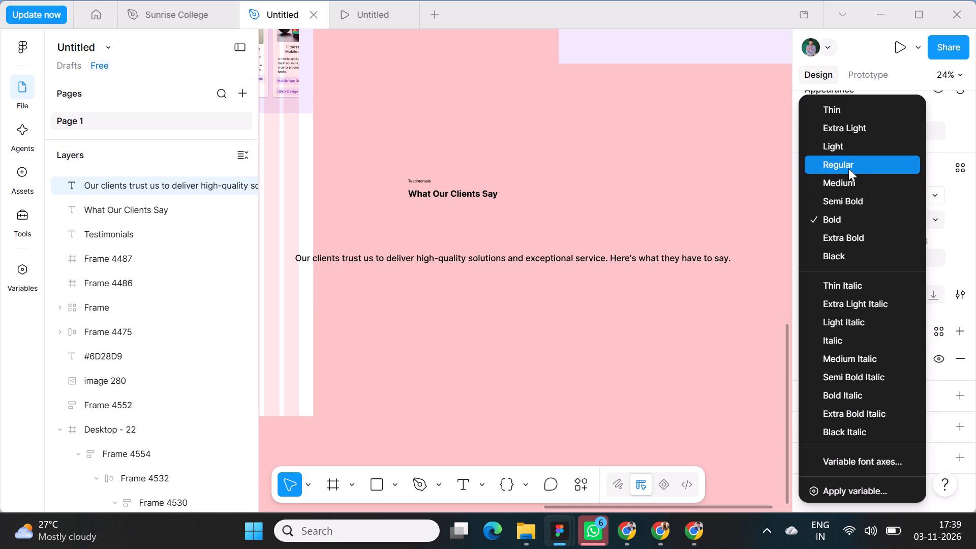
pyautogui.click(845, 163)
pyautogui.click(908, 223)
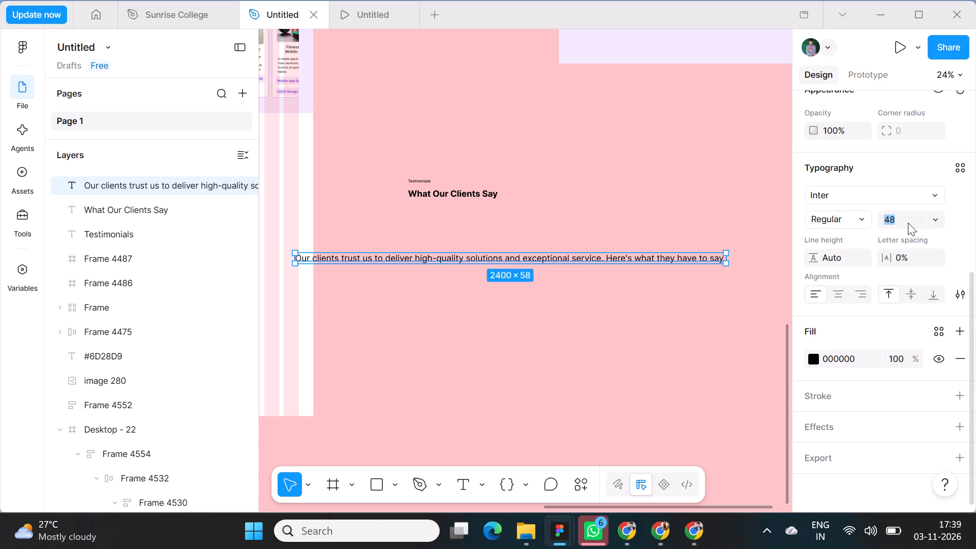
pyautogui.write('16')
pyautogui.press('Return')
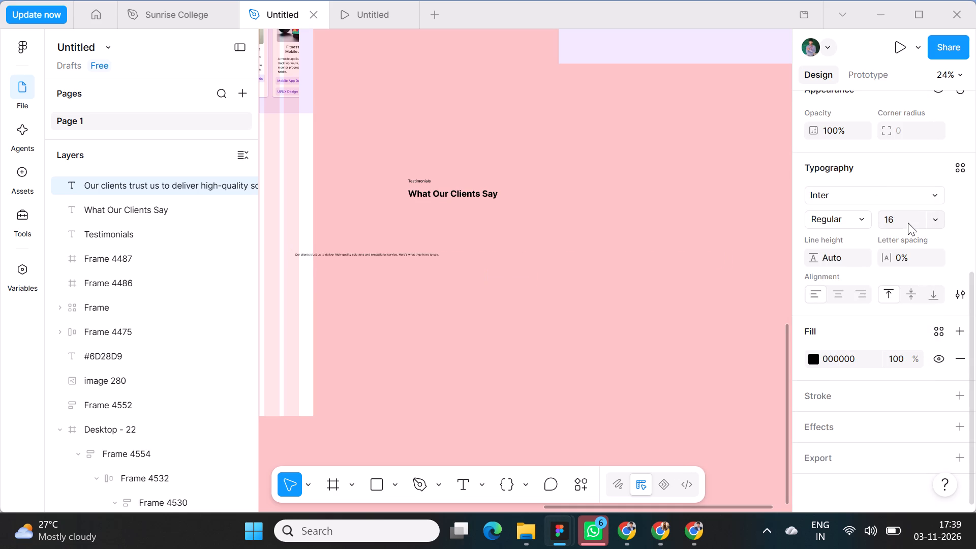
# Move the description directly beneath the "What Our Clients Say" heading, aligned with its starting edge at about X 4060, Y 5215.
pyautogui.click(579, 318)
pyautogui.hscroll(2, 325, 227)
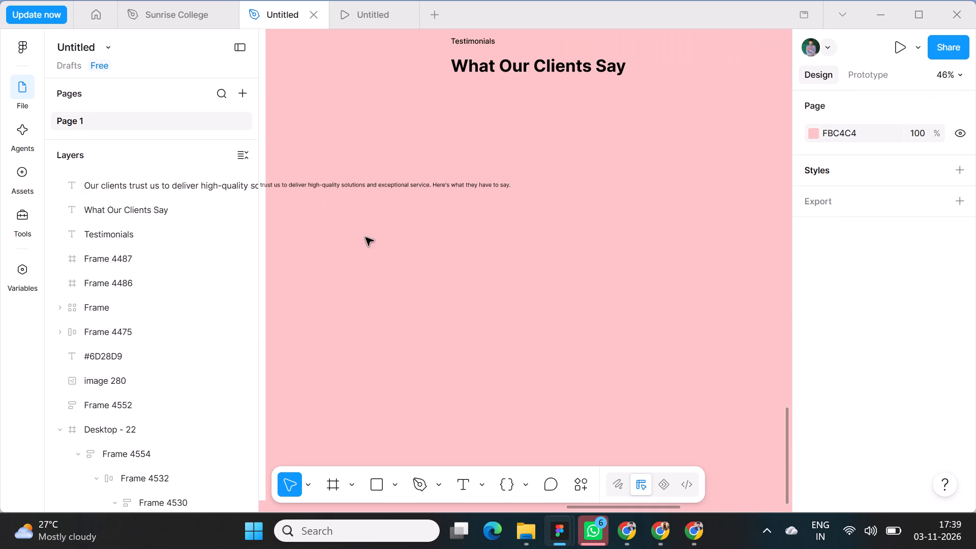
pyautogui.moveTo(371, 190); pyautogui.dragTo(595, 127)
pyautogui.scroll(1, 616, 150)
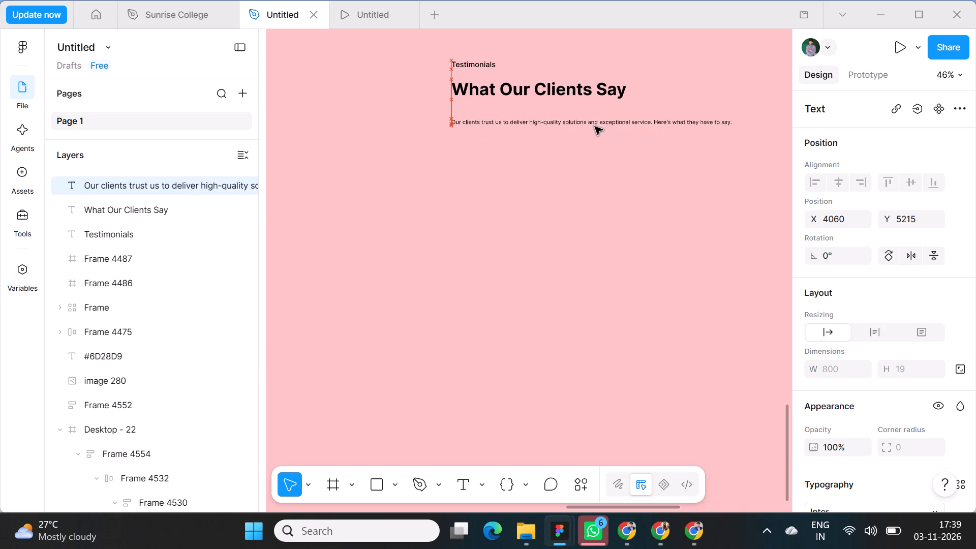
pyautogui.moveTo(595, 127); pyautogui.dragTo(595, 125)
pyautogui.click(543, 197)
# Wrap the Testimonials label, heading and description in a vertical auto layout frame with a gap of 24.
pyautogui.scroll(1, 472, 116)
pyautogui.moveTo(472, 112); pyautogui.dragTo(682, 241)
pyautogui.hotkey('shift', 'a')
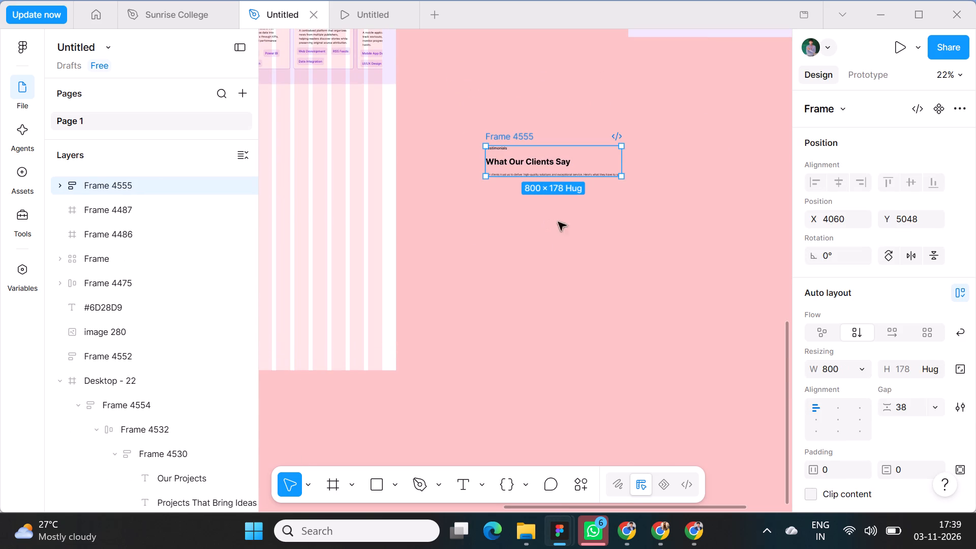
pyautogui.click(904, 415)
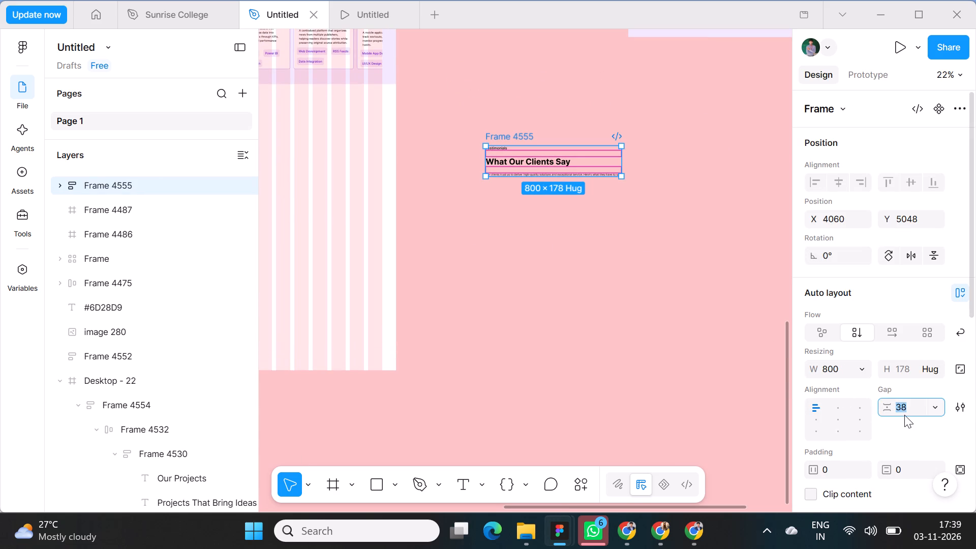
pyautogui.press('BackSpace')
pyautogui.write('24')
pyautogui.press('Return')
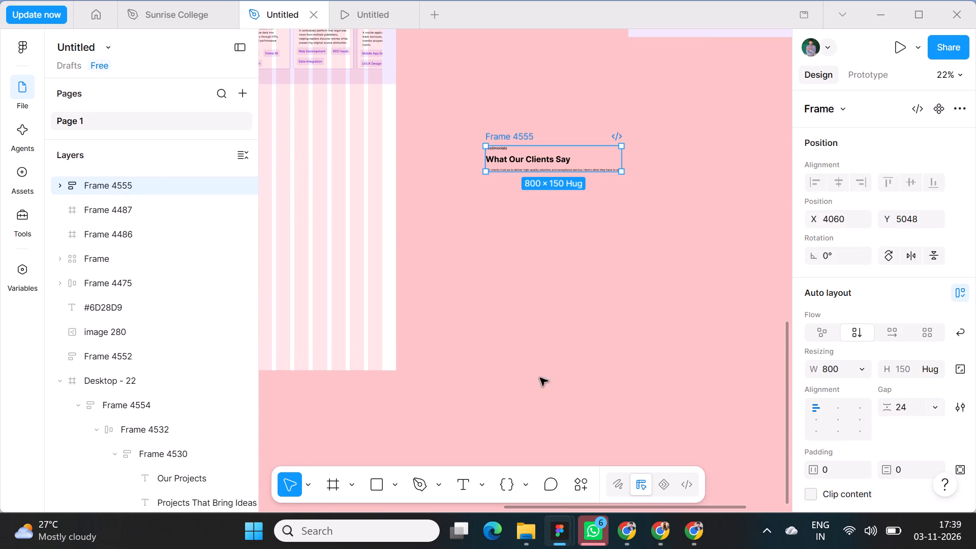
# Check the auto layout settings of the "Projects That Bring Ideas to Life" heading group against the new Testimonials frame.
pyautogui.click(568, 353)
pyautogui.scroll(2, 568, 353)
pyautogui.hscroll(1, 568, 353)
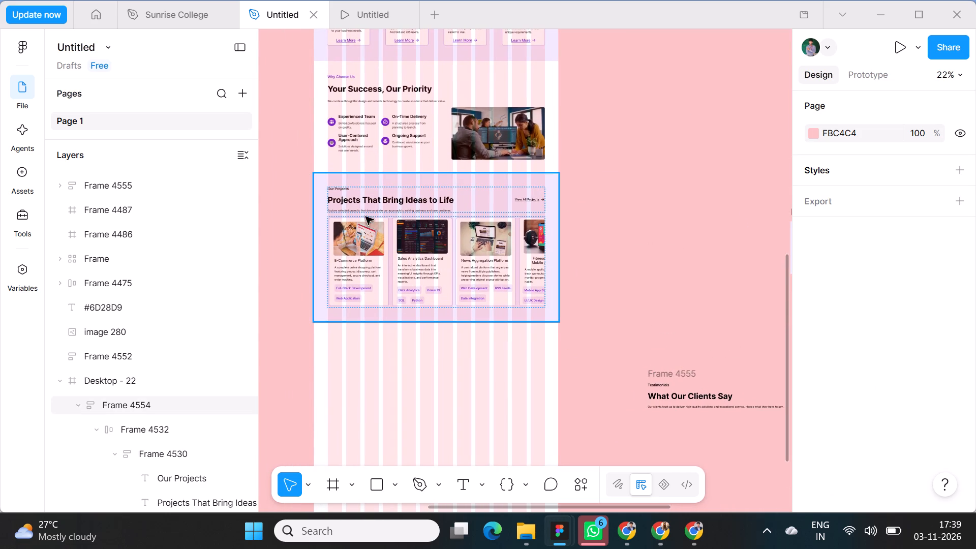
pyautogui.tripleClick(363, 208)
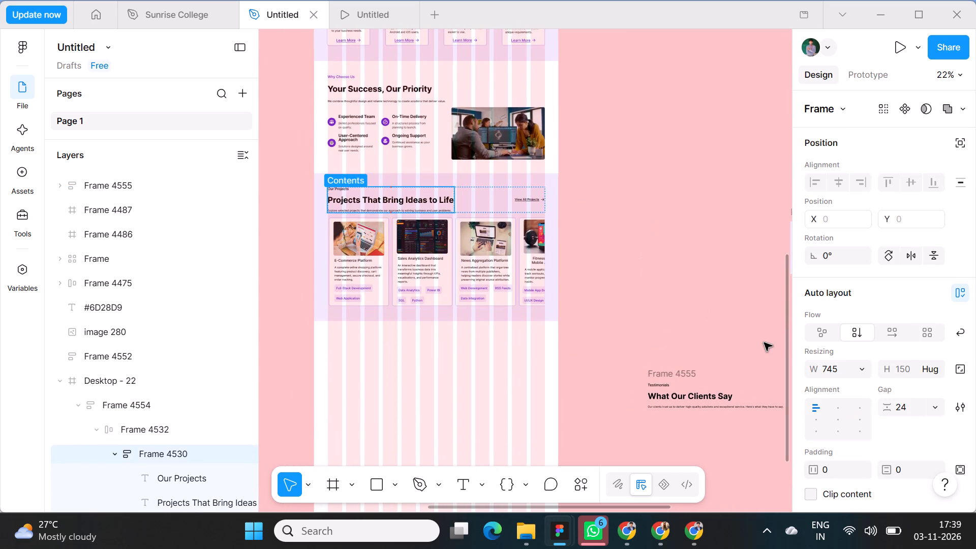
pyautogui.click(764, 343)
pyautogui.hscroll(-3, 701, 345)
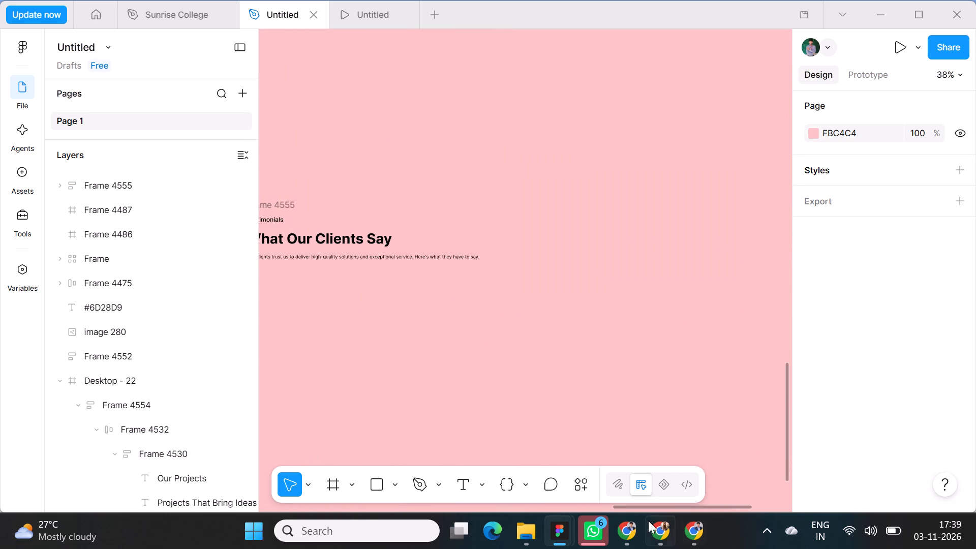
# Switch to ChatGPT and review the generated Testimonials images and section explanations in the conversation.
pyautogui.click(660, 535)
pyautogui.scroll(1, 584, 362)
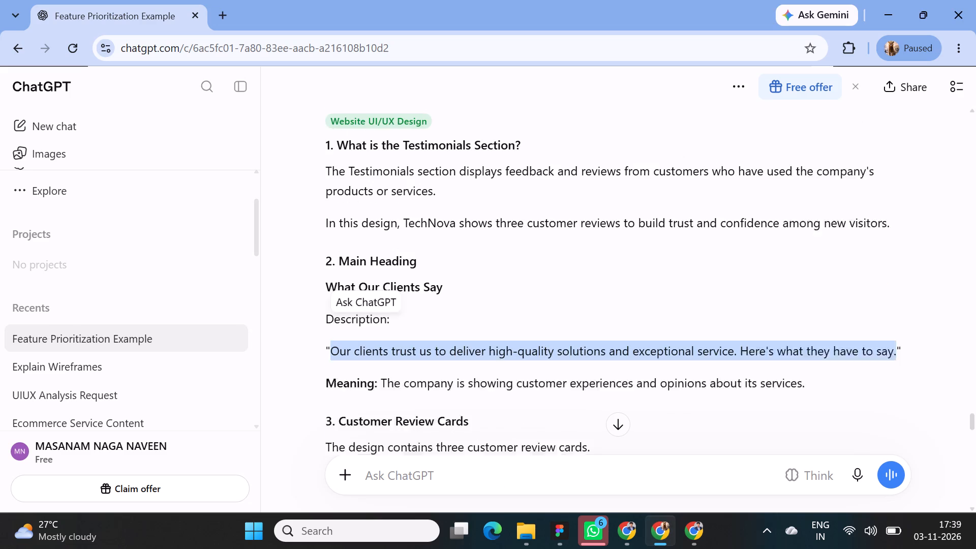
pyautogui.click(552, 331)
pyautogui.scroll(6, 552, 331)
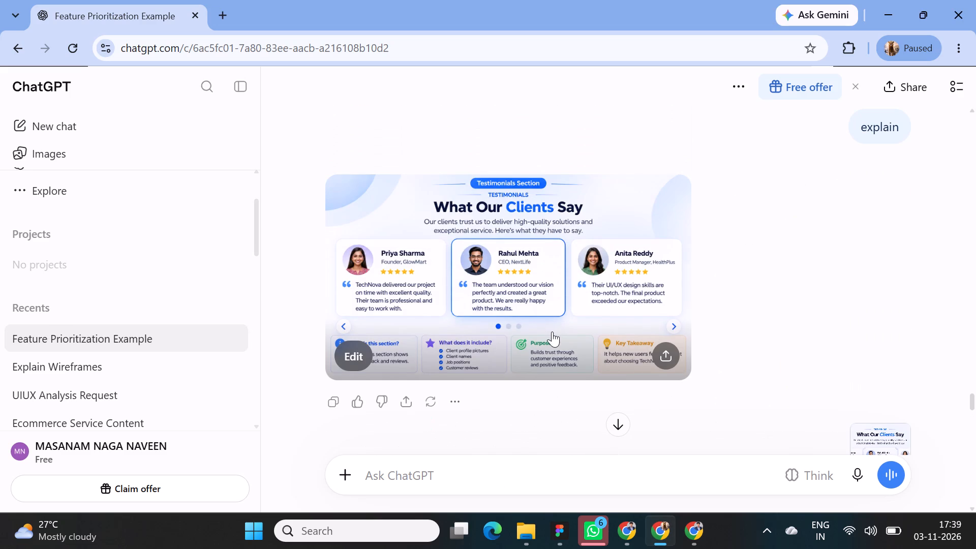
pyautogui.scroll(13, 570, 323)
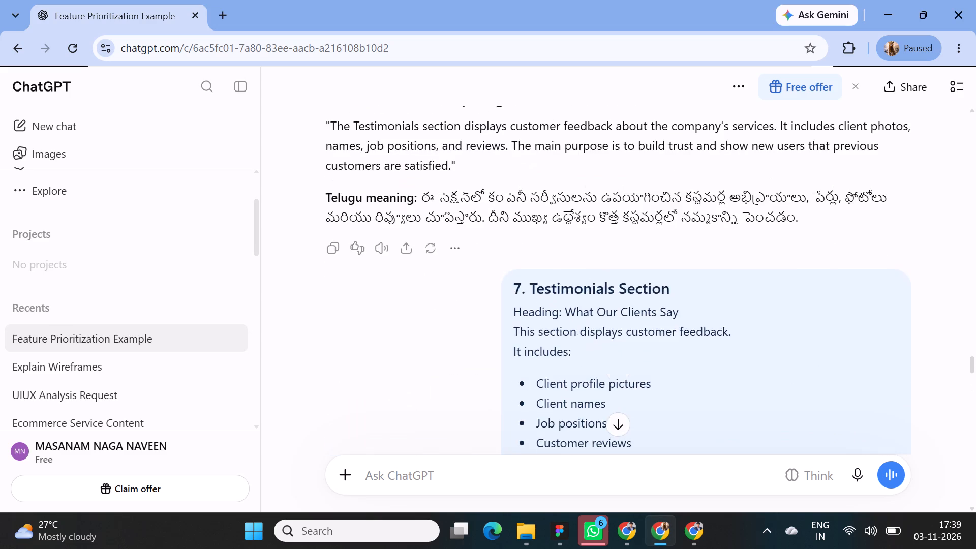
pyautogui.scroll(-9, 576, 313)
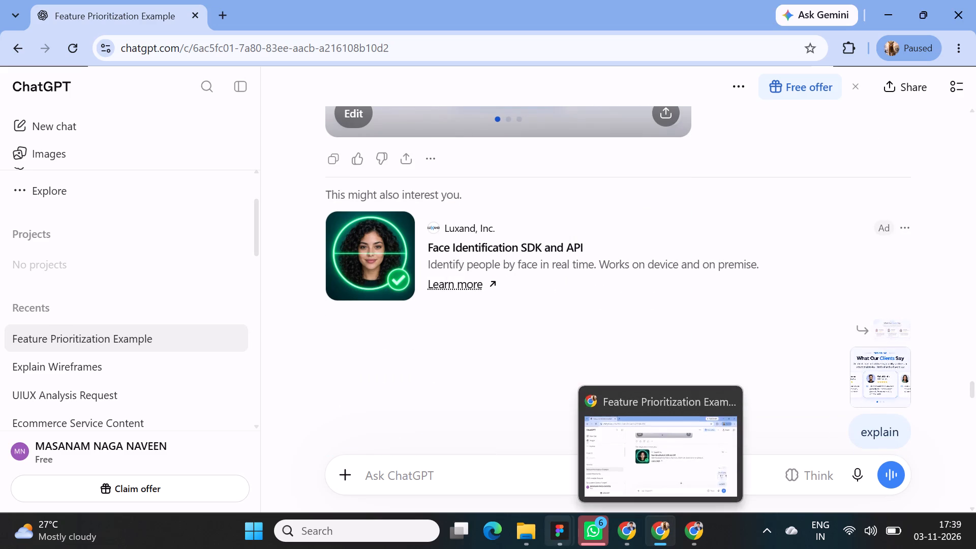
# Switch to Figma and examine the Testimonials section's header, View All link and review cards in the TechNova reference image.
pyautogui.click(548, 537)
pyautogui.click(505, 453)
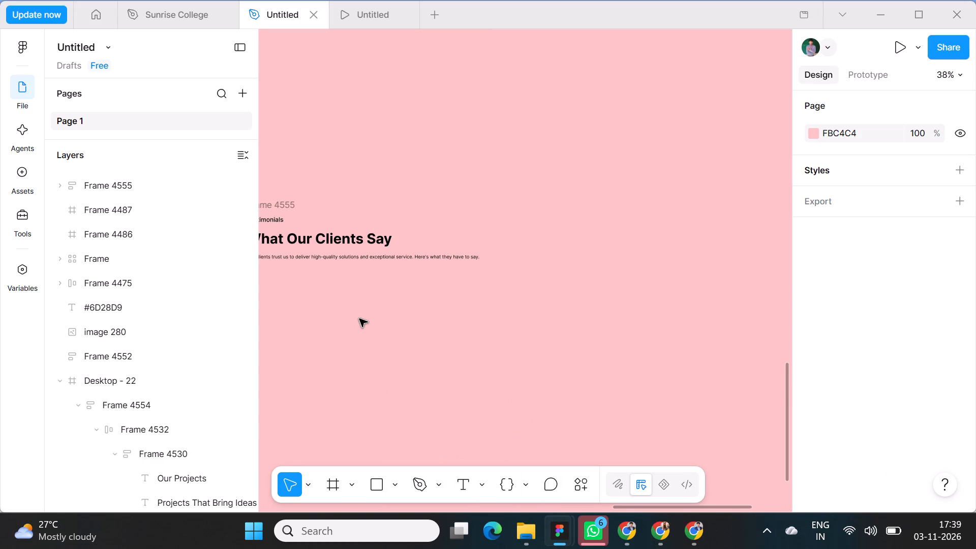
pyautogui.hscroll(5, 359, 319)
pyautogui.scroll(2, 600, 251)
pyautogui.hscroll(2, 471, 272)
pyautogui.scroll(-1, 447, 312)
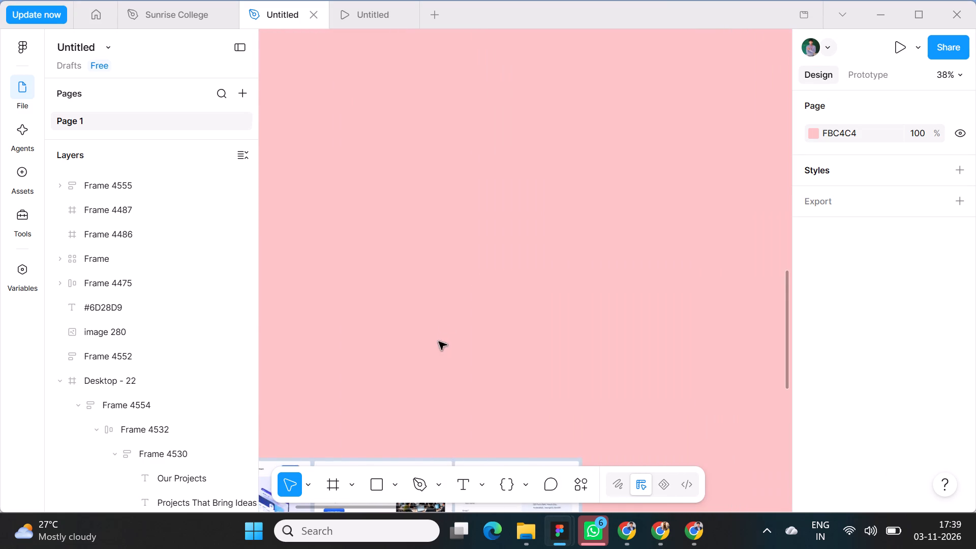
pyautogui.scroll(-3, 464, 379)
pyautogui.hscroll(2, 461, 373)
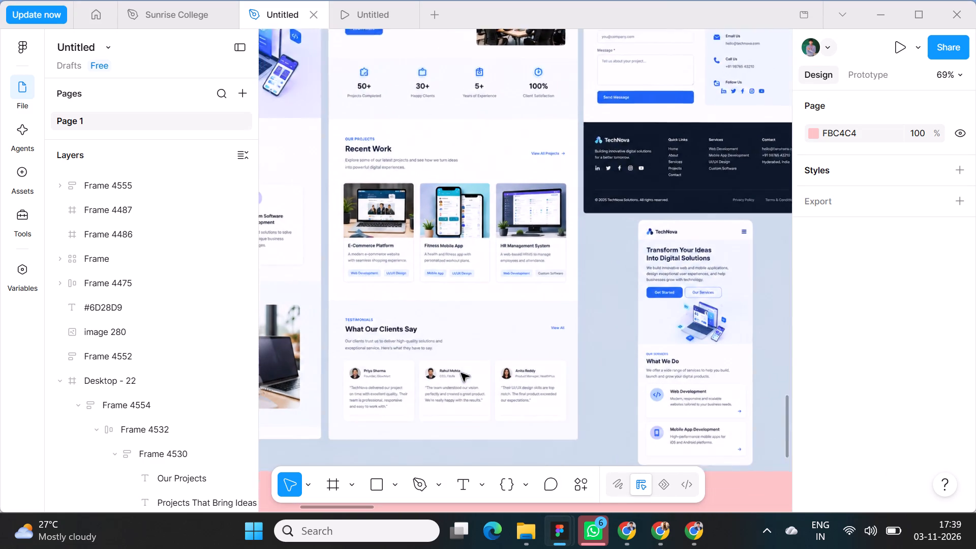
pyautogui.scroll(-1, 479, 364)
pyautogui.hscroll(2, 656, 186)
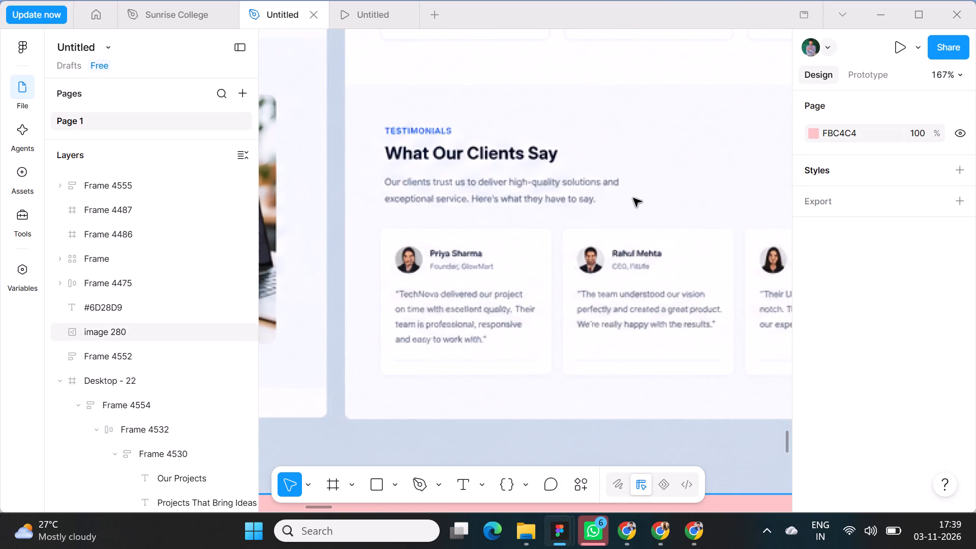
pyautogui.hscroll(-2, 633, 198)
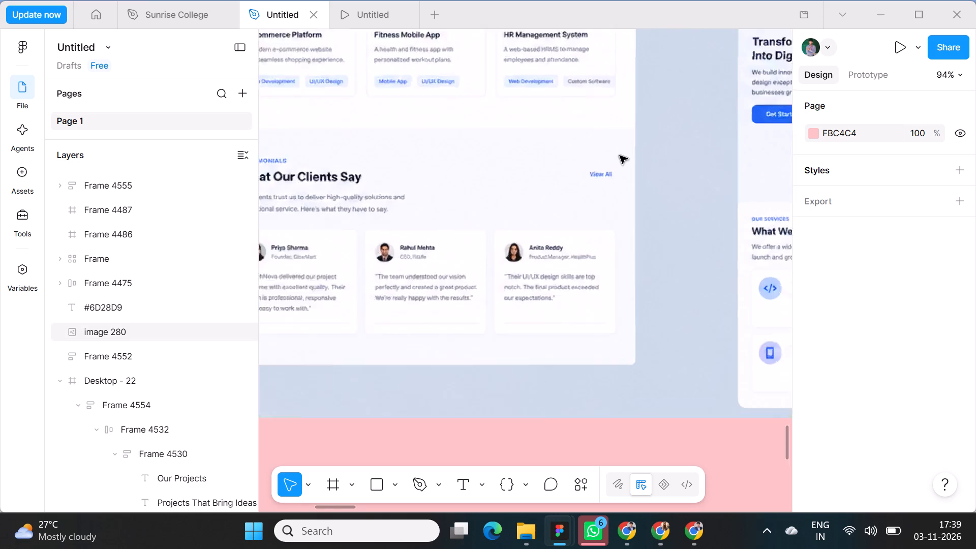
pyautogui.scroll(-1, 602, 187)
pyautogui.scroll(1, 602, 187)
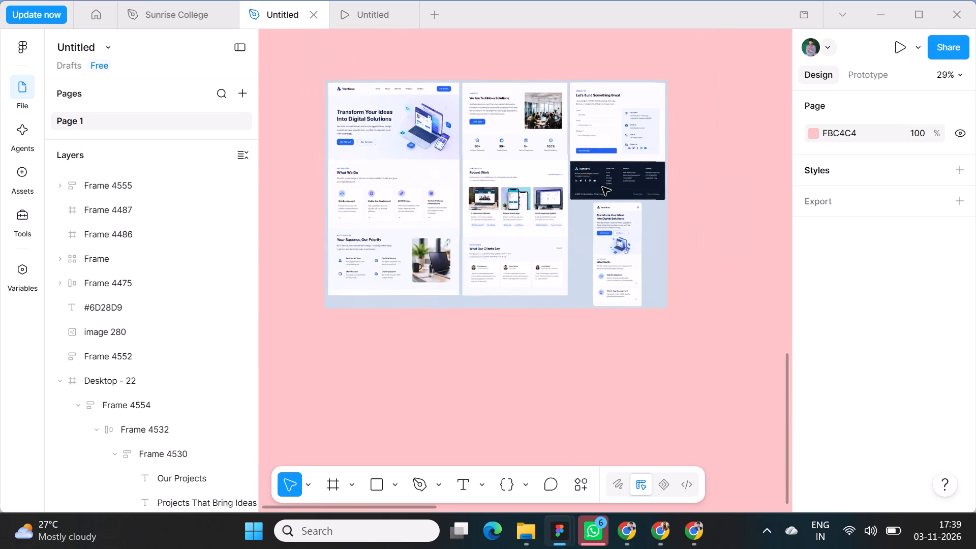
pyautogui.scroll(1, 602, 187)
pyautogui.scroll(-1, 575, 203)
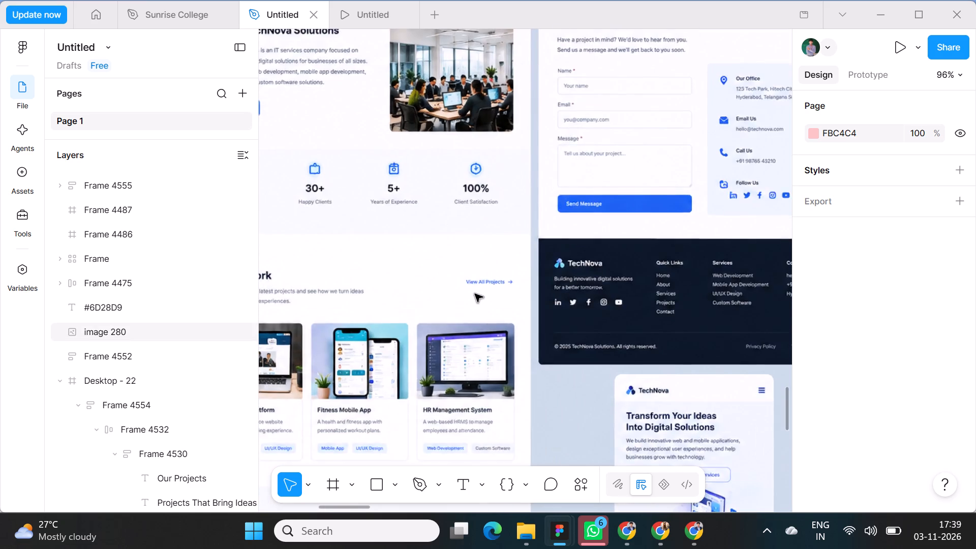
pyautogui.scroll(-3, 511, 292)
pyautogui.hscroll(-3, 590, 288)
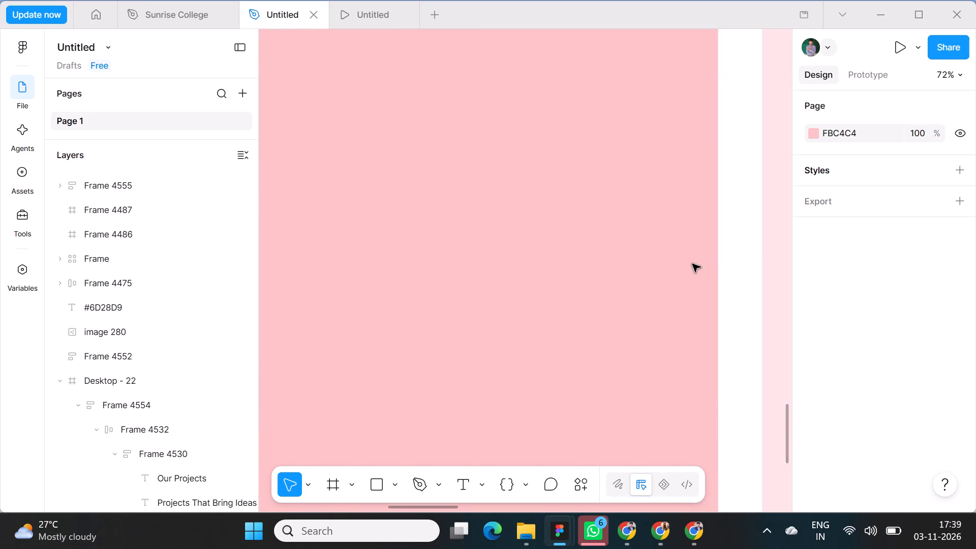
# Recolour the View All Projects link and its arrow with the purple 6D28D9 sampled from a Why Choose Us feature icon.
pyautogui.hscroll(-2, 693, 264)
pyautogui.scroll(1, 679, 207)
pyautogui.hscroll(-1, 674, 211)
pyautogui.hscroll(1, 671, 182)
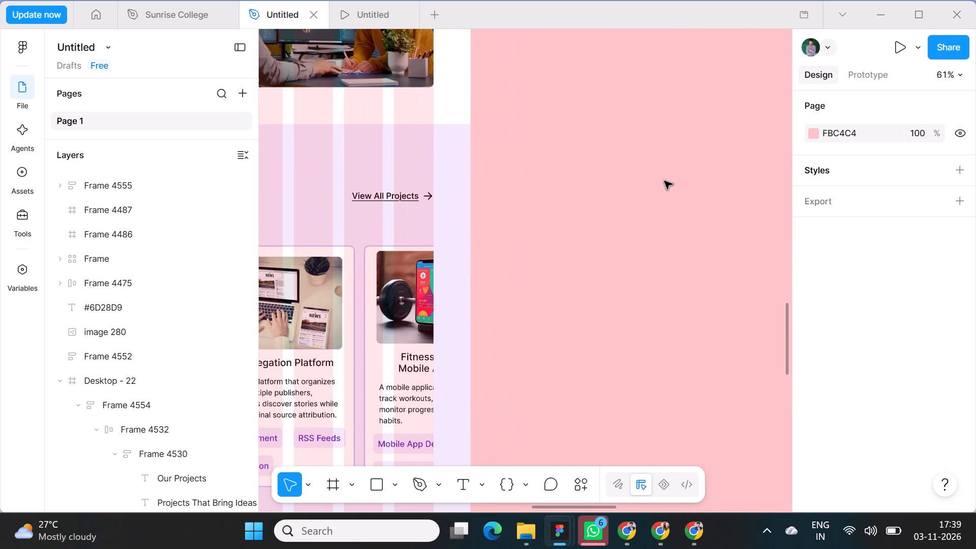
pyautogui.hscroll(1, 664, 181)
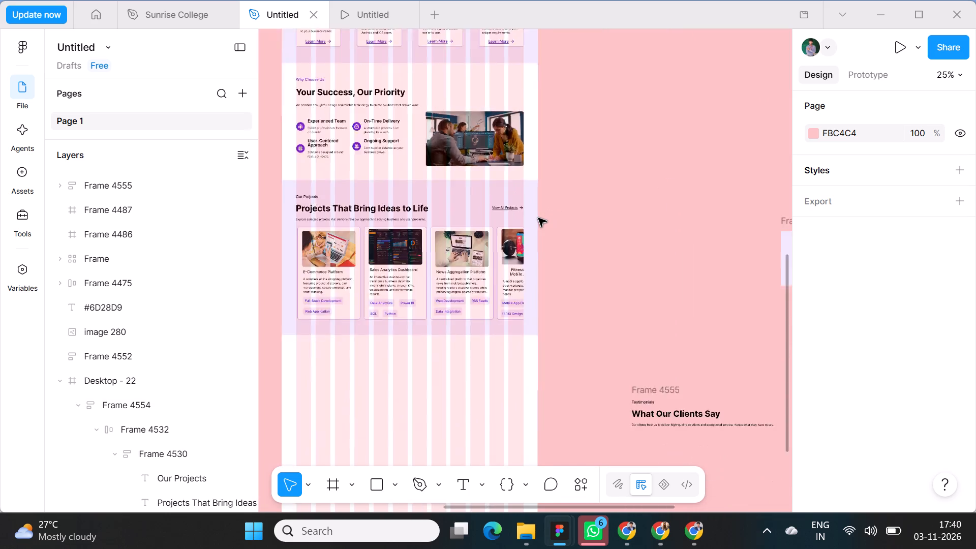
pyautogui.hscroll(1, 536, 219)
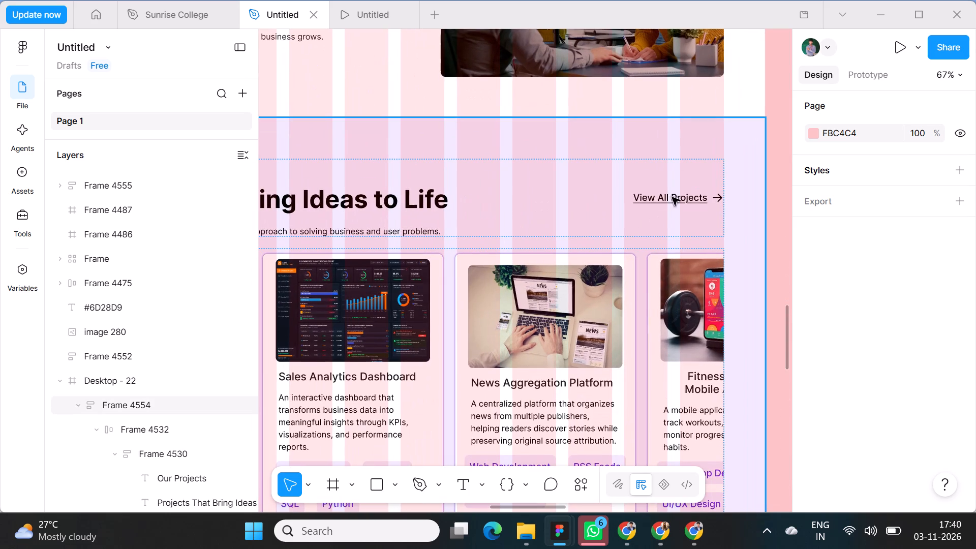
pyautogui.tripleClick(674, 201)
pyautogui.click(674, 201)
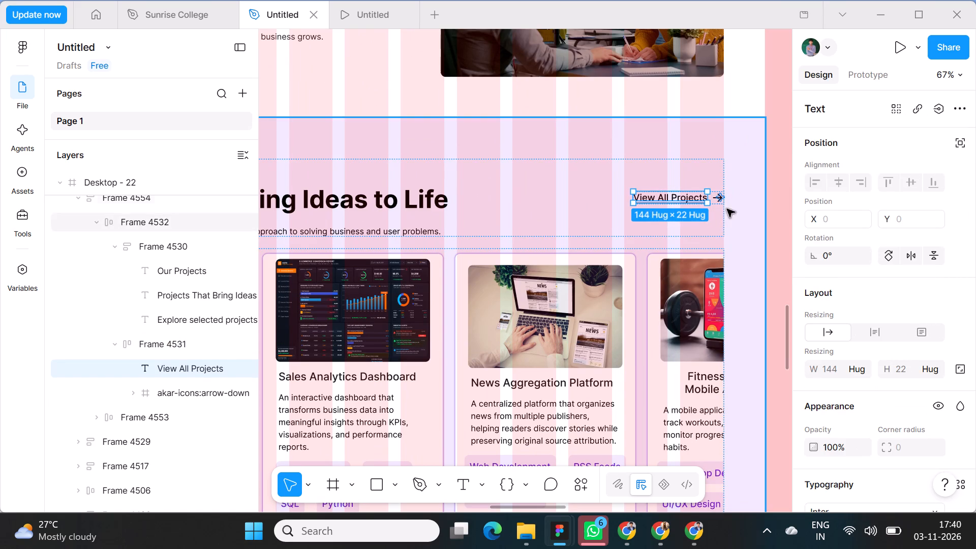
pyautogui.click(779, 221)
pyautogui.tripleClick(691, 202)
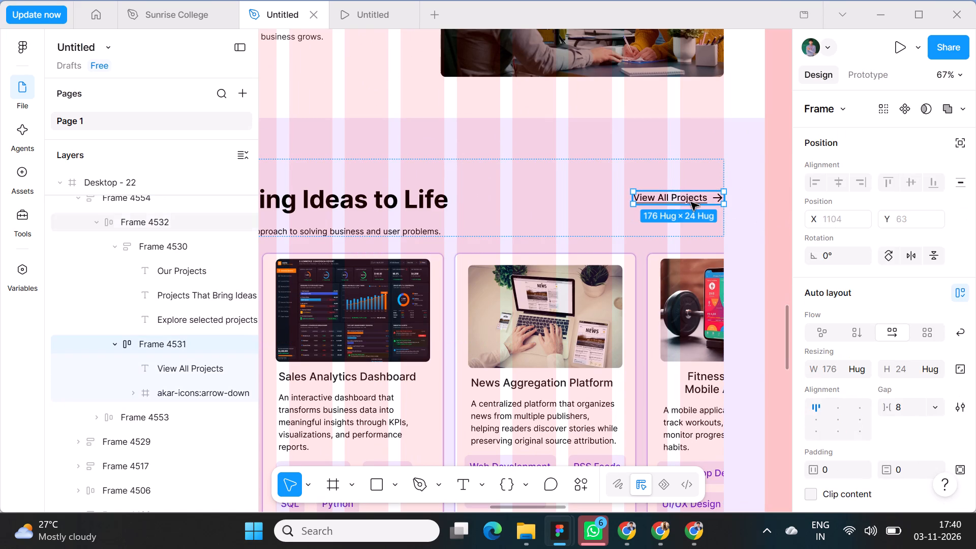
pyautogui.scroll(-7, 866, 292)
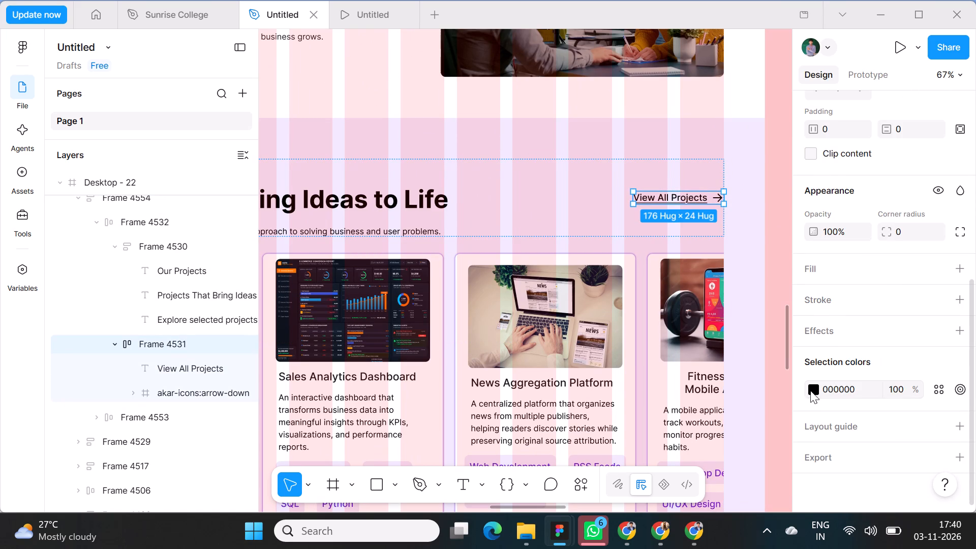
pyautogui.click(810, 390)
pyautogui.click(627, 401)
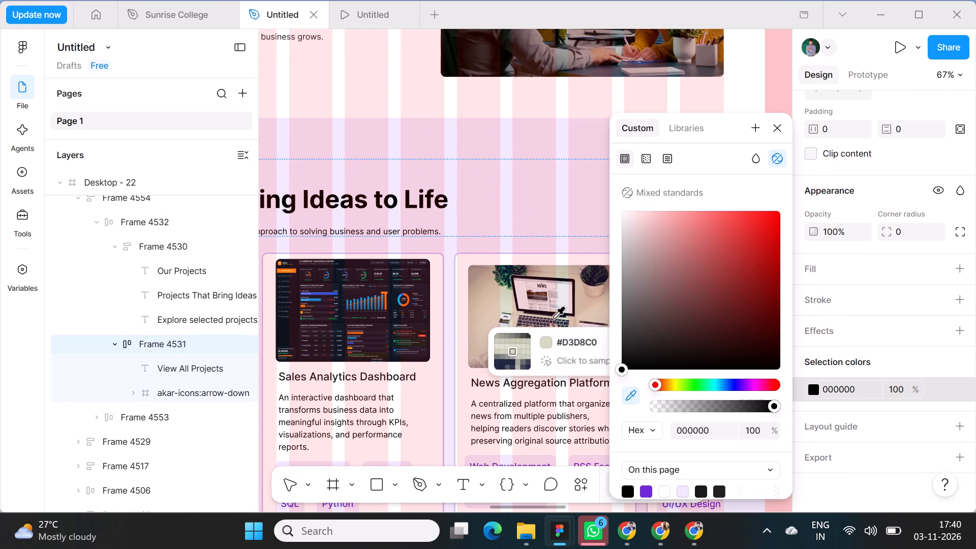
pyautogui.scroll(1, 499, 269)
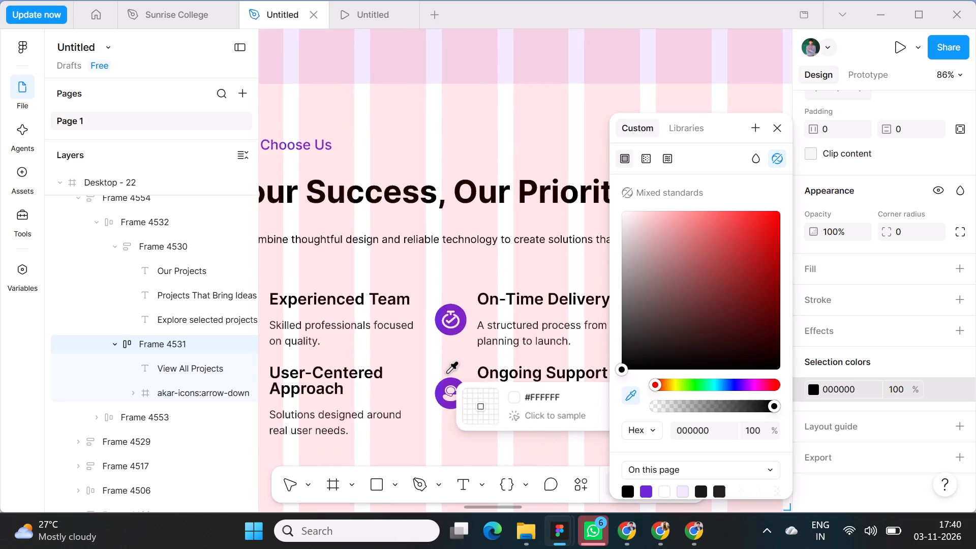
pyautogui.click(464, 297)
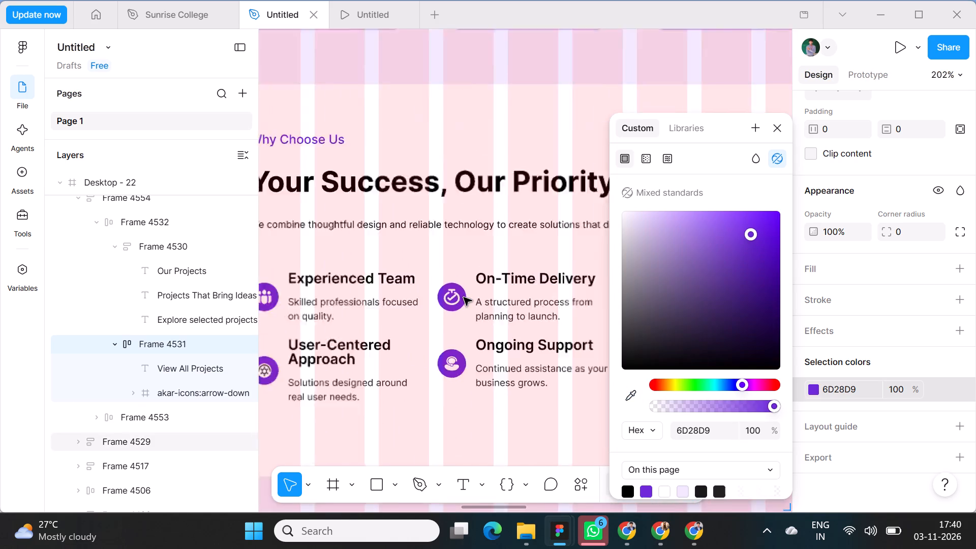
pyautogui.click(399, 310)
# Move the Testimonials heading frame slightly up and closer to the Desktop - 22 frame.
pyautogui.hscroll(-1, 655, 364)
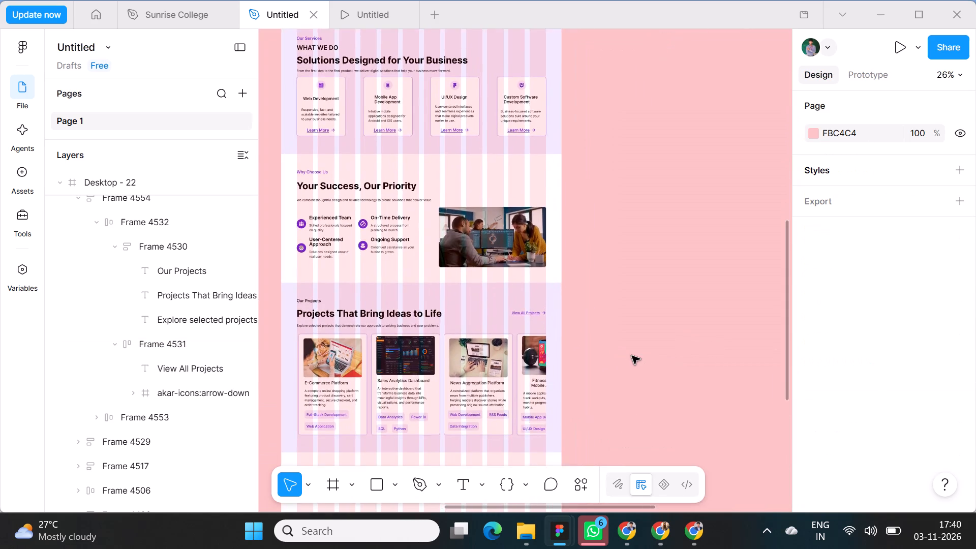
pyautogui.scroll(-1, 625, 346)
pyautogui.hscroll(1, 610, 353)
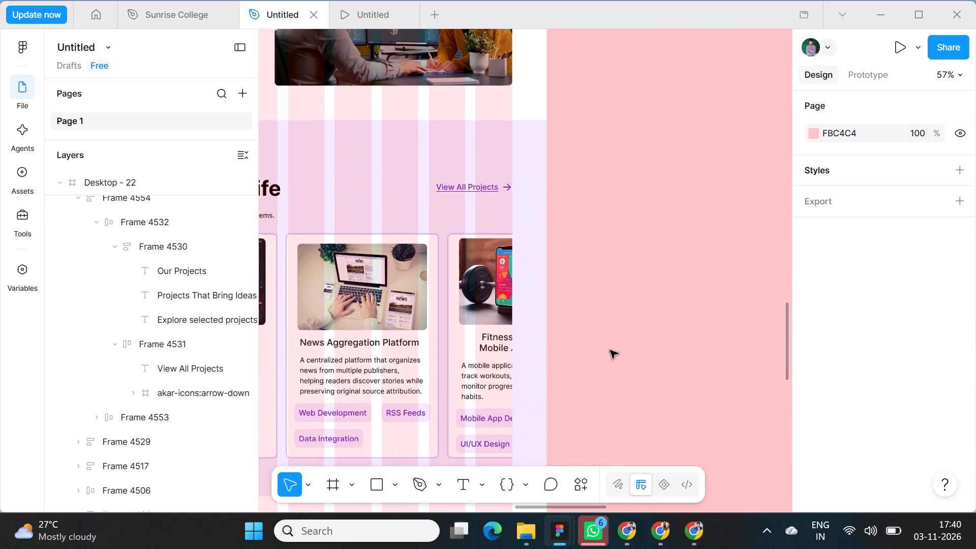
pyautogui.hscroll(1, 610, 350)
pyautogui.scroll(-1, 682, 202)
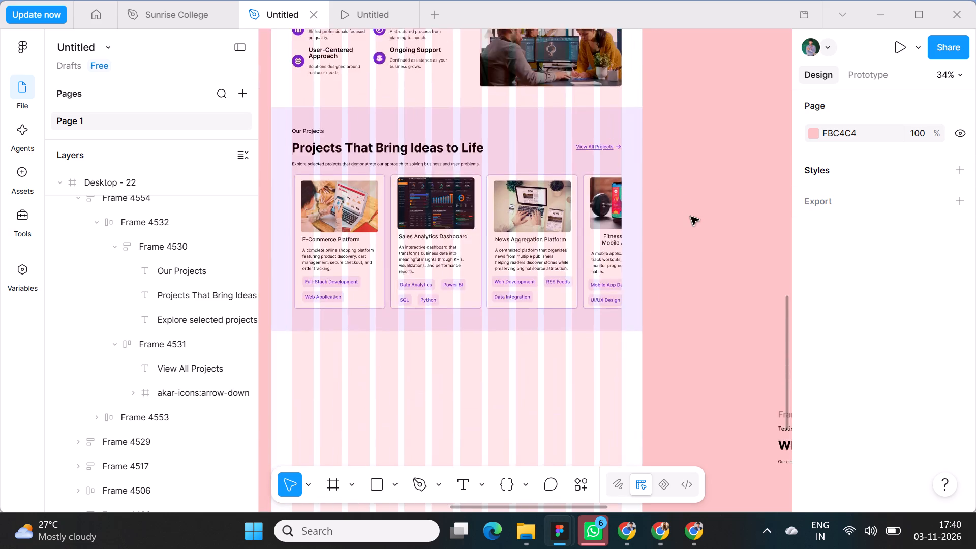
pyautogui.scroll(-1, 691, 217)
pyautogui.hscroll(-1, 701, 261)
pyautogui.moveTo(573, 235); pyautogui.dragTo(535, 222)
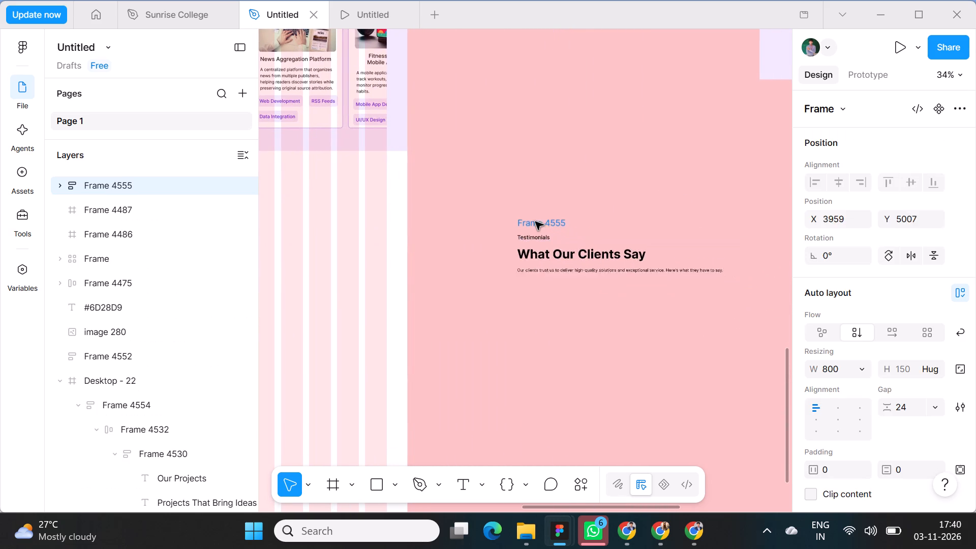
pyautogui.moveTo(535, 222); pyautogui.dragTo(525, 216)
pyautogui.click(634, 153)
pyautogui.scroll(1, 634, 152)
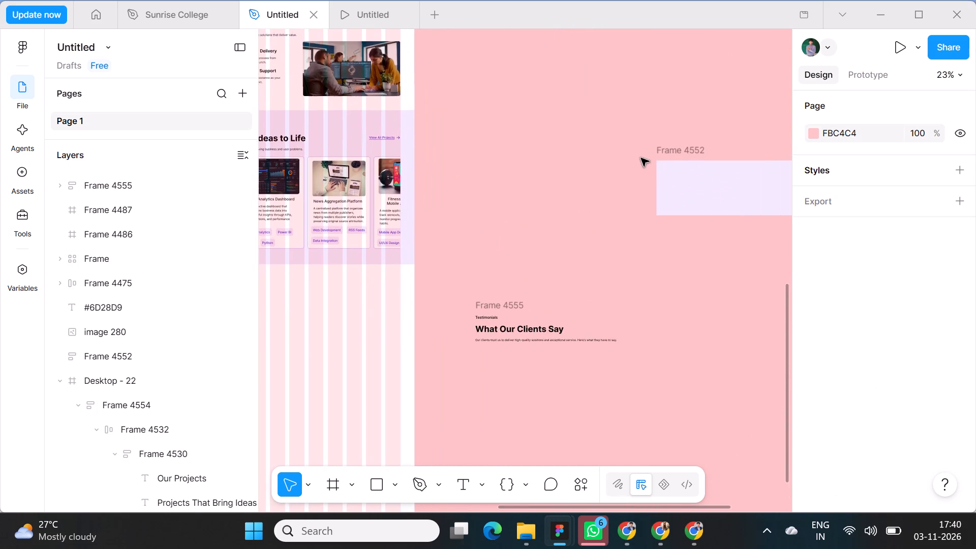
pyautogui.hscroll(-1, 641, 158)
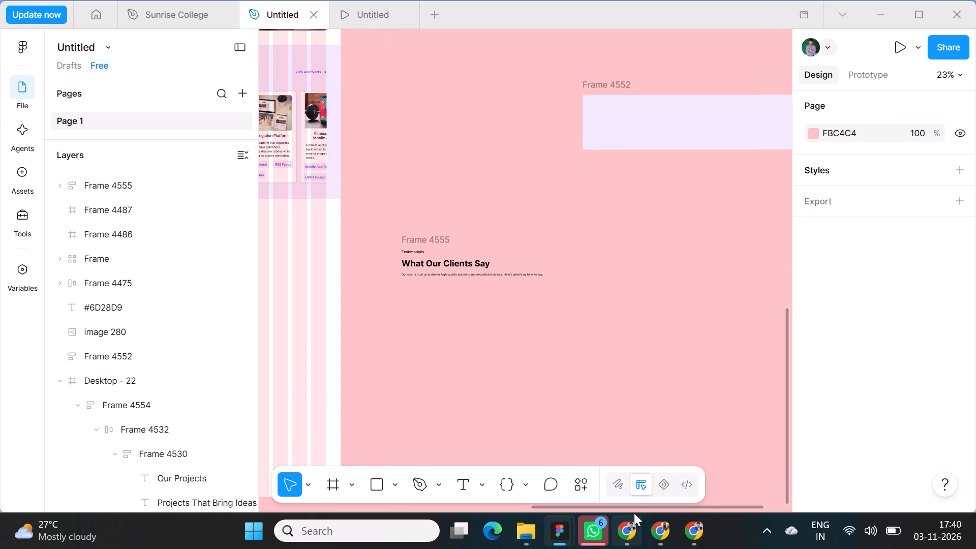
# Add a "View All" text beside the "What Our Clients Say" heading.
pyautogui.click(567, 371)
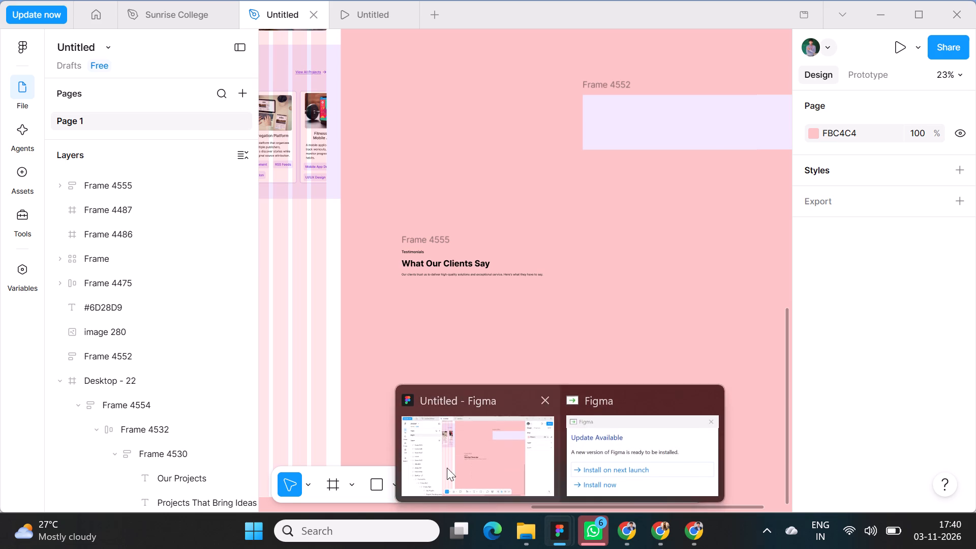
pyautogui.click(463, 482)
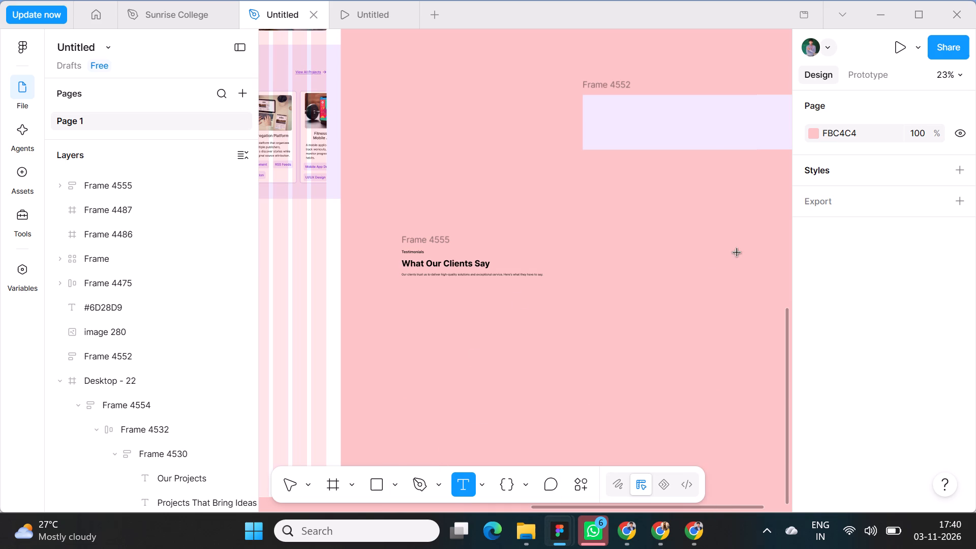
pyautogui.click(580, 254)
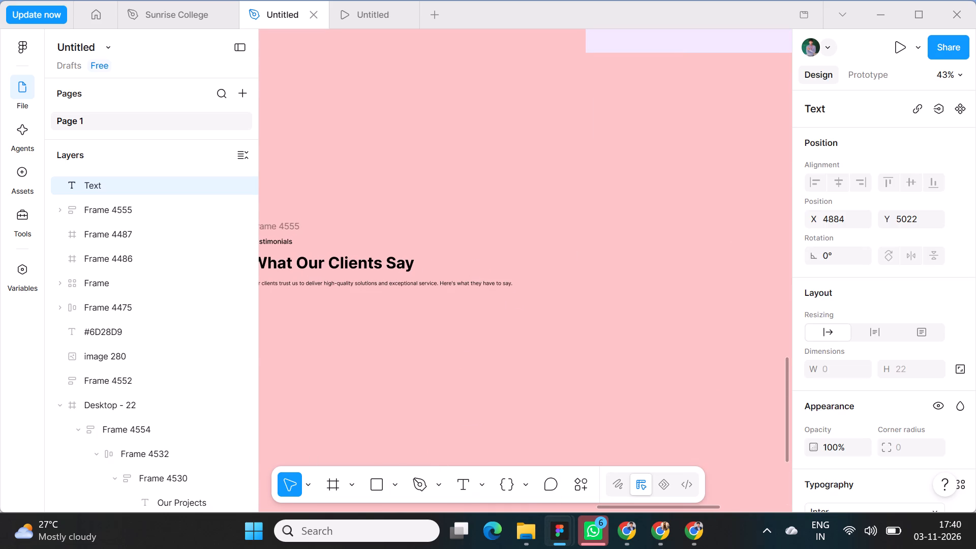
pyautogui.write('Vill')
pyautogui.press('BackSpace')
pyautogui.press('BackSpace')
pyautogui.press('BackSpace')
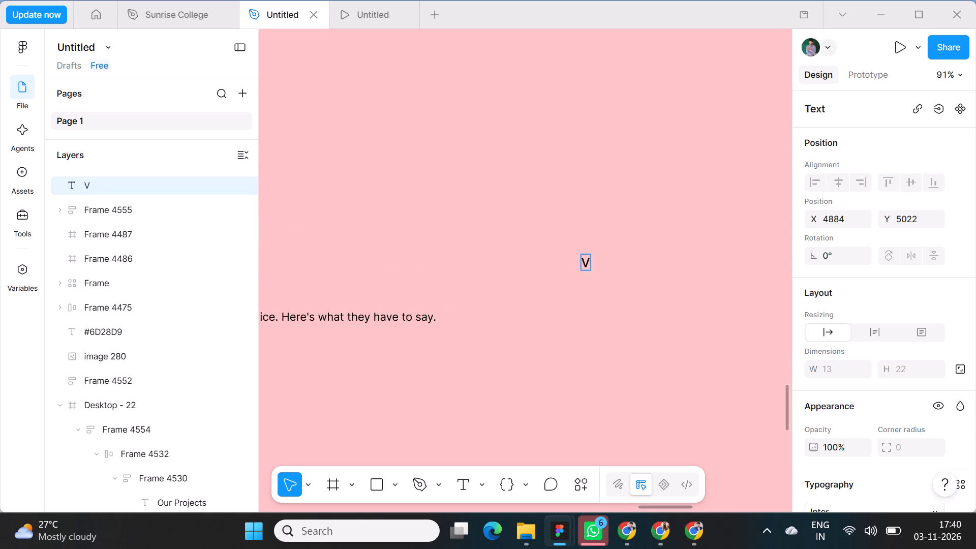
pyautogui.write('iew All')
pyautogui.click(609, 348)
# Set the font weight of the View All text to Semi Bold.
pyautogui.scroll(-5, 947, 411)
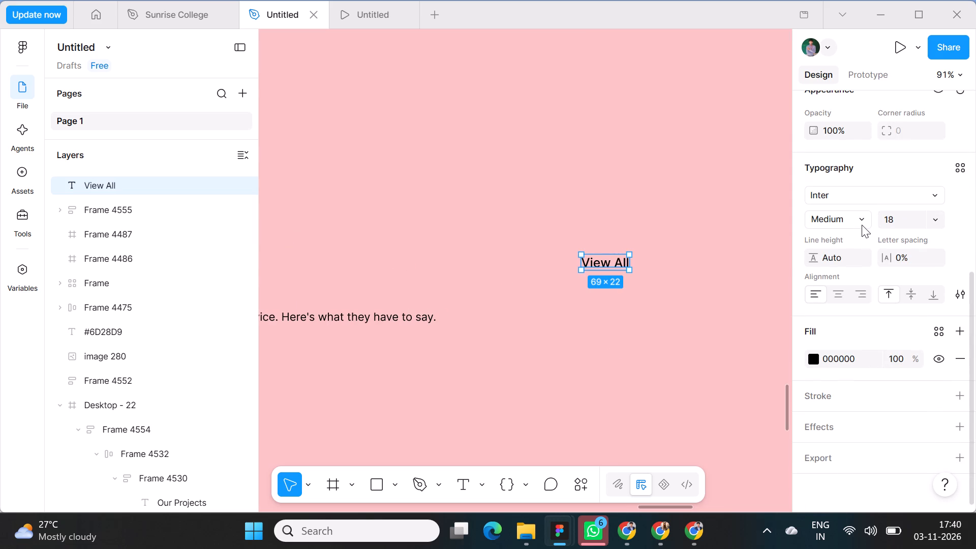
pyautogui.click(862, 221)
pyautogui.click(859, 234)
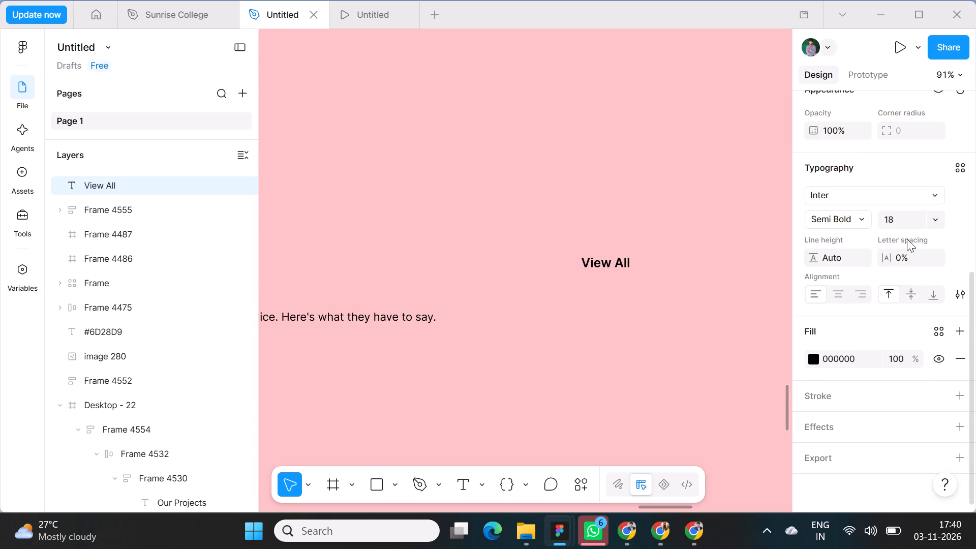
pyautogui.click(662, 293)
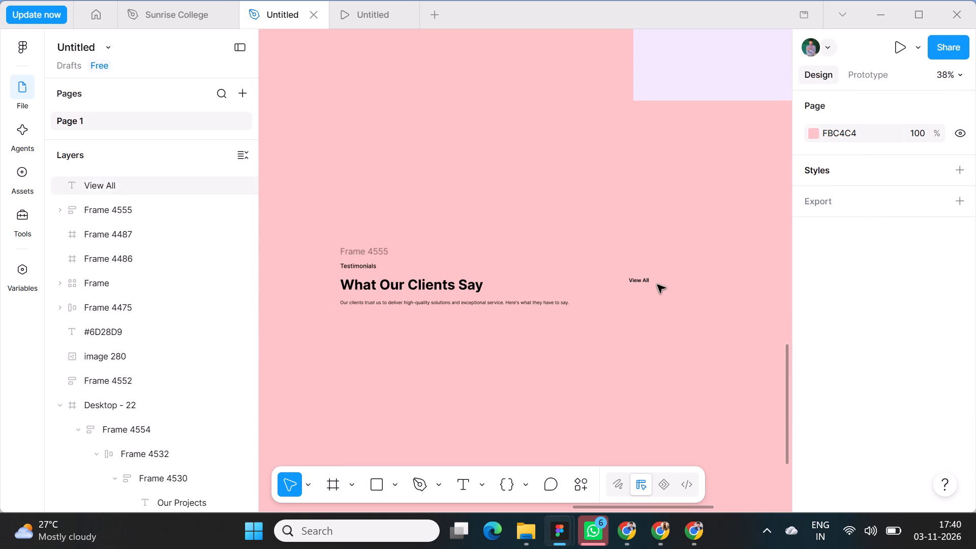
# Move the View All text farther right of the Testimonials heading and set it to size 21 in Medium weight.
pyautogui.moveTo(642, 278); pyautogui.dragTo(693, 278)
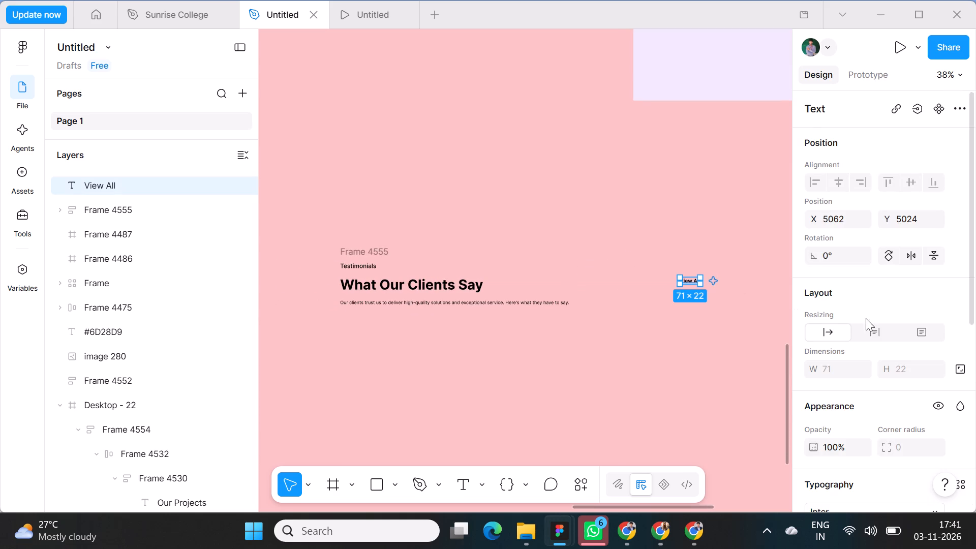
pyautogui.scroll(-6, 866, 322)
pyautogui.click(901, 220)
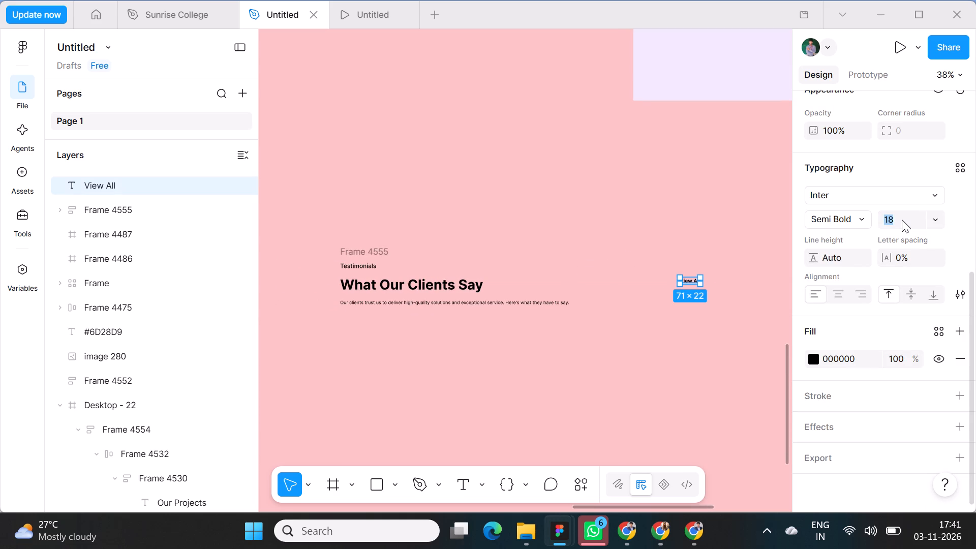
pyautogui.press('BackSpace')
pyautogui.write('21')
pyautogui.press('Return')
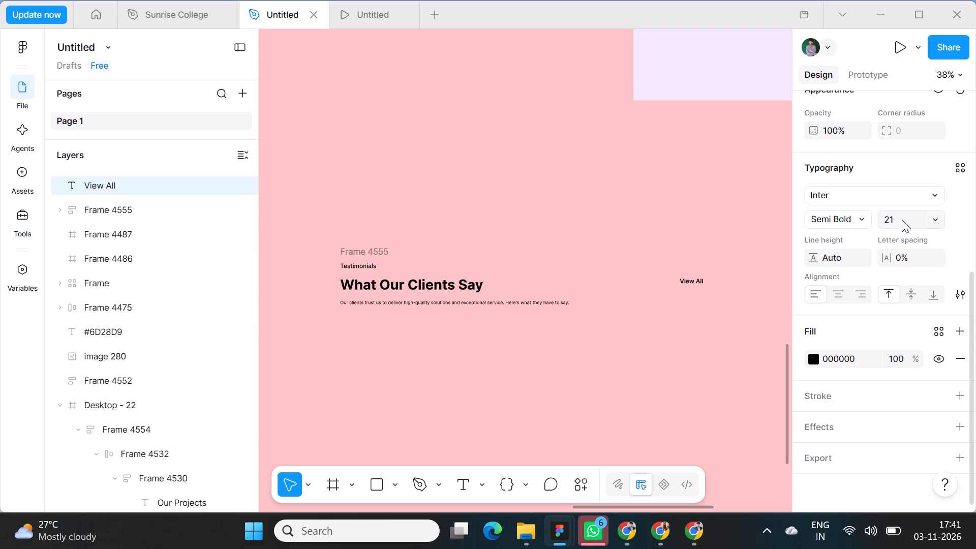
pyautogui.click(861, 216)
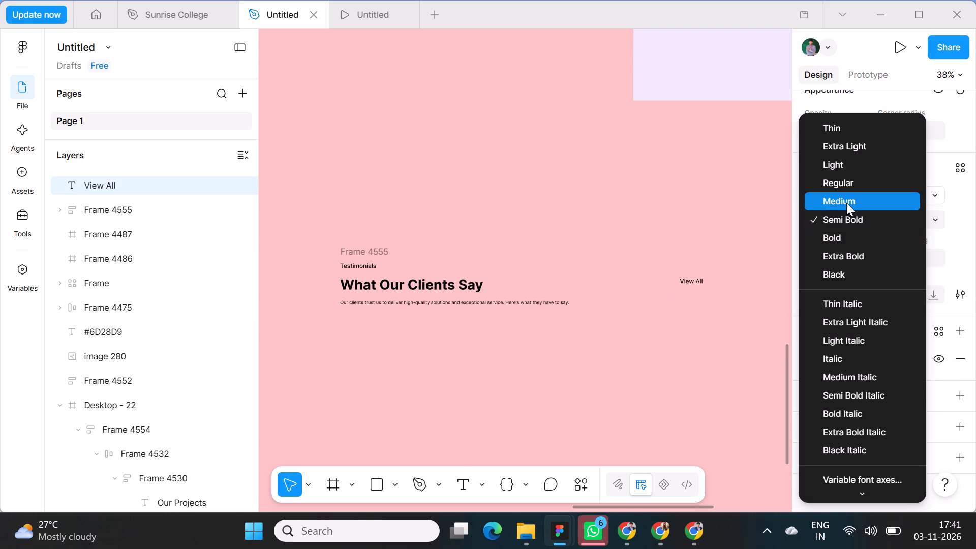
pyautogui.click(846, 202)
pyautogui.click(730, 328)
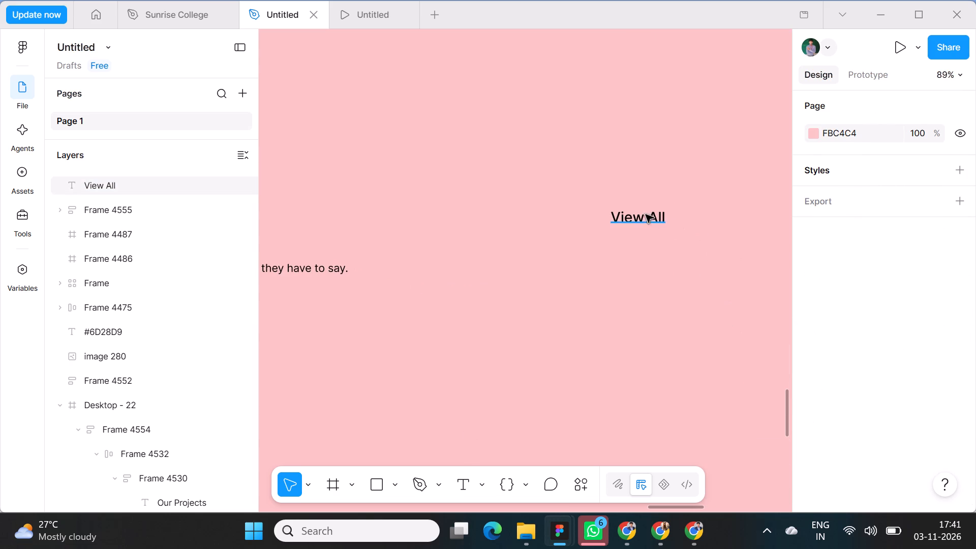
# Shift the View All text farther right and fill it with the purple 6D28D9 sampled from the RSS Feeds tag.
pyautogui.moveTo(646, 215); pyautogui.dragTo(726, 223)
pyautogui.scroll(-5, 837, 292)
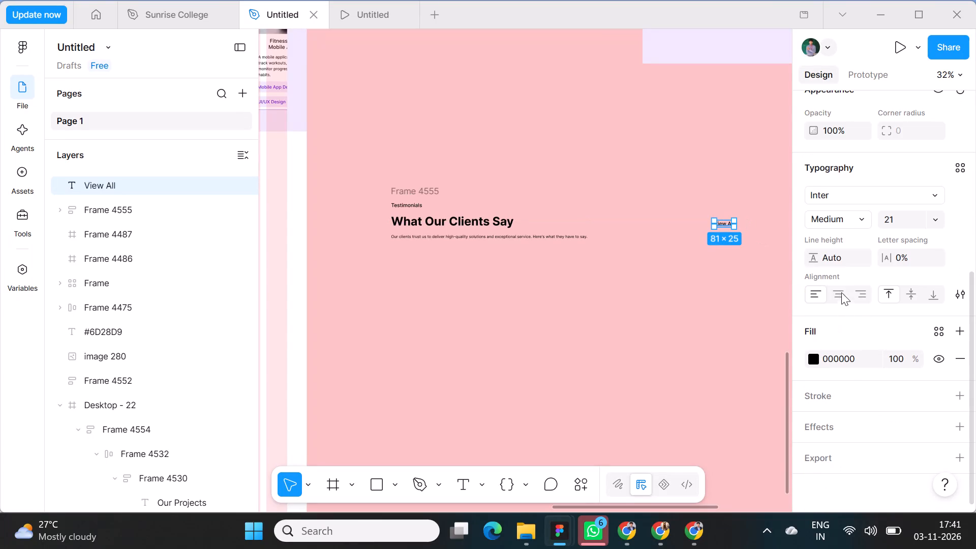
pyautogui.click(813, 361)
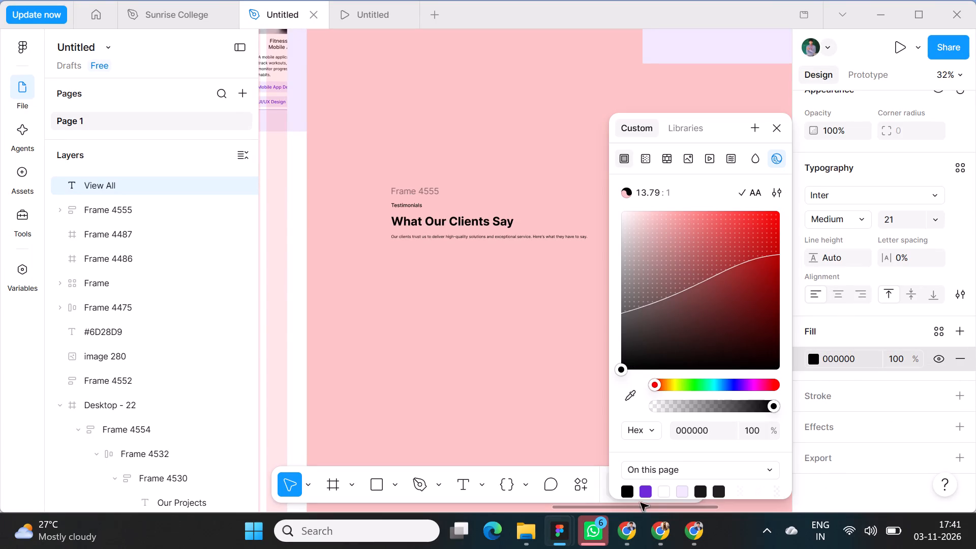
pyautogui.click(629, 391)
pyautogui.hscroll(2, 409, 321)
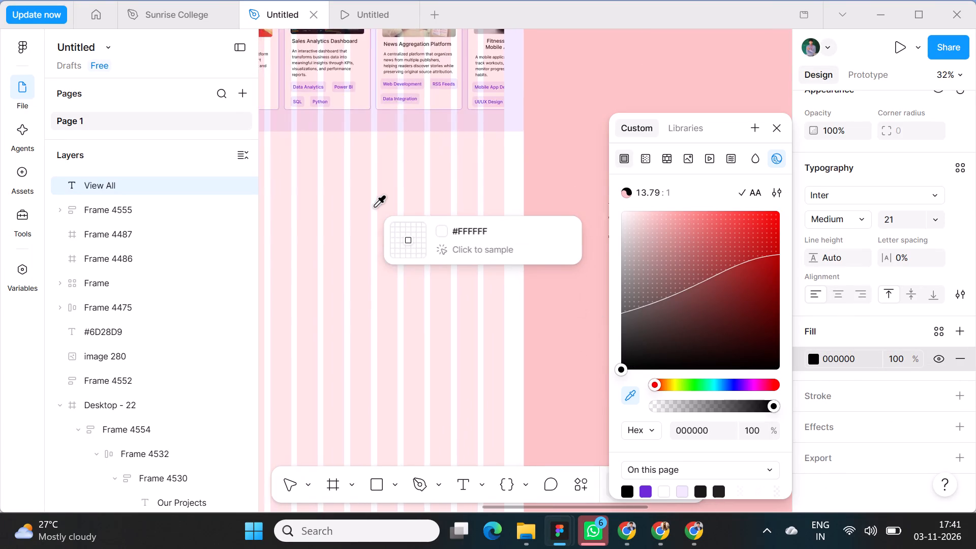
pyautogui.scroll(1, 381, 179)
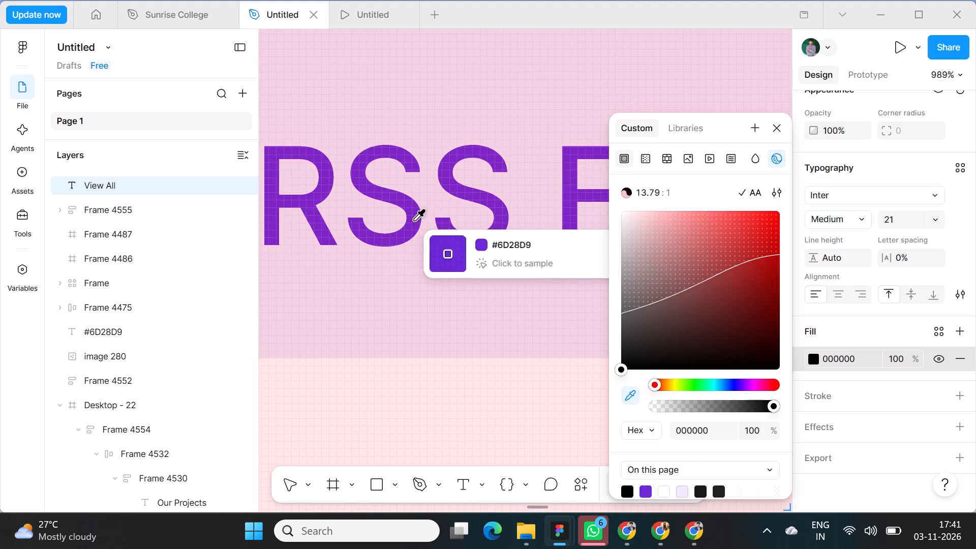
pyautogui.click(413, 221)
pyautogui.scroll(-1, 413, 221)
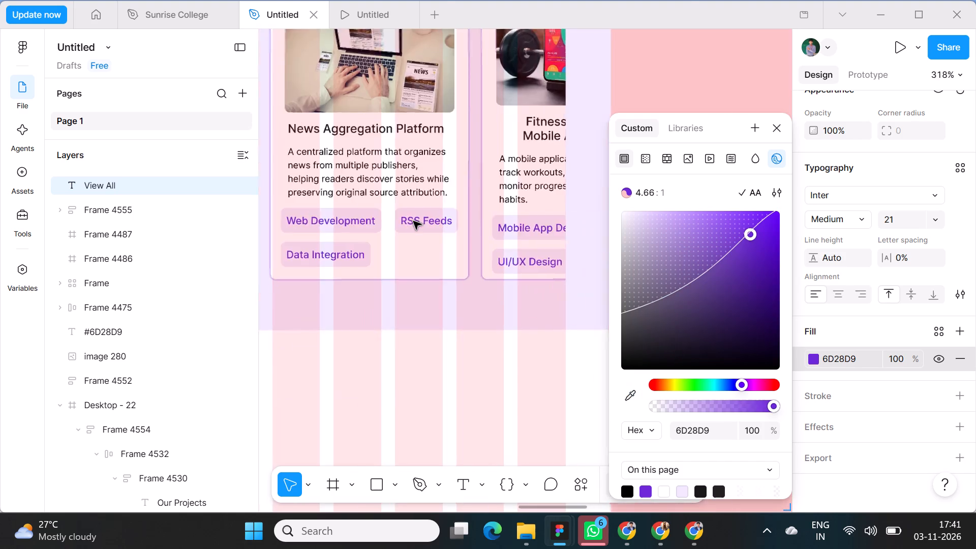
pyautogui.click(485, 166)
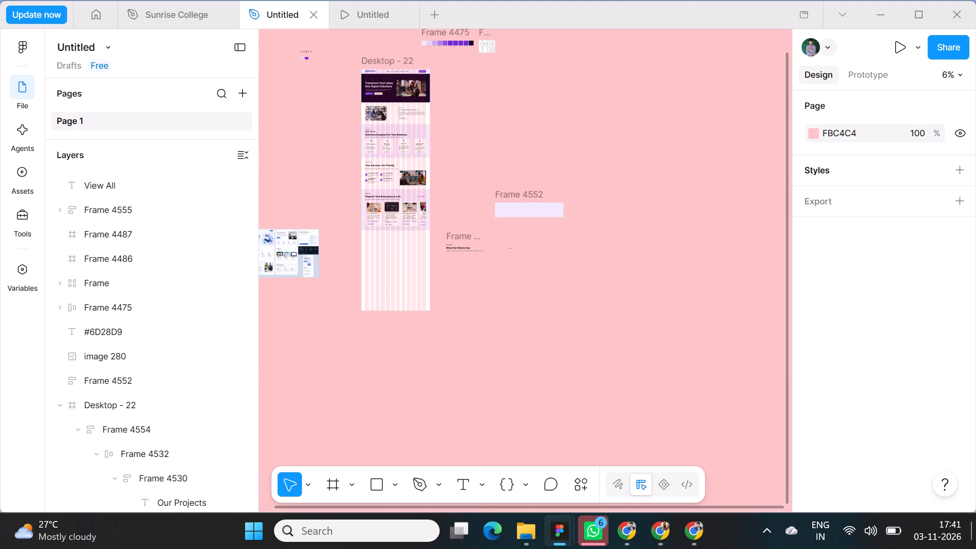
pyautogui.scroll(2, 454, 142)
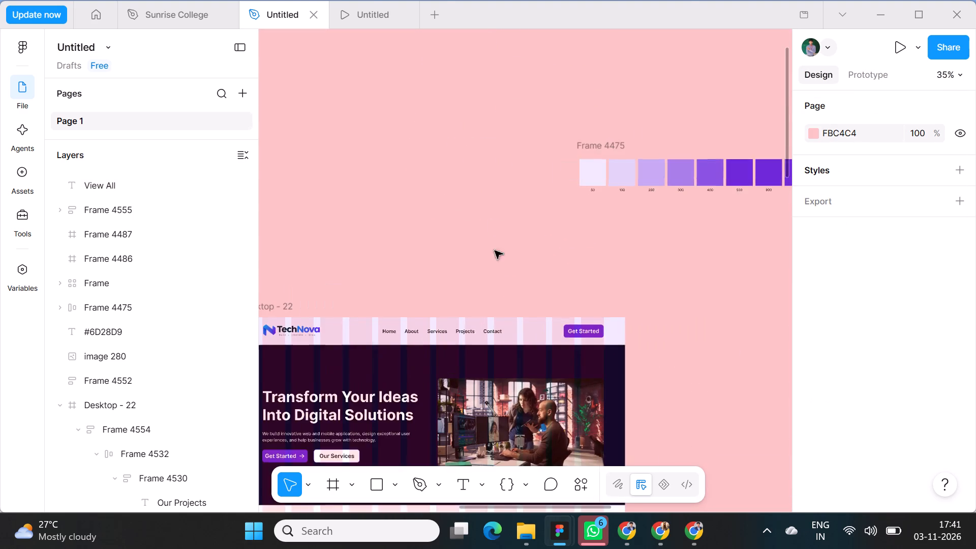
# Underline the purple View All text beside the Testimonials heading group.
pyautogui.scroll(-1, 506, 292)
pyautogui.scroll(-1, 576, 279)
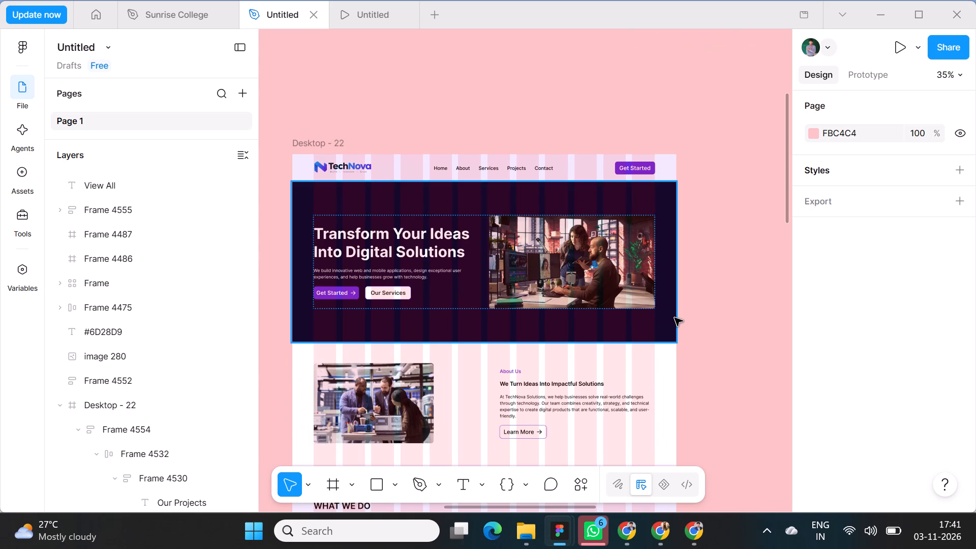
pyautogui.click(670, 319)
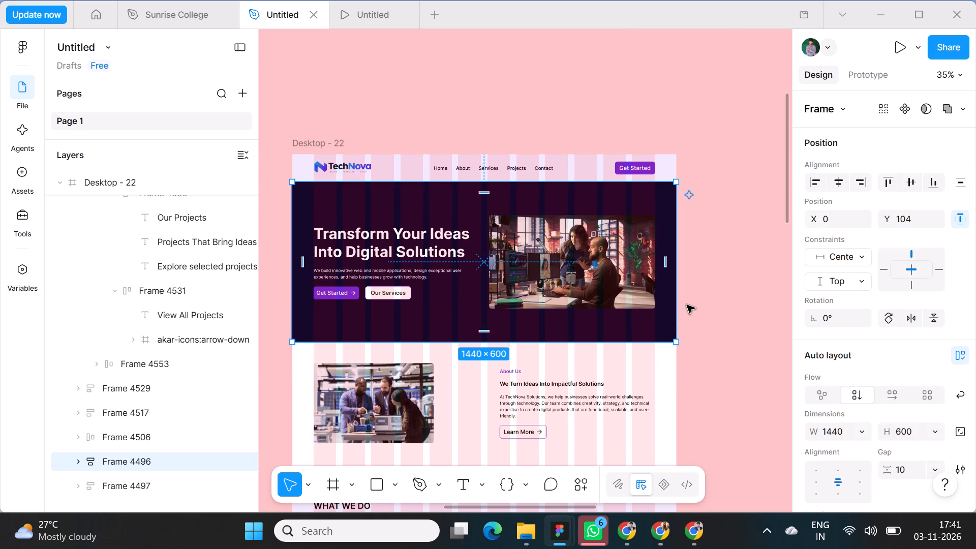
pyautogui.hscroll(-1, 711, 273)
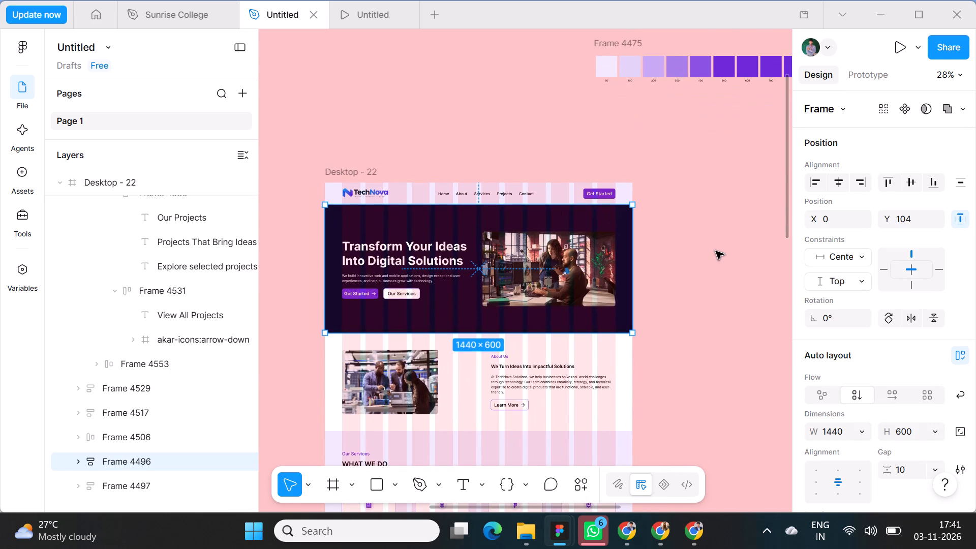
pyautogui.hscroll(-1, 716, 251)
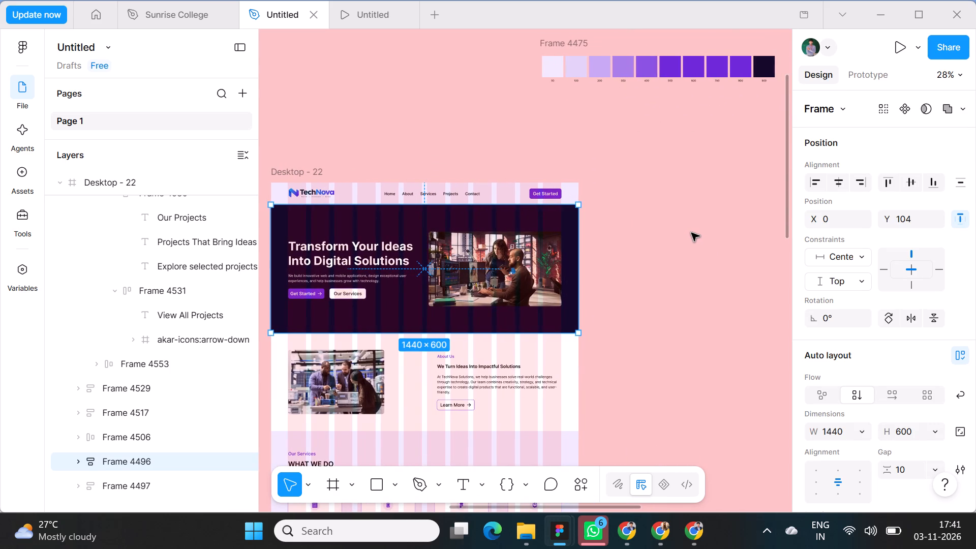
pyautogui.click(691, 233)
pyautogui.scroll(-2, 691, 233)
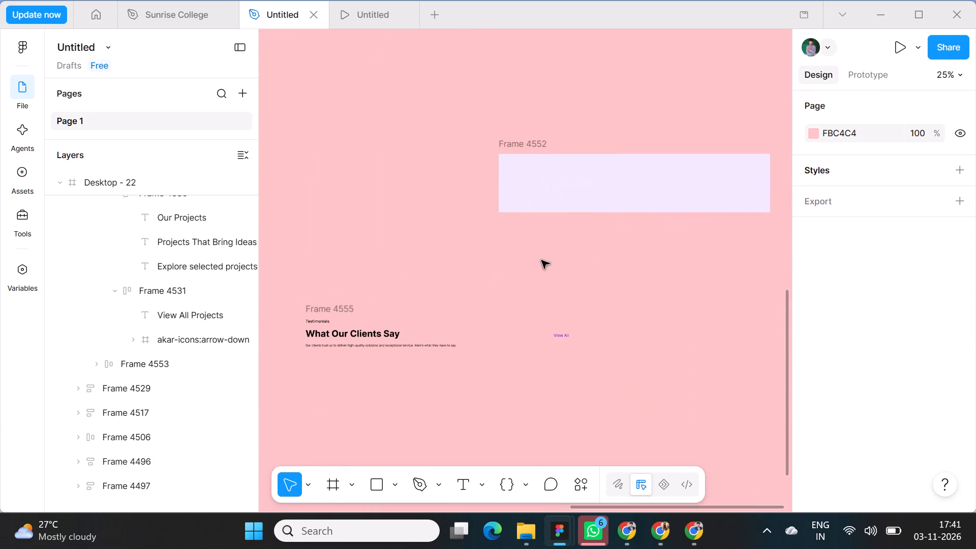
pyautogui.click(559, 338)
pyautogui.scroll(-6, 850, 338)
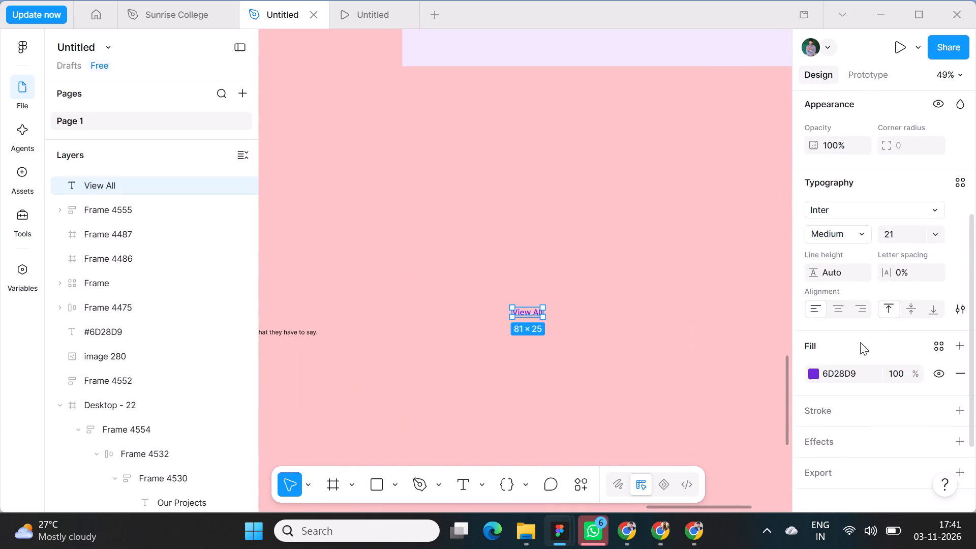
pyautogui.click(966, 293)
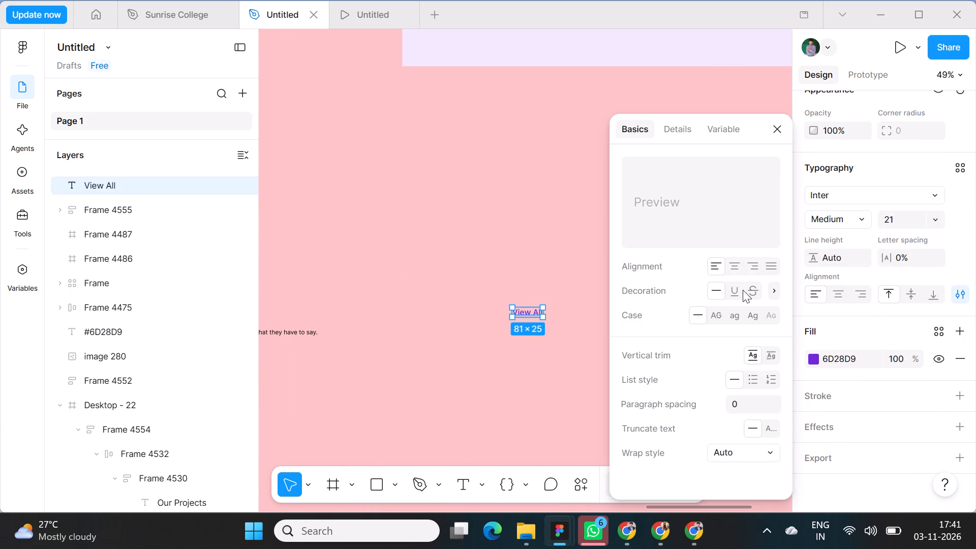
pyautogui.click(736, 290)
pyautogui.click(463, 281)
# Combine the Testimonials heading group and the View All text into one horizontal auto layout frame with a width of 1280.
pyautogui.hscroll(2, 463, 281)
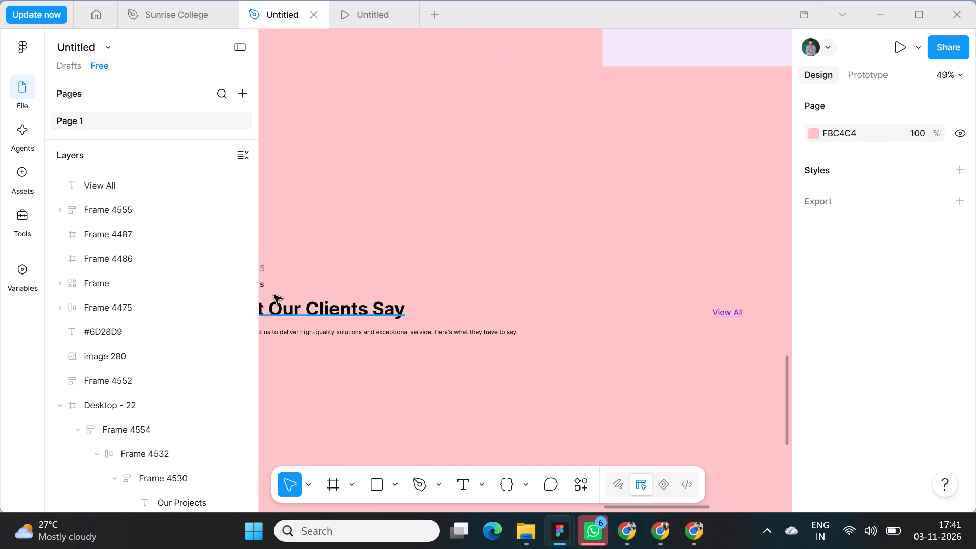
pyautogui.hscroll(1, 274, 295)
pyautogui.click(298, 272)
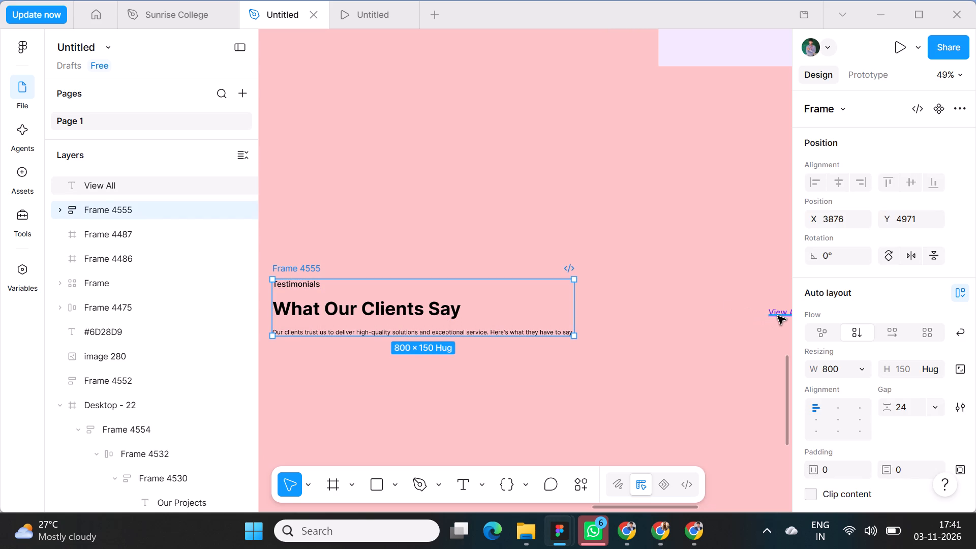
pyautogui.keyDown('shift'); pyautogui.click(781, 314); pyautogui.keyUp('shift')
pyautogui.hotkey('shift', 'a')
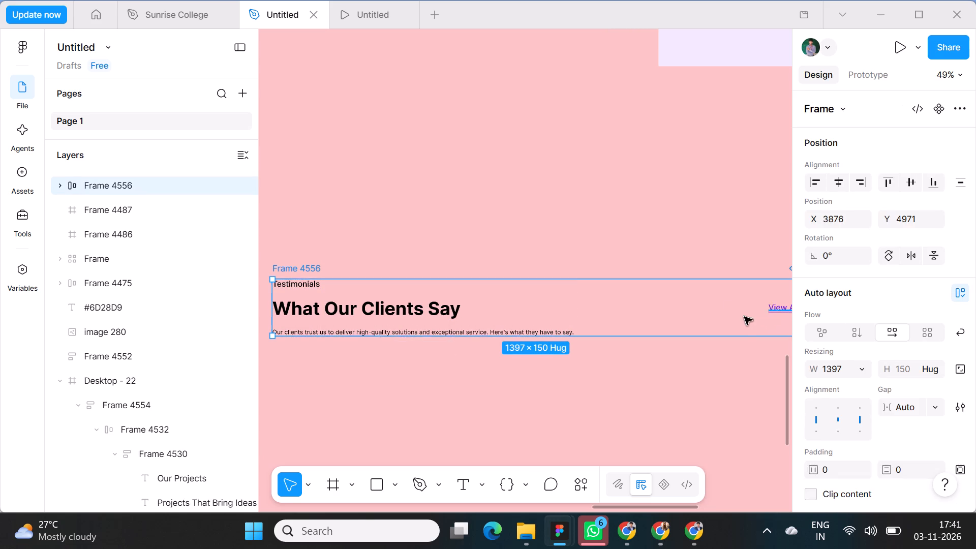
pyautogui.click(845, 372)
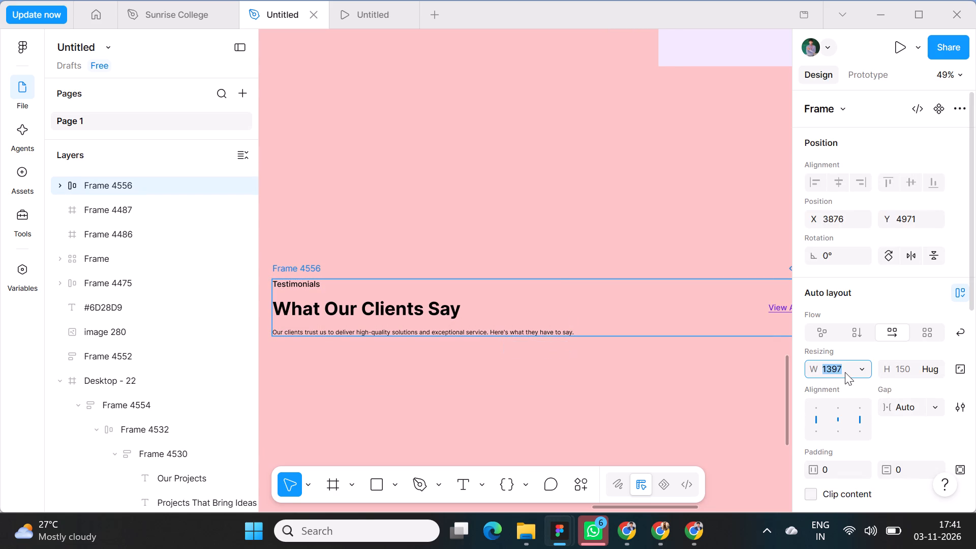
pyautogui.press('BackSpace')
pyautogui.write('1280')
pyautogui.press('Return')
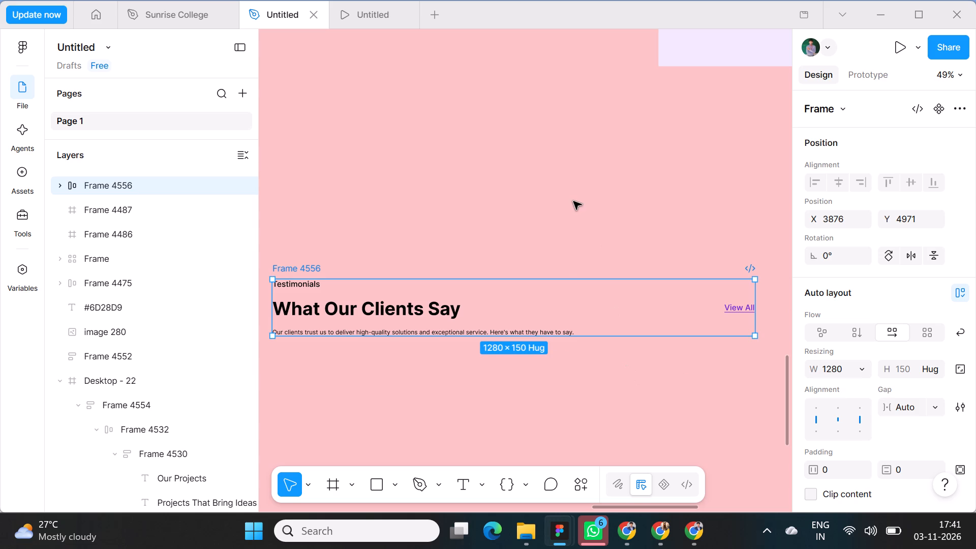
pyautogui.click(573, 201)
# Move the combined heading row slightly right and up on the canvas, into the open area below the lavender frame.
pyautogui.moveTo(458, 232); pyautogui.dragTo(487, 228)
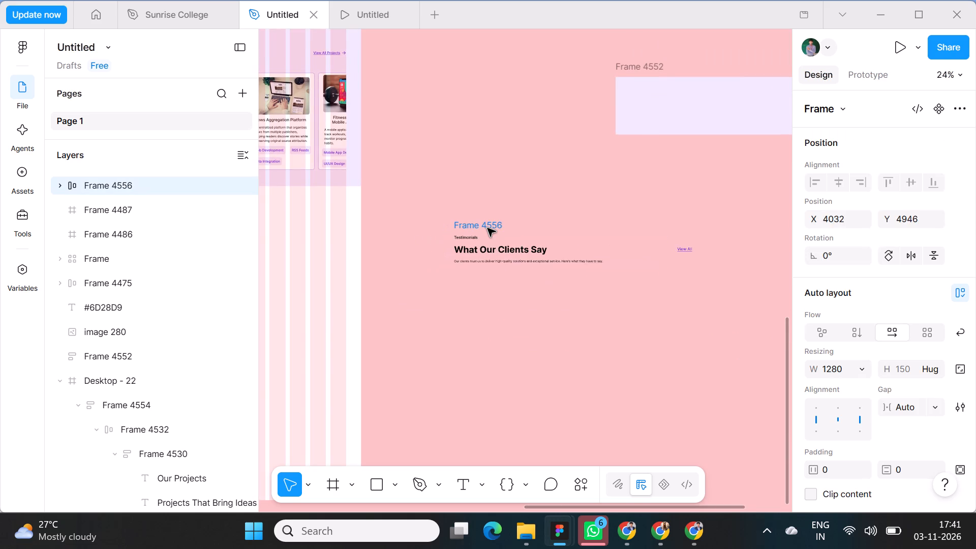
pyautogui.moveTo(487, 228); pyautogui.dragTo(479, 222)
pyautogui.click(478, 331)
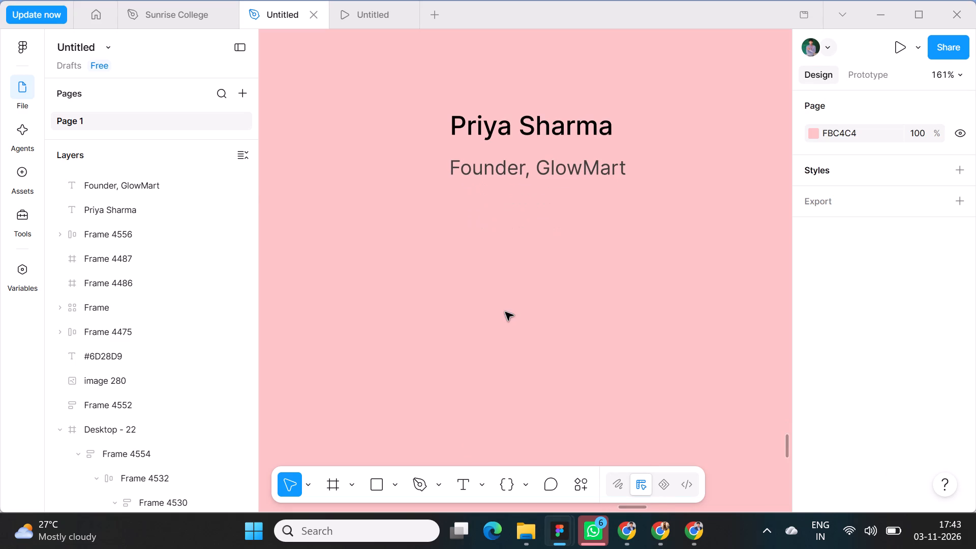
pyautogui.click(573, 304)
# Set the star rating's fill to the golden yellow FCB605.
pyautogui.click(537, 272)
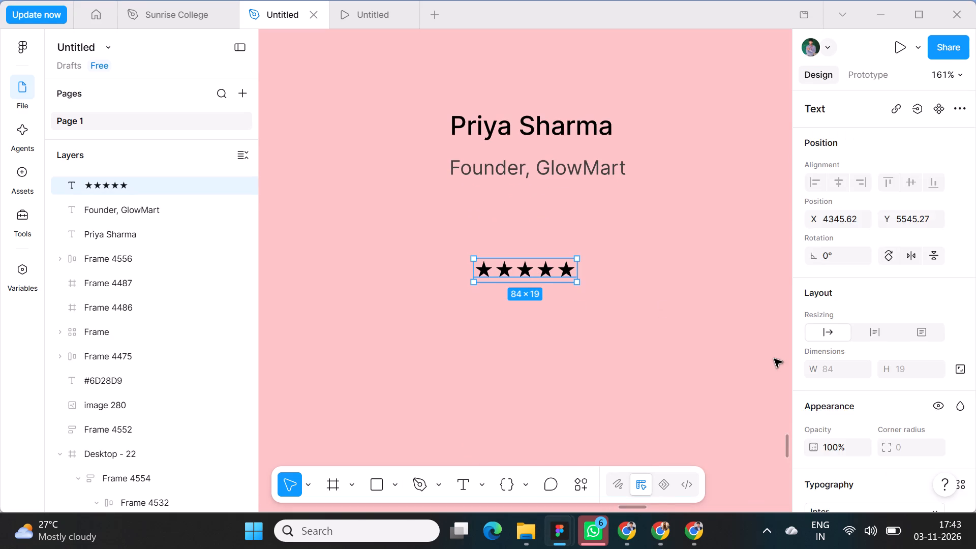
pyautogui.scroll(-4, 883, 390)
pyautogui.click(812, 366)
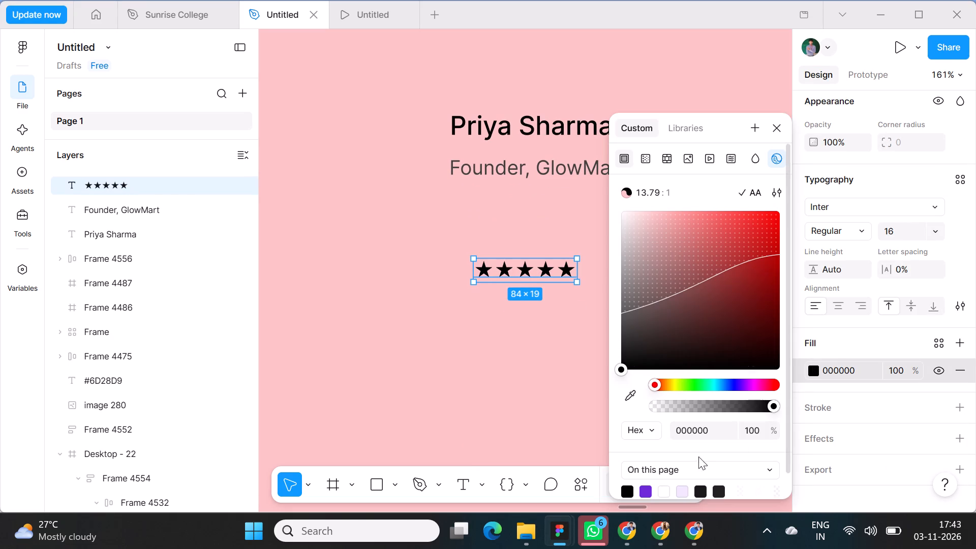
pyautogui.click(672, 382)
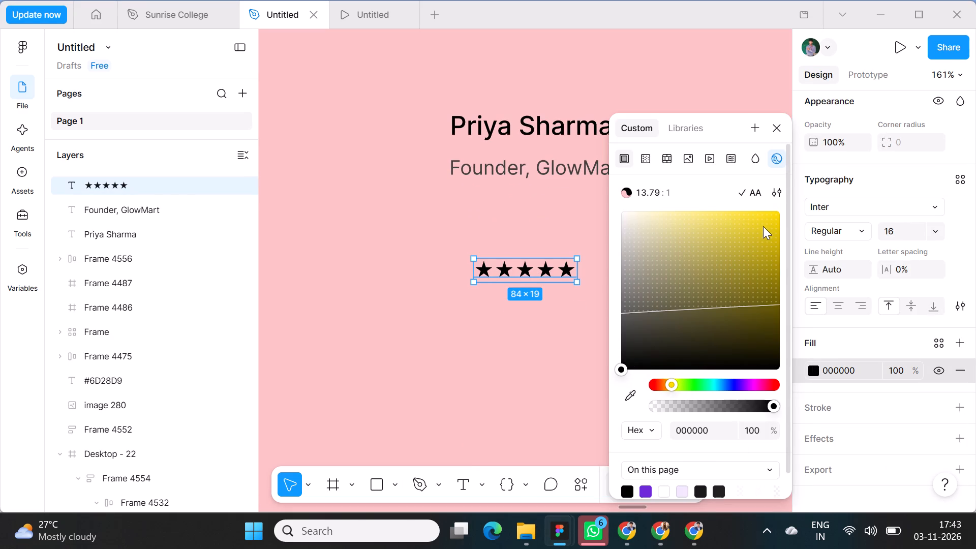
pyautogui.click(763, 226)
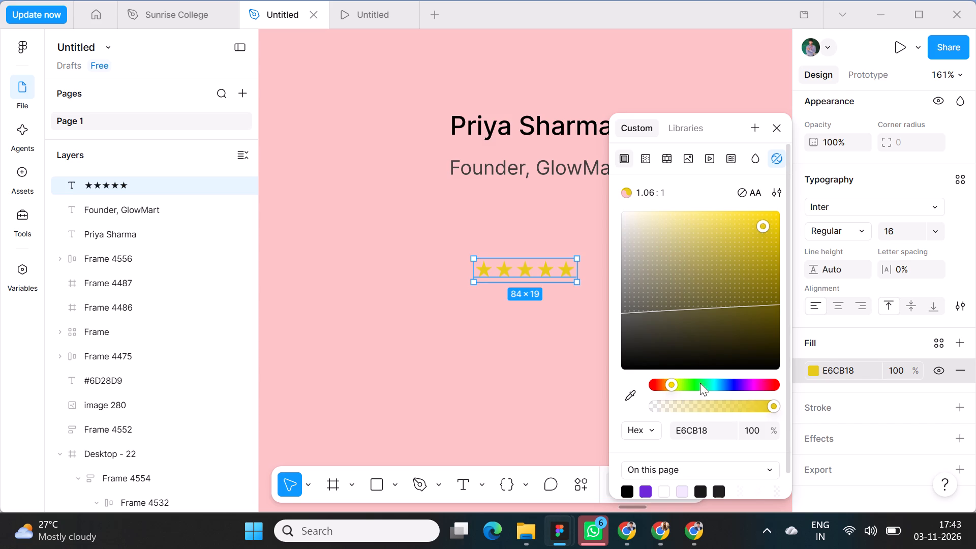
pyautogui.click(761, 258)
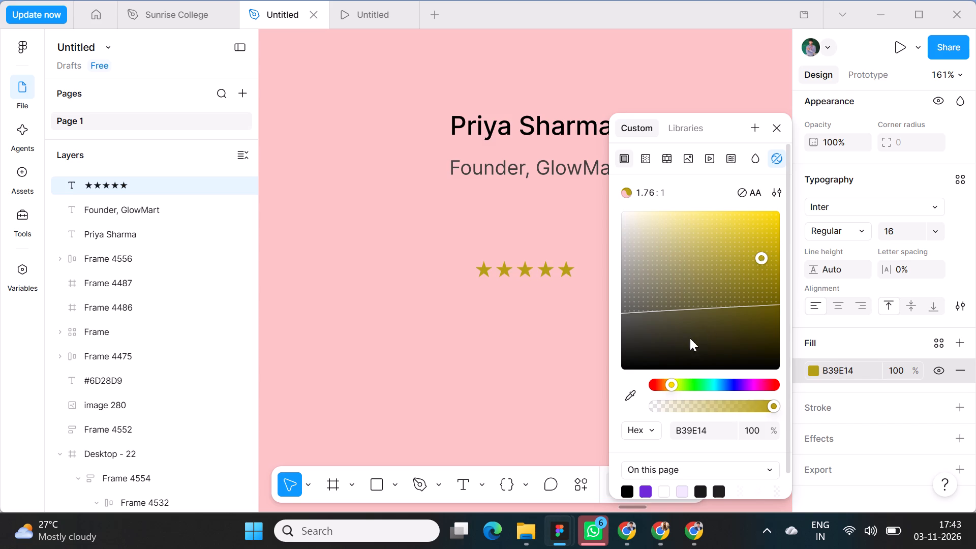
pyautogui.click(680, 386)
pyautogui.click(668, 387)
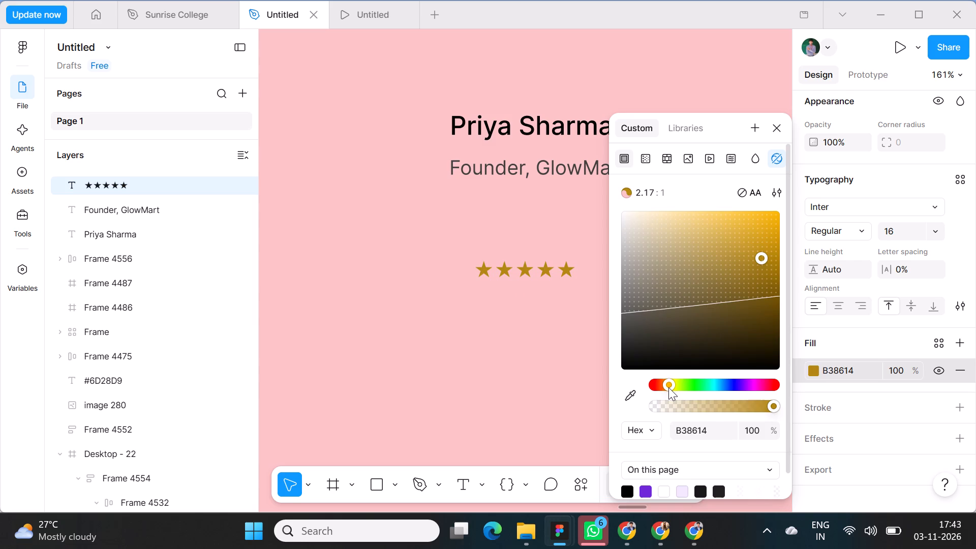
pyautogui.click(776, 213)
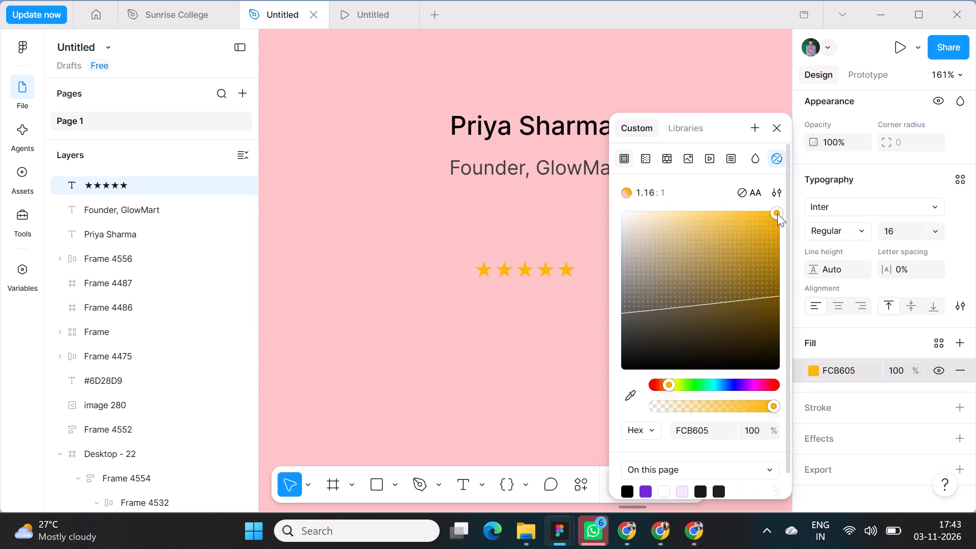
pyautogui.click(569, 318)
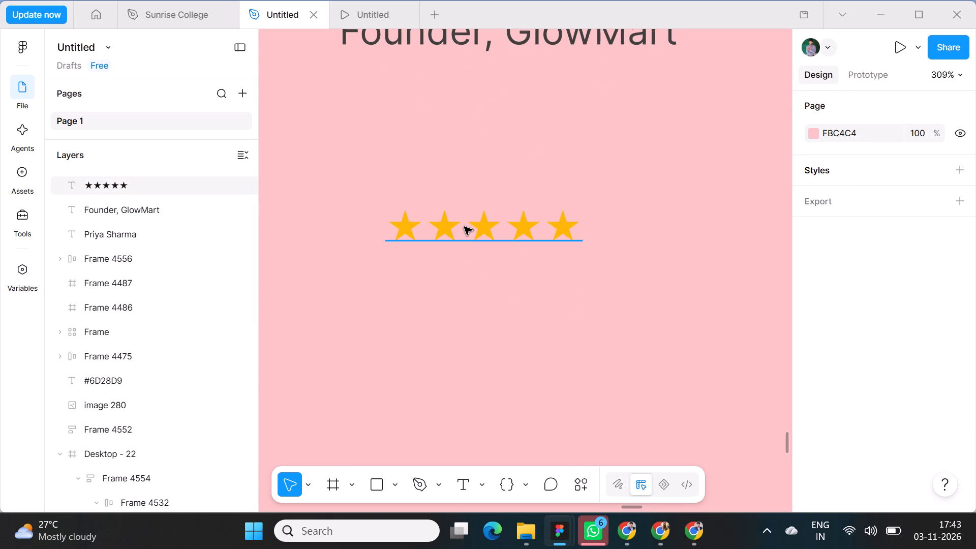
# Place the star rating directly beneath the "Founder, GlowMart" line, aligned with its left edge.
pyautogui.moveTo(464, 227); pyautogui.dragTo(439, 127)
# Set the star rating's text size to 24.
pyautogui.scroll(-2, 869, 416)
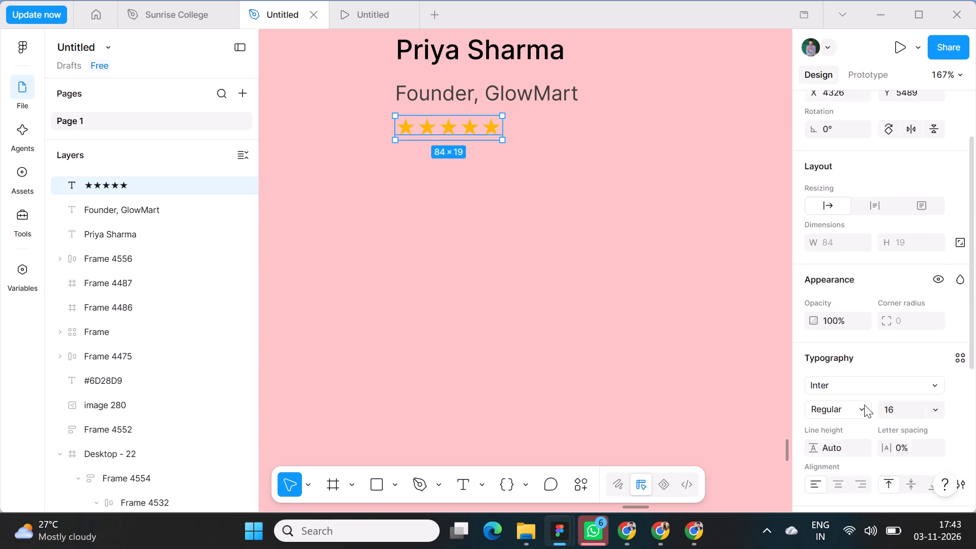
pyautogui.click(894, 384)
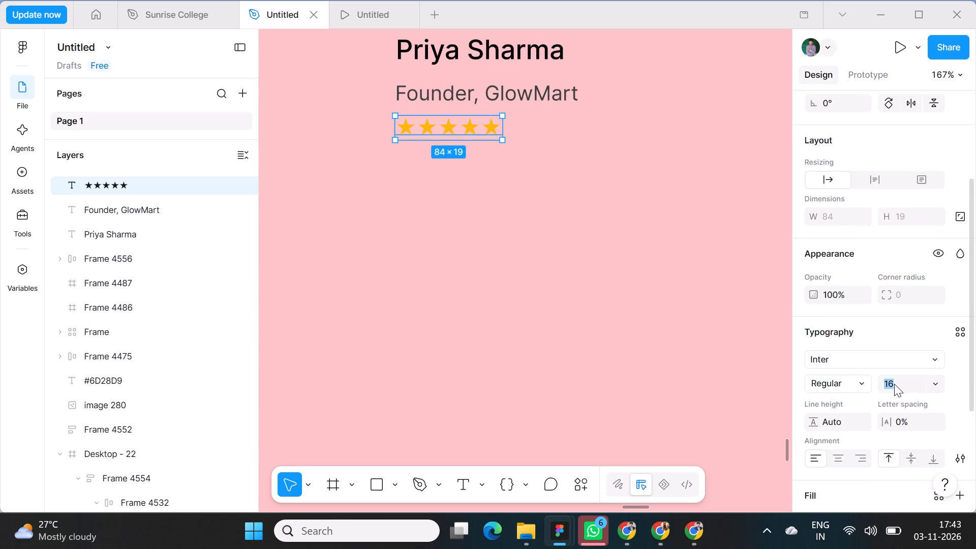
pyautogui.press('BackSpace')
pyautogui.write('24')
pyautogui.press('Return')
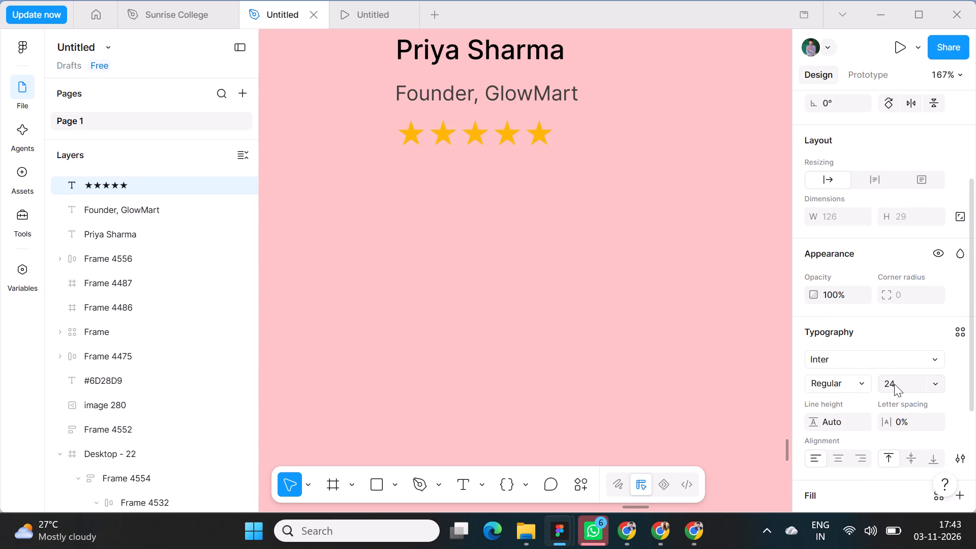
pyautogui.scroll(2, 537, 415)
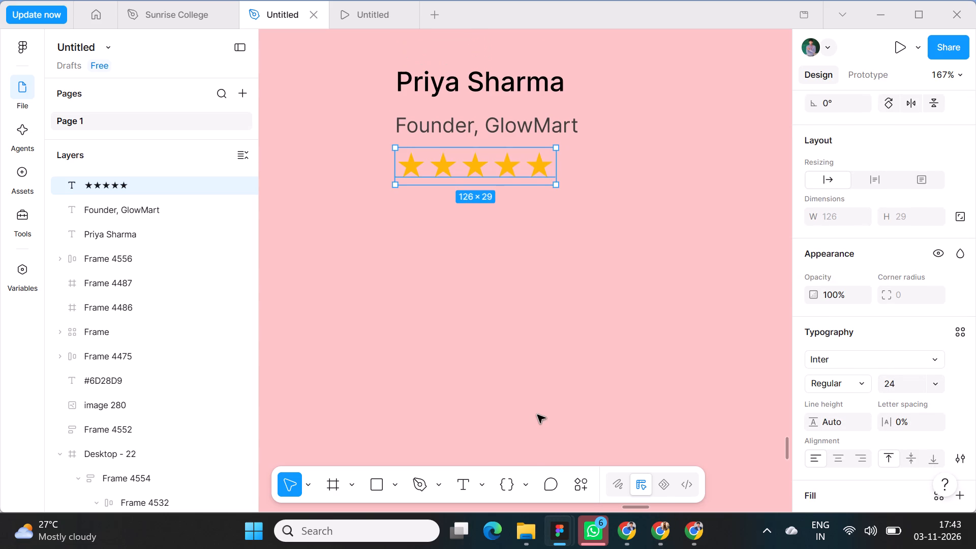
# Check the Testimonials reference image in ChatGPT for the review card layout, and return to the Figma design.
pyautogui.click(660, 533)
pyautogui.scroll(9, 564, 400)
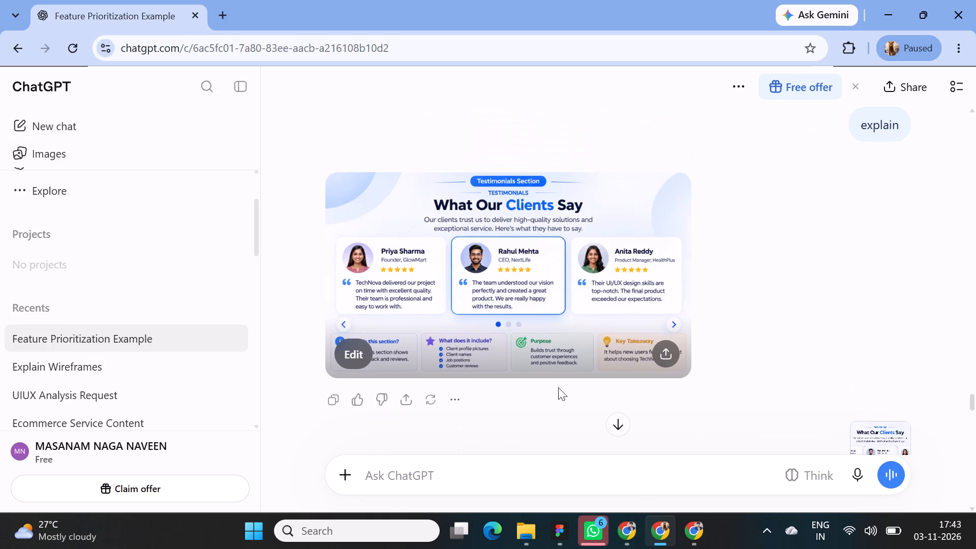
pyautogui.click(561, 534)
pyautogui.click(482, 423)
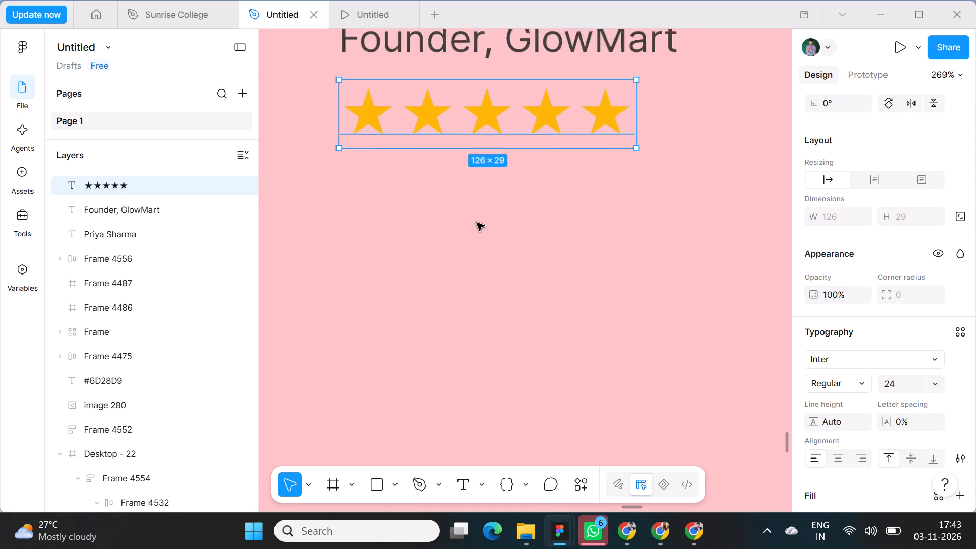
pyautogui.scroll(2, 568, 250)
pyautogui.click(538, 391)
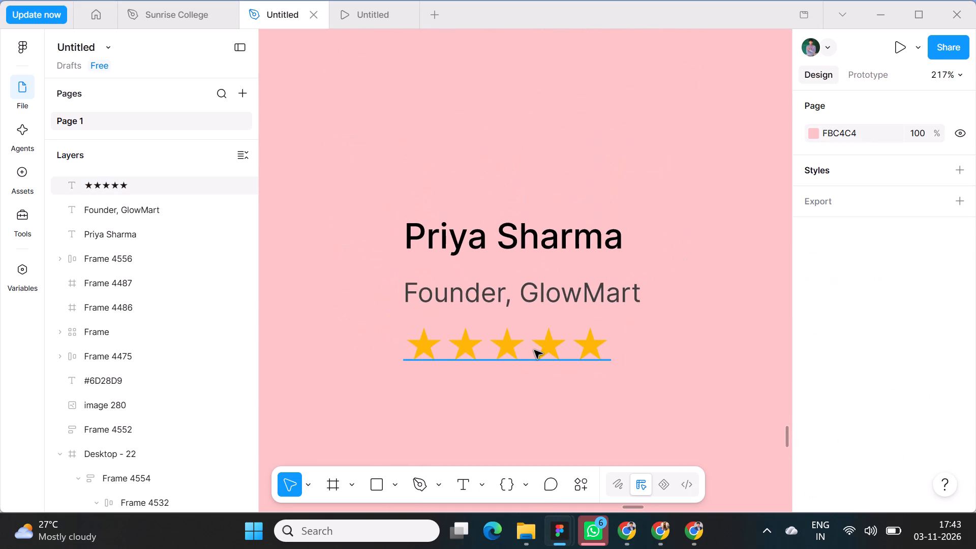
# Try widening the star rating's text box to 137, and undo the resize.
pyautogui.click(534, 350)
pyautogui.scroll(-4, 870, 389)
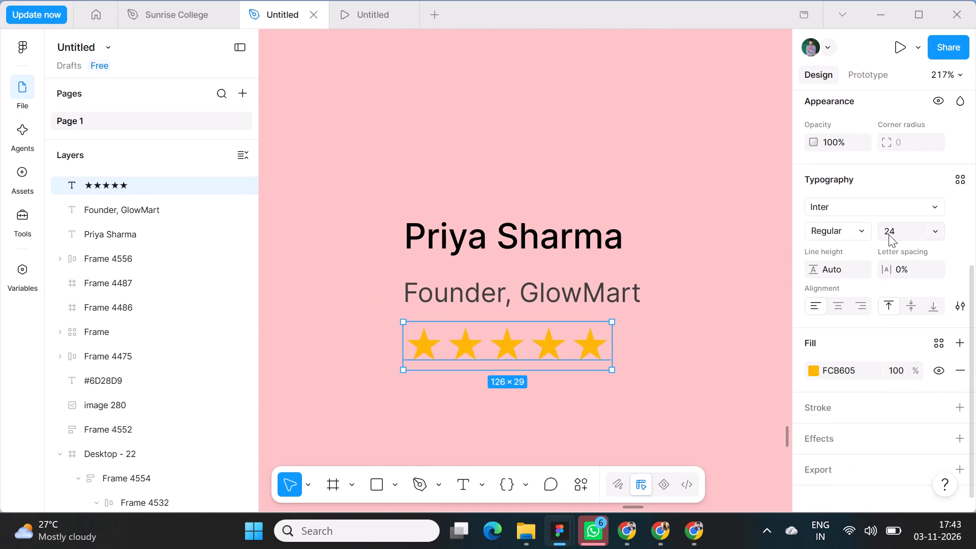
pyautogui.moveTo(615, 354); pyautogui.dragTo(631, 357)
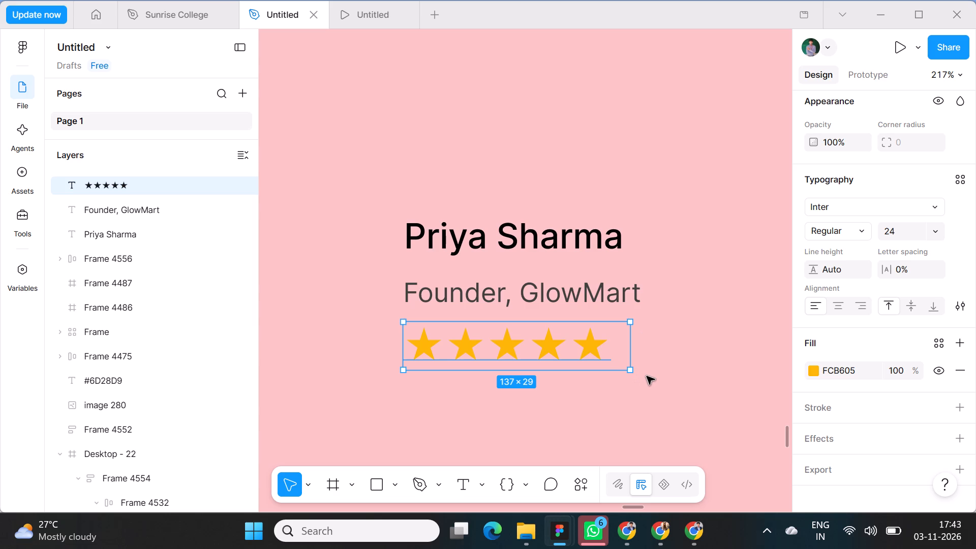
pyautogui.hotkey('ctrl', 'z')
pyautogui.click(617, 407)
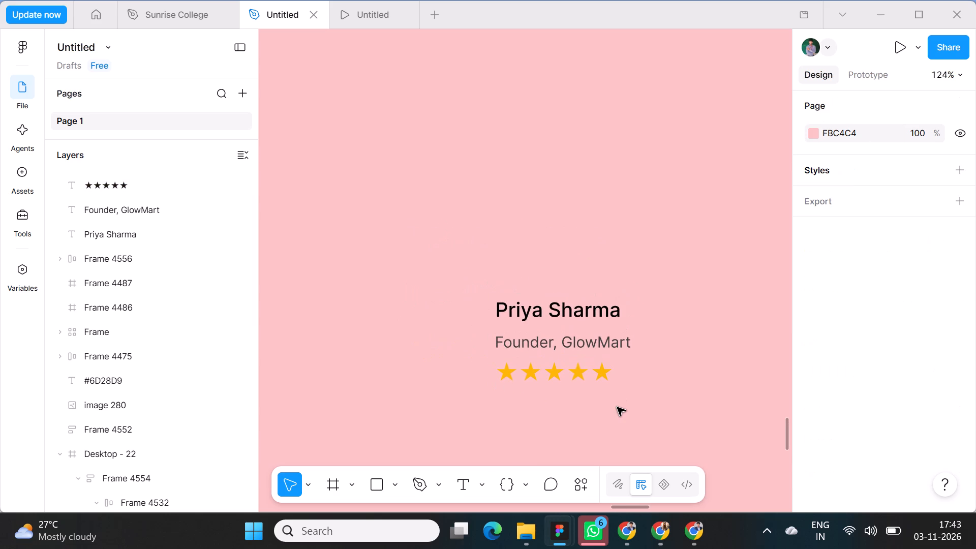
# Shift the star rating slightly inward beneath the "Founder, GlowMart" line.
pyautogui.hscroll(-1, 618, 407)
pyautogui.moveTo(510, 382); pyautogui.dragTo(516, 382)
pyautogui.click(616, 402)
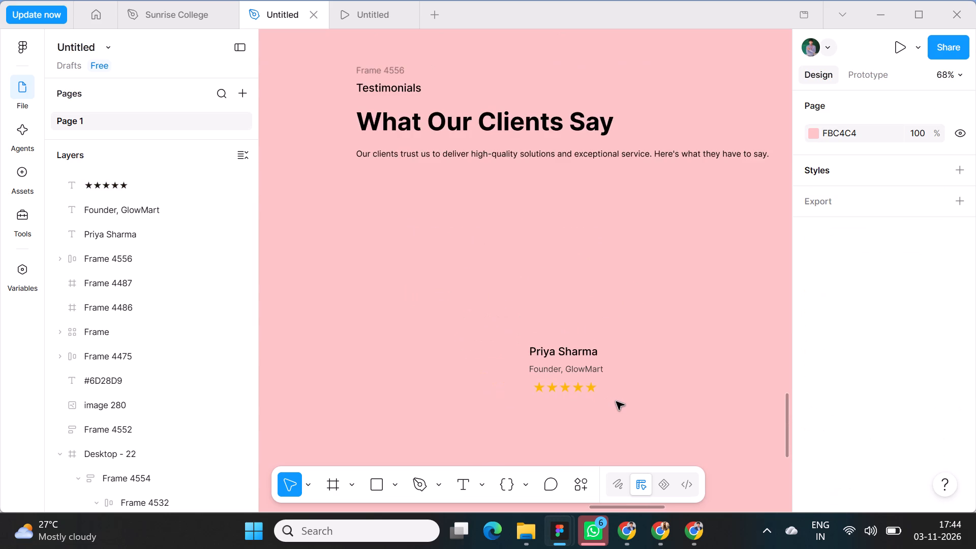
# Group the customer name, role line and star rating in a vertical auto layout with a gap of 16.
pyautogui.scroll(-1, 616, 402)
pyautogui.moveTo(446, 265); pyautogui.dragTo(553, 351)
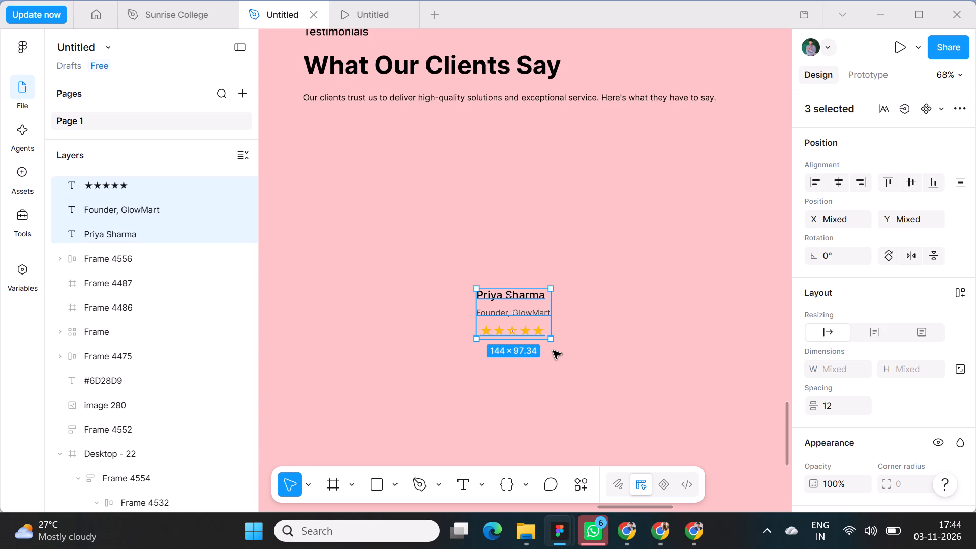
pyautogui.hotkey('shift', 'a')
pyautogui.click(916, 413)
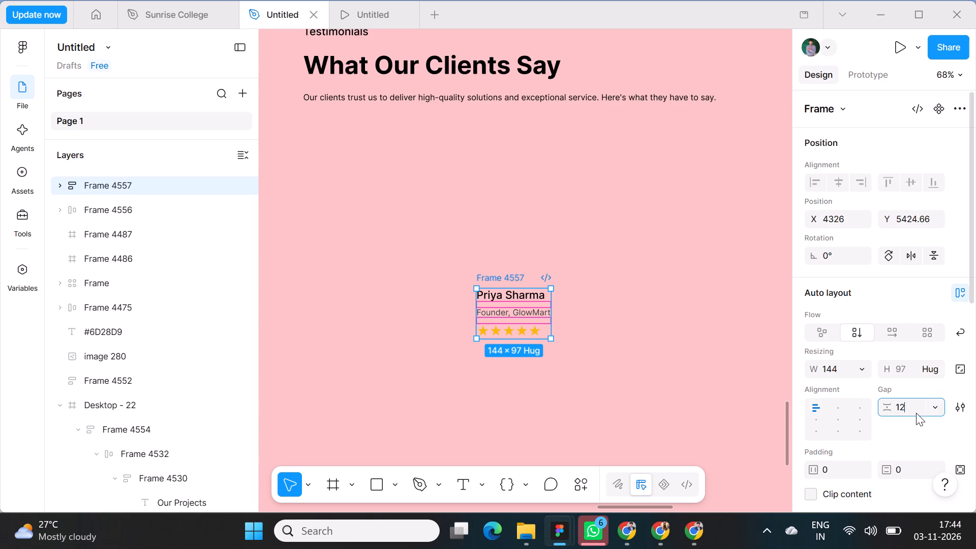
pyautogui.press('BackSpace')
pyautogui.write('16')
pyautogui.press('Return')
pyautogui.click(631, 376)
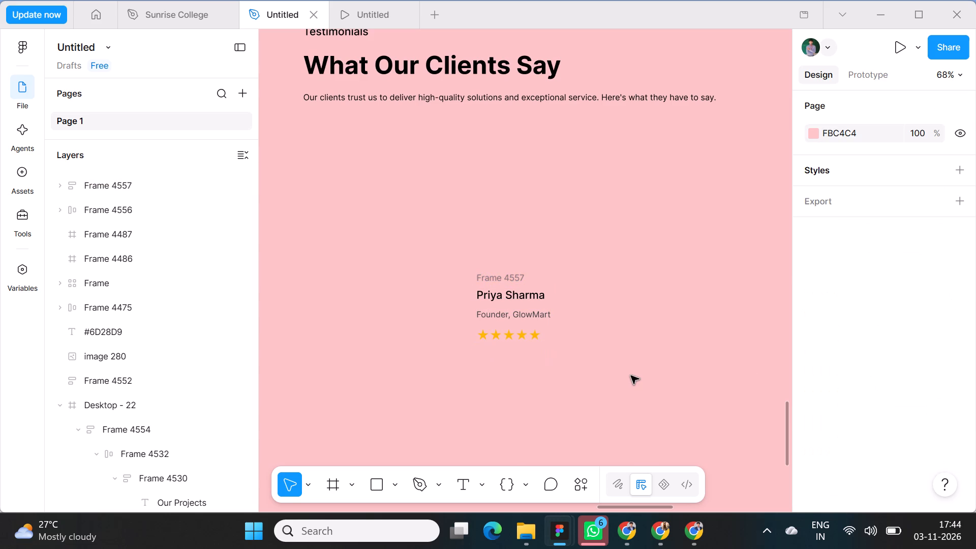
pyautogui.click(567, 530)
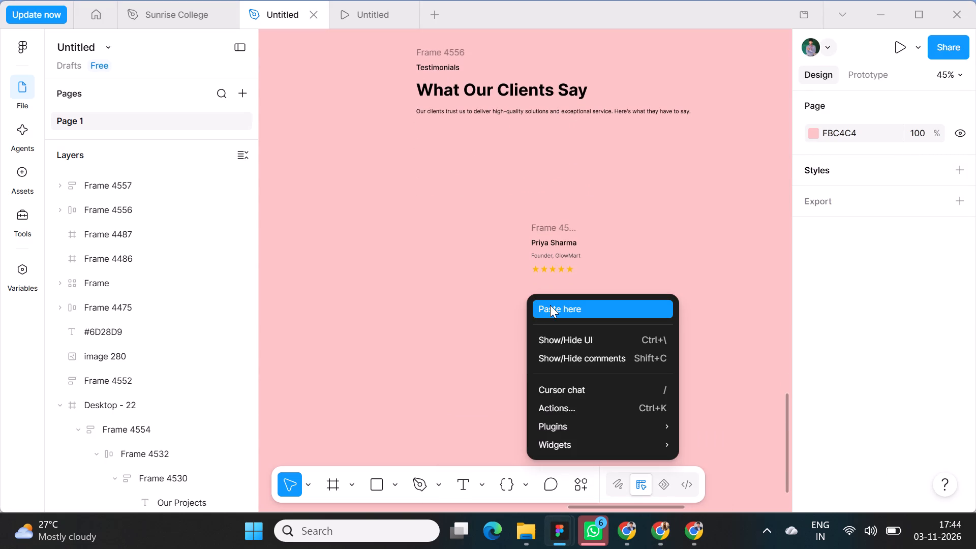
pyautogui.click(550, 305)
pyautogui.scroll(-6, 888, 381)
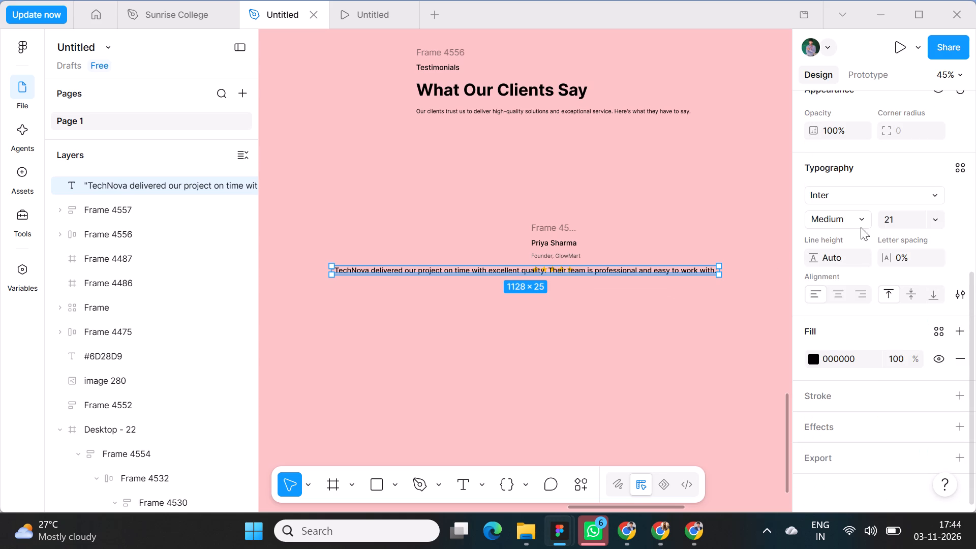
pyautogui.click(860, 217)
pyautogui.click(850, 204)
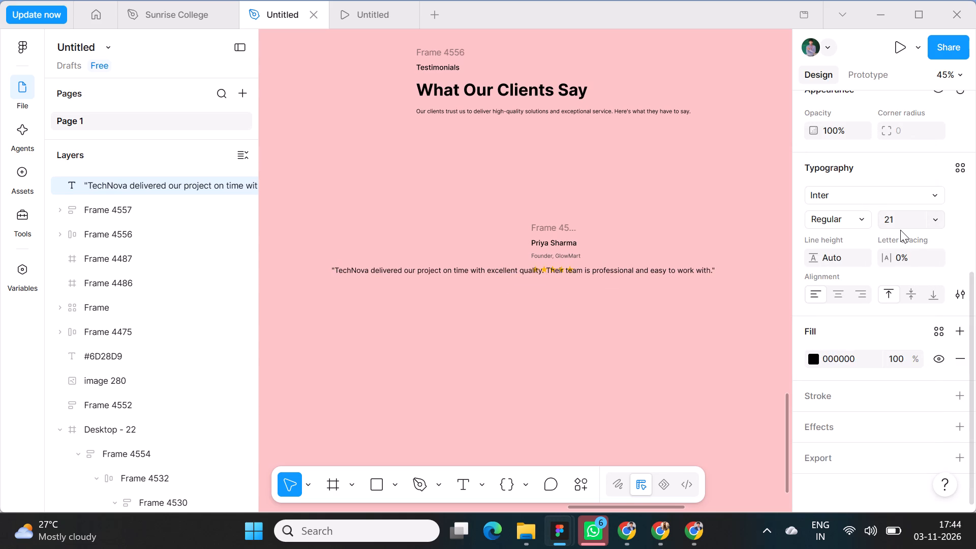
pyautogui.click(894, 217)
pyautogui.press('BackSpace')
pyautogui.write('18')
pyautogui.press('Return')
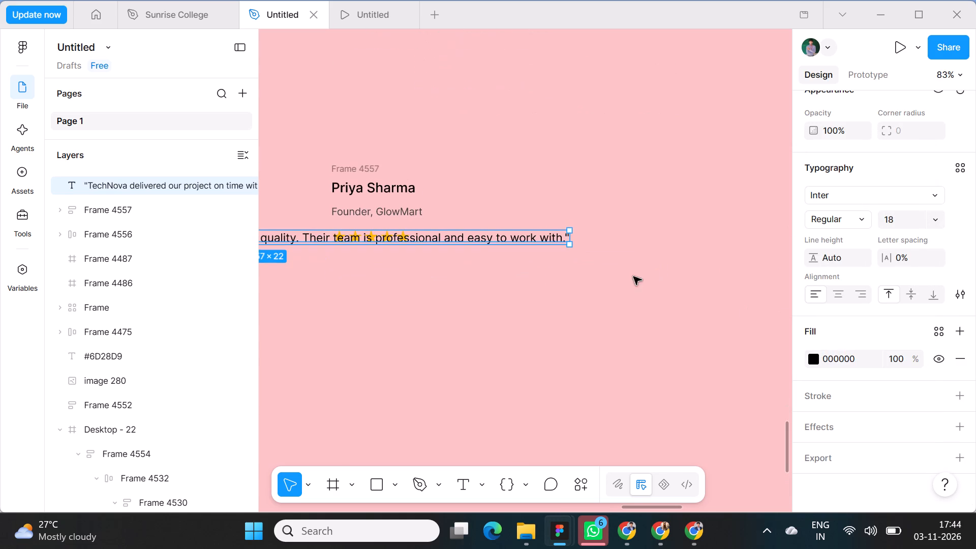
# Narrow the review text box to about 366 wide so it wraps to three lines, and position it beneath the star rating.
pyautogui.moveTo(570, 235); pyautogui.dragTo(381, 266)
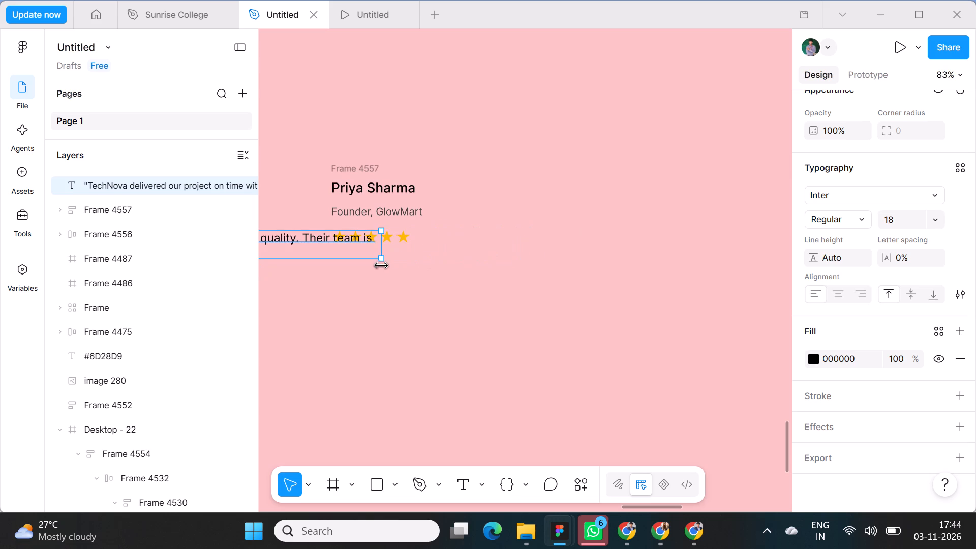
pyautogui.moveTo(381, 266); pyautogui.dragTo(371, 269)
pyautogui.hscroll(1, 371, 270)
pyautogui.moveTo(372, 240); pyautogui.dragTo(441, 282)
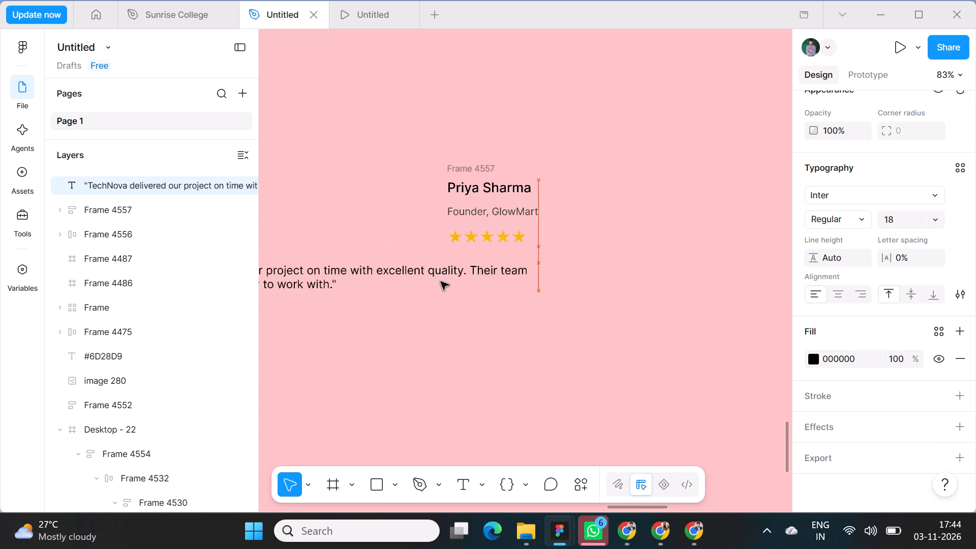
pyautogui.moveTo(441, 282); pyautogui.dragTo(713, 272)
pyautogui.hscroll(-1, 706, 279)
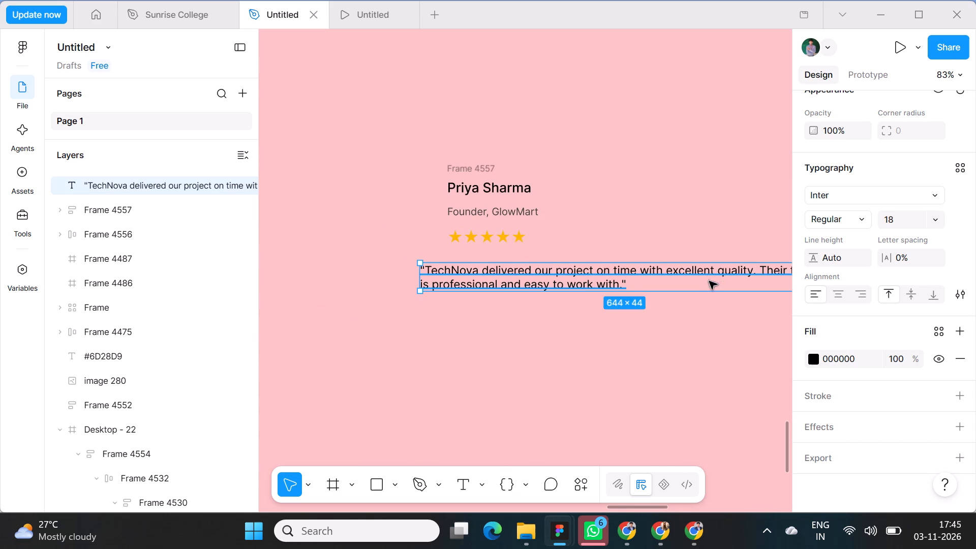
pyautogui.hscroll(-1, 709, 281)
pyautogui.moveTo(718, 278); pyautogui.dragTo(559, 307)
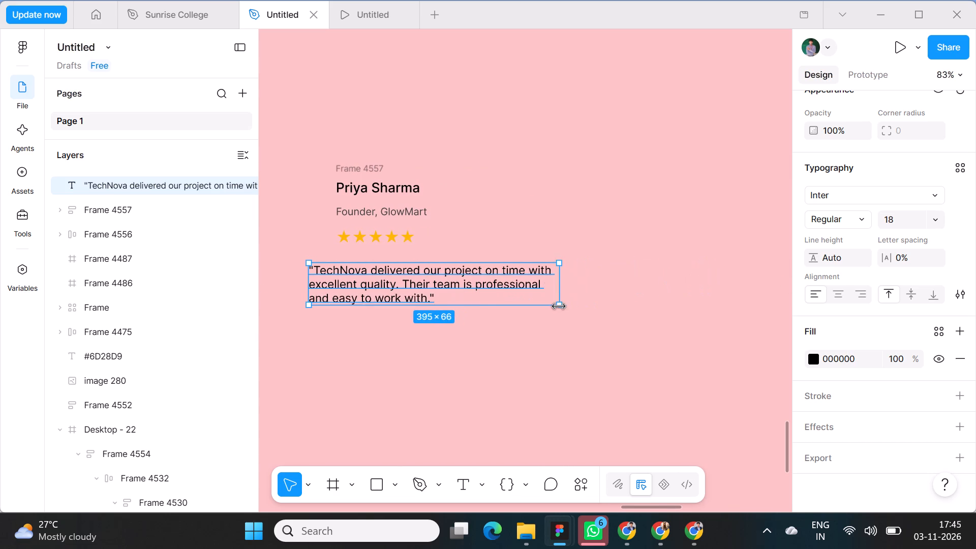
pyautogui.moveTo(559, 307); pyautogui.dragTo(540, 310)
pyautogui.hscroll(2, 485, 297)
pyautogui.scroll(1, 479, 196)
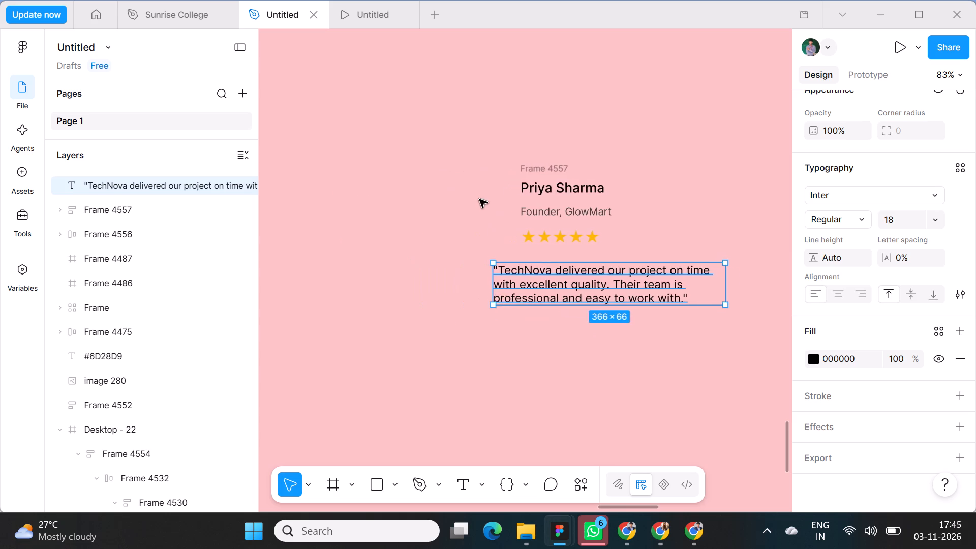
pyautogui.scroll(1, 479, 199)
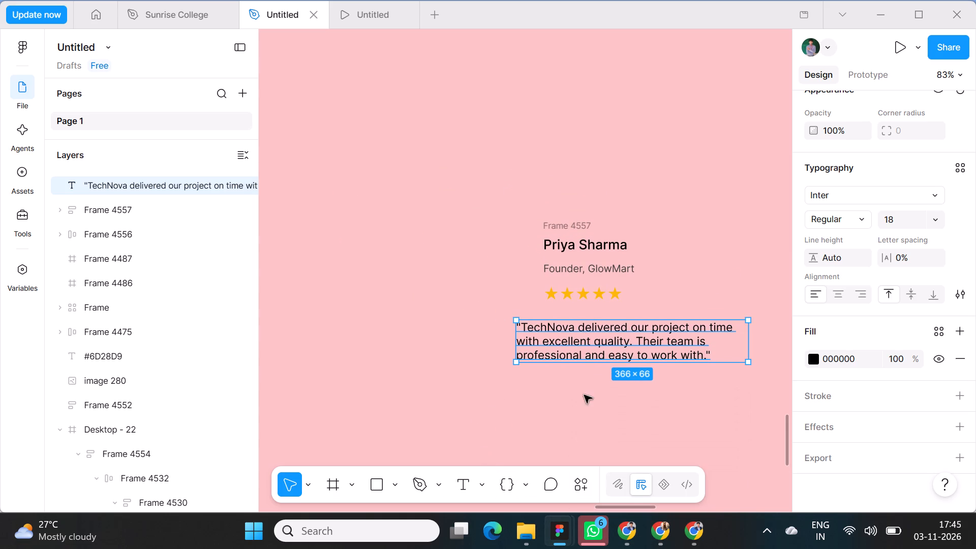
# Replace the customer name above the "Founder, GlowMart" line with the new reviewer's name.
pyautogui.doubleClick(589, 253)
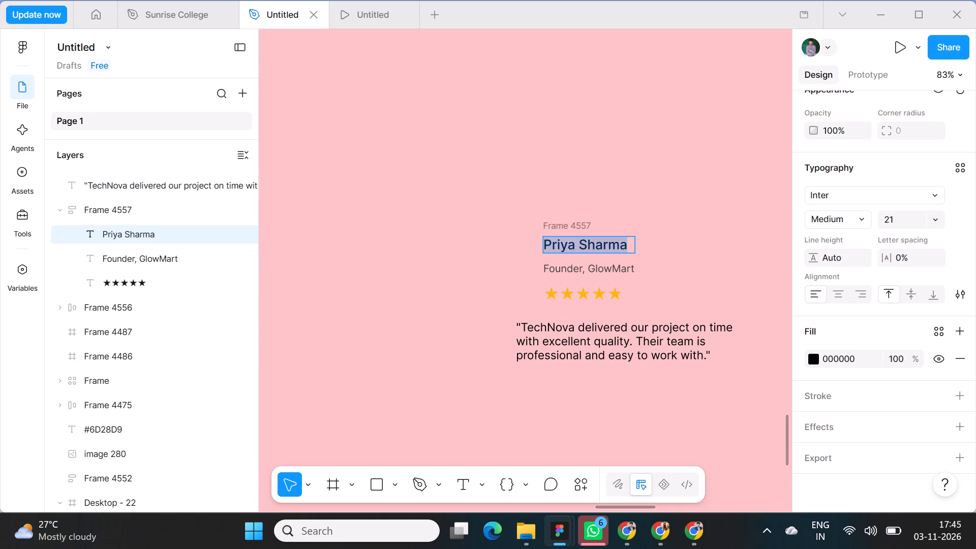
pyautogui.press('BackSpace')
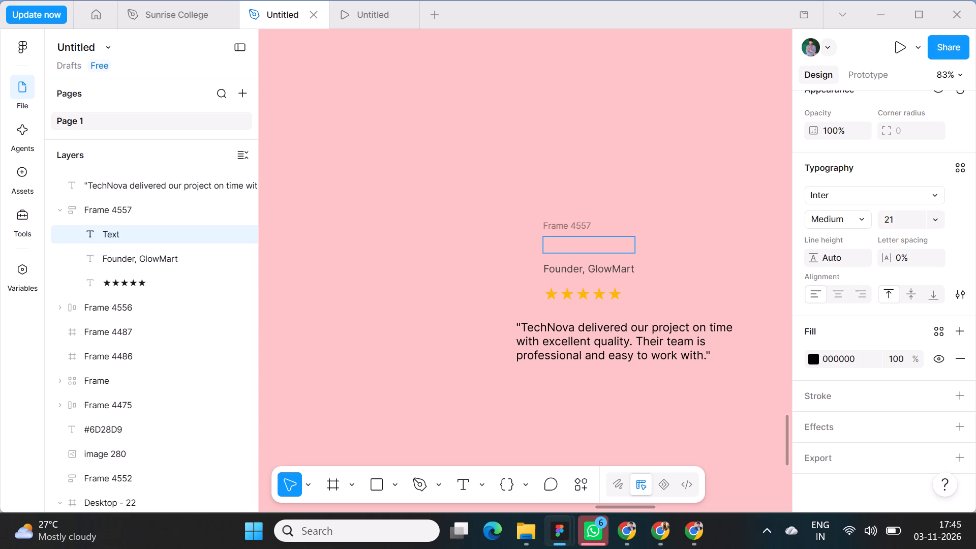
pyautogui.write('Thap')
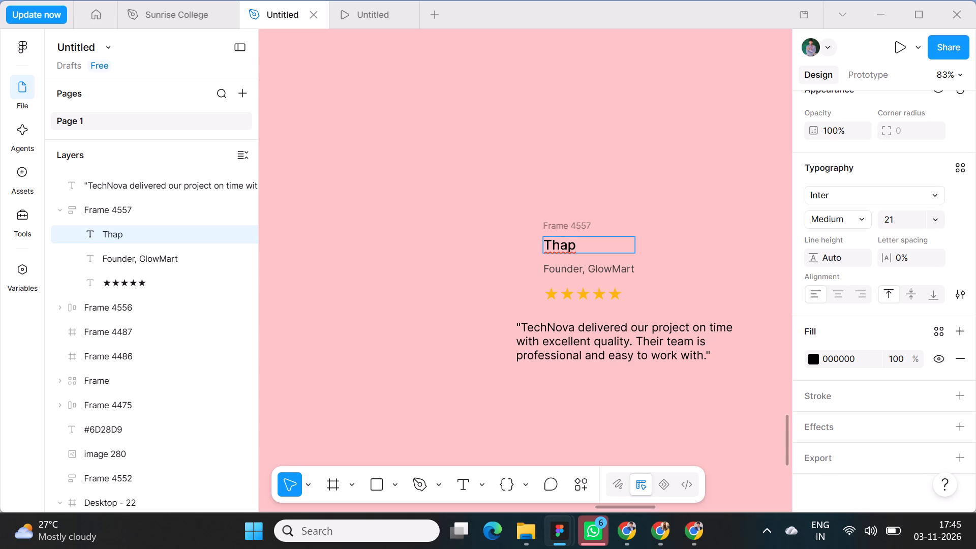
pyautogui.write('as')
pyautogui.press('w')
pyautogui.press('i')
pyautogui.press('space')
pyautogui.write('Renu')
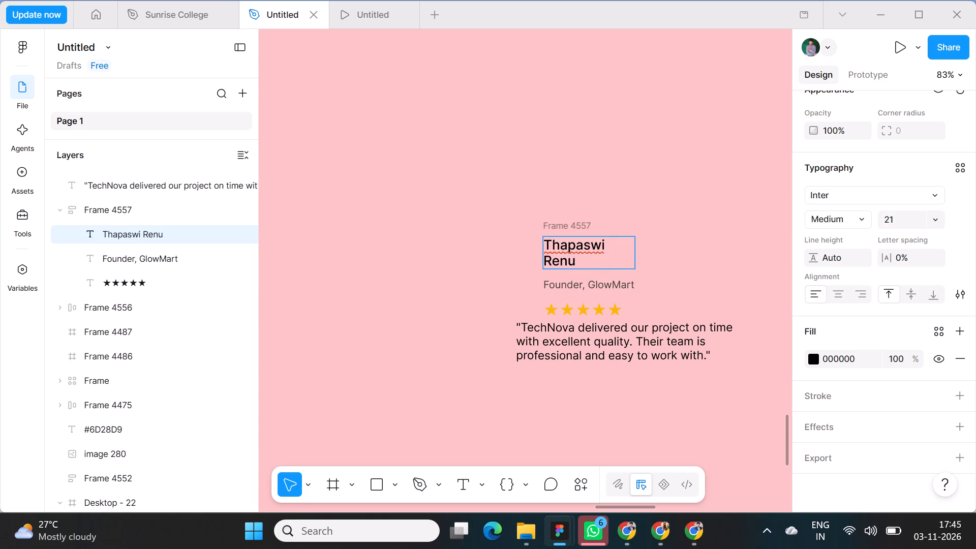
pyautogui.click(691, 275)
# Widen the customer name's text box to about 160 and its surrounding frame to about 153 to fit the name on one line.
pyautogui.moveTo(636, 259); pyautogui.dragTo(639, 258)
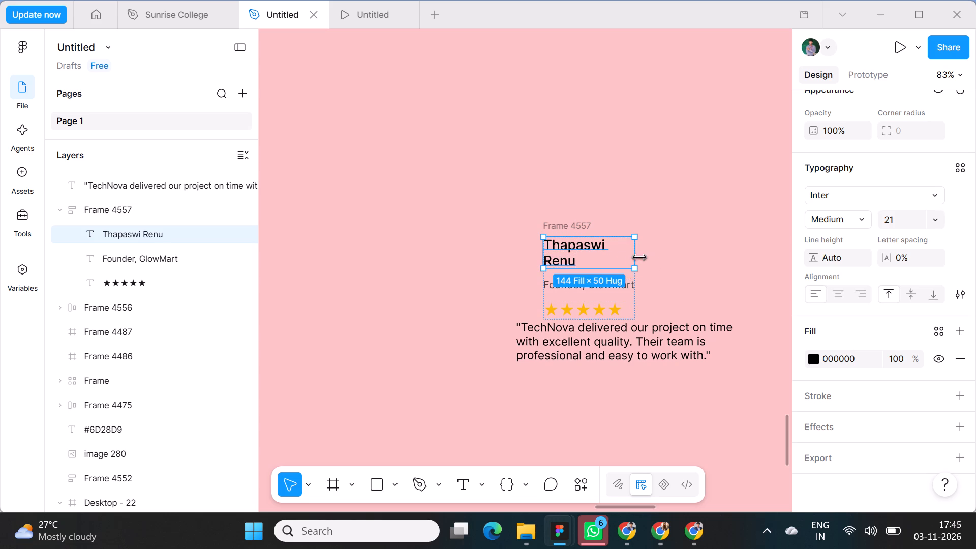
pyautogui.moveTo(639, 258); pyautogui.dragTo(645, 262)
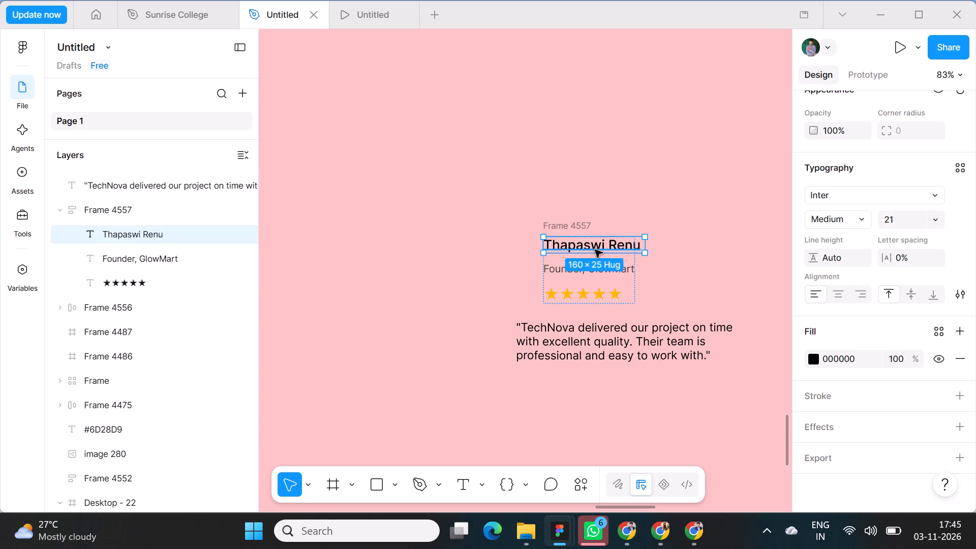
pyautogui.click(560, 225)
pyautogui.moveTo(633, 259); pyautogui.dragTo(642, 262)
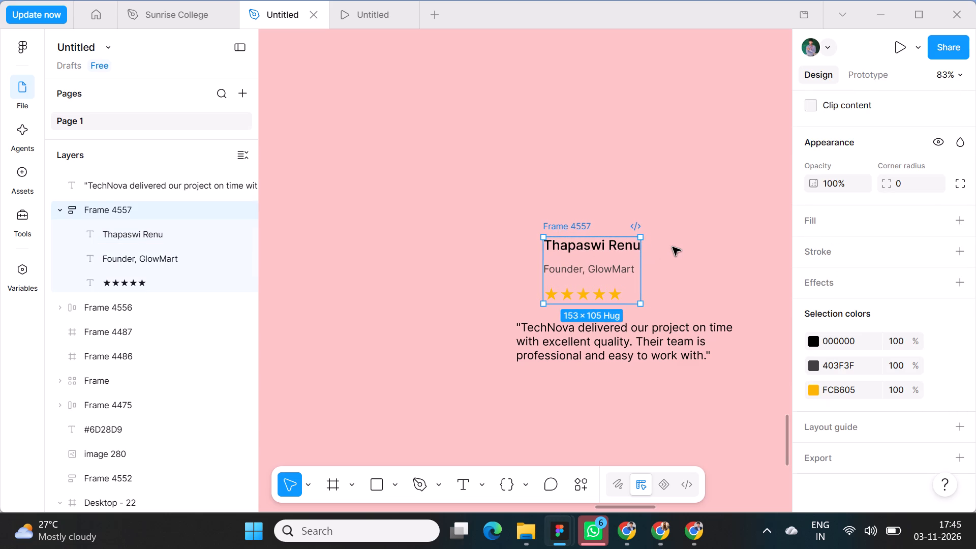
pyautogui.click(673, 247)
pyautogui.hscroll(-1, 677, 247)
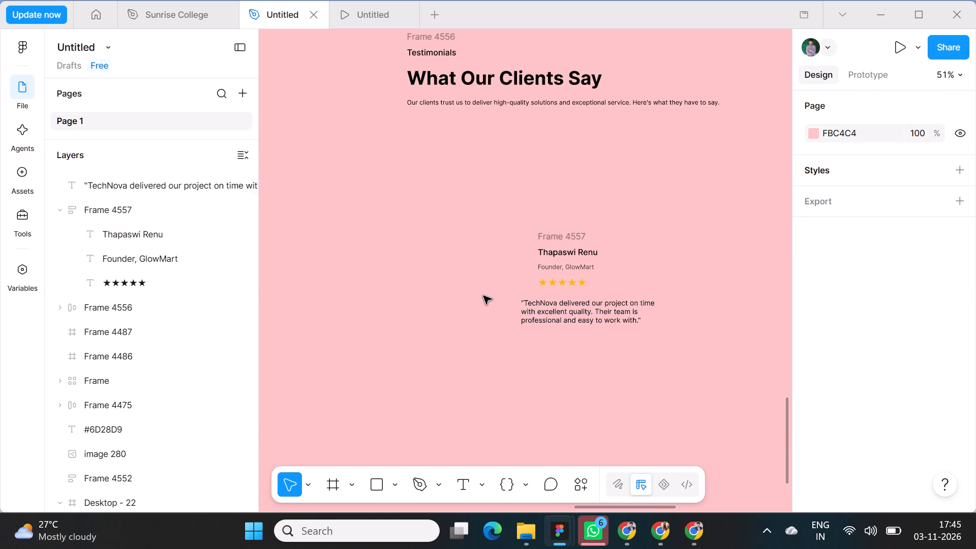
pyautogui.click(483, 285)
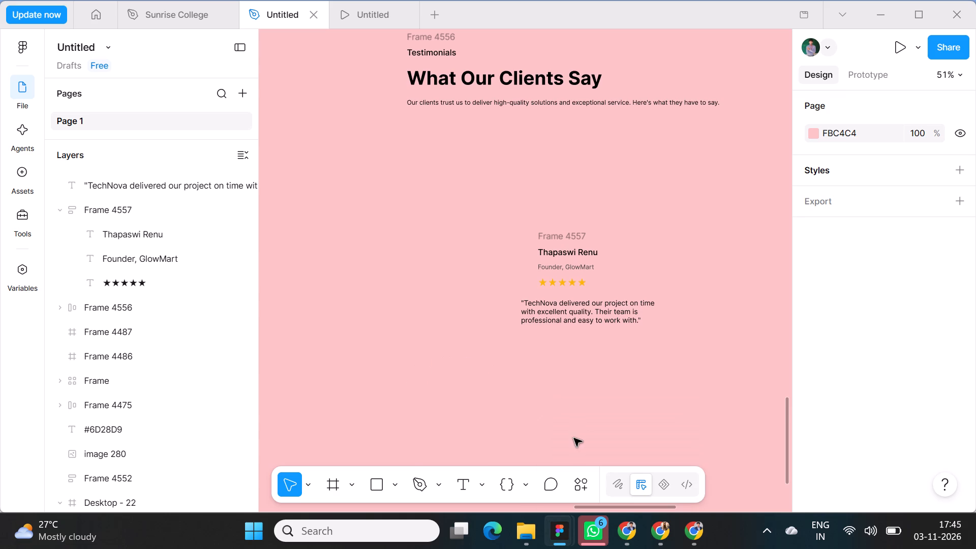
# Switch to Chrome and, in a new tab, search Google for "images of person" and show the image results.
pyautogui.click(629, 531)
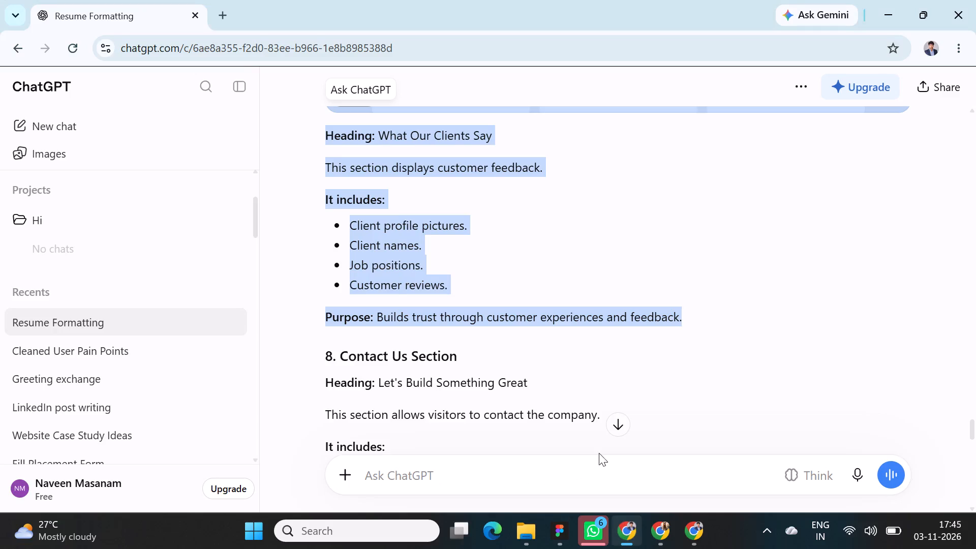
pyautogui.click(216, 14)
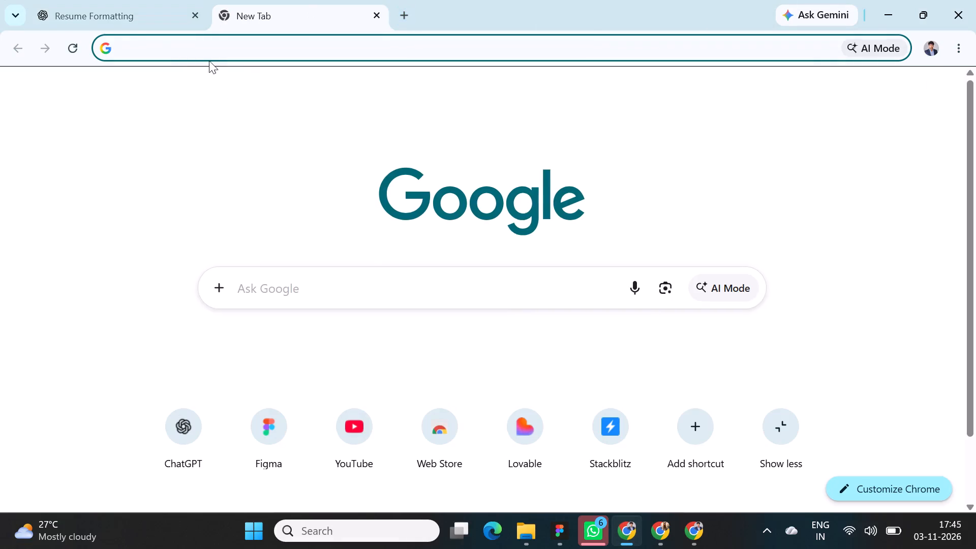
pyautogui.click(211, 51)
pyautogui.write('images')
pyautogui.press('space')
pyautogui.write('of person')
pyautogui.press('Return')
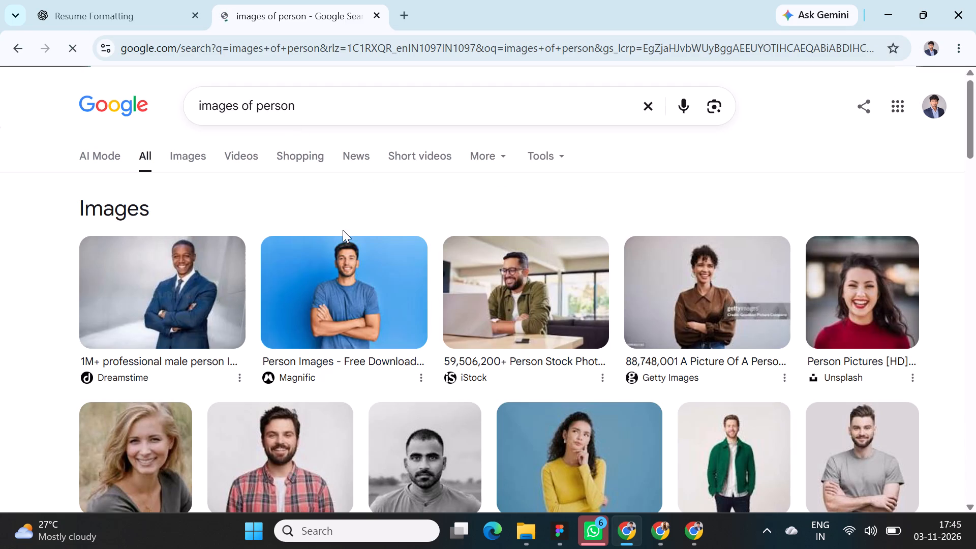
pyautogui.scroll(-2, 747, 359)
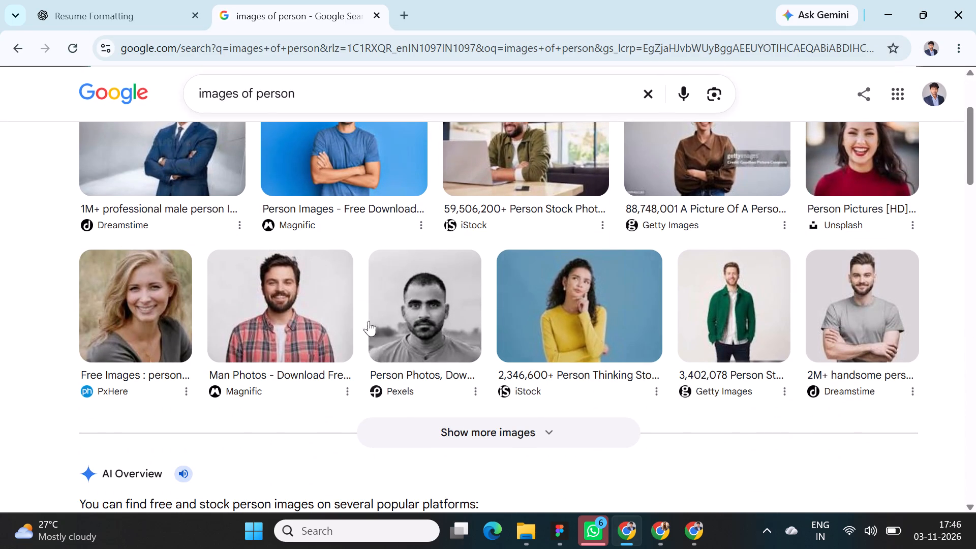
pyautogui.scroll(4, 260, 226)
pyautogui.click(186, 155)
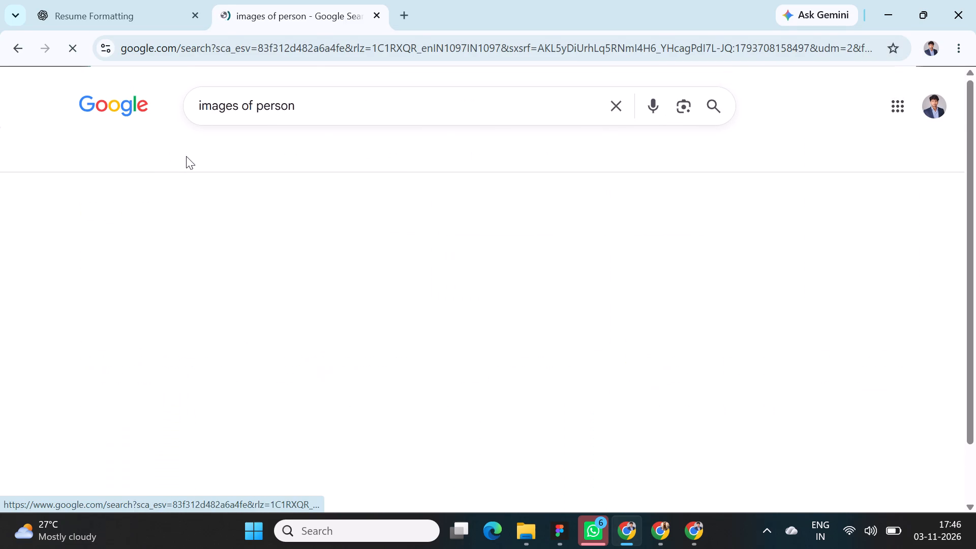
# Copy the picture of the smiling woman in the striped top from the image results.
pyautogui.scroll(-1, 317, 302)
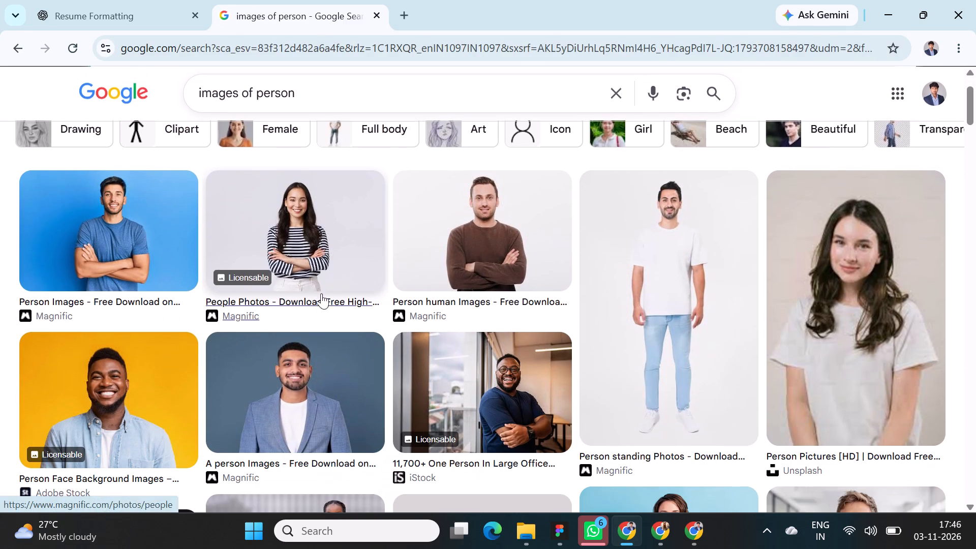
pyautogui.click(328, 235)
pyautogui.rightClick(736, 294)
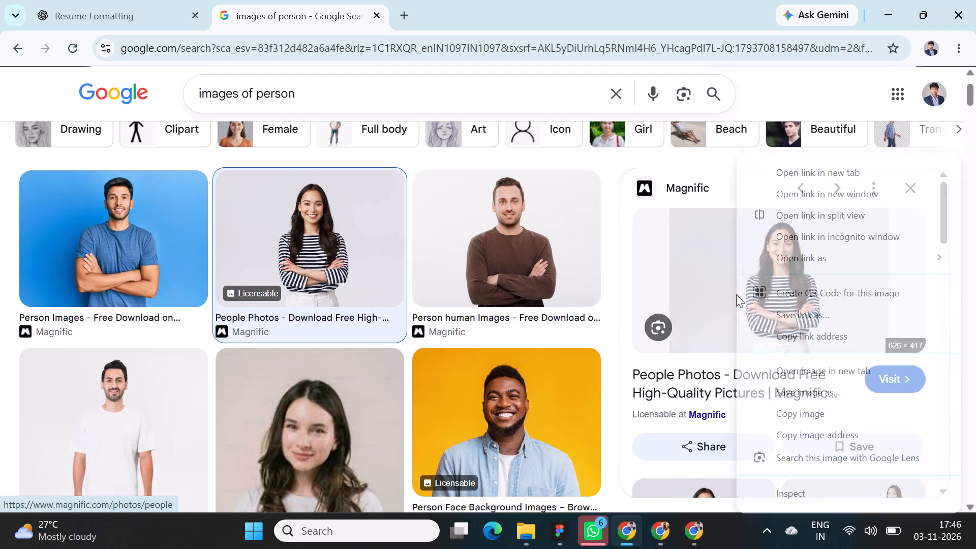
pyautogui.click(796, 414)
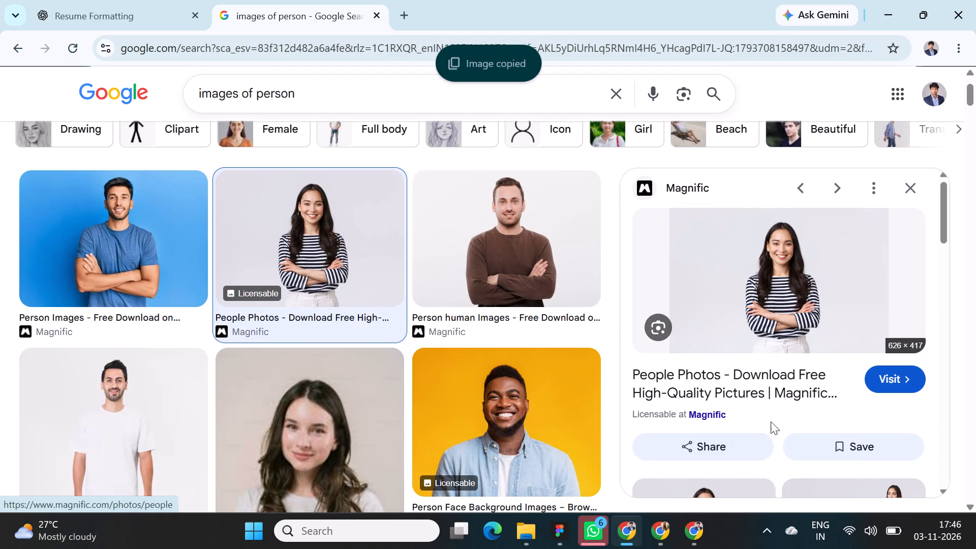
# Switch back to Figma and paste the copied photo onto the canvas by the testimonial text.
pyautogui.click(565, 532)
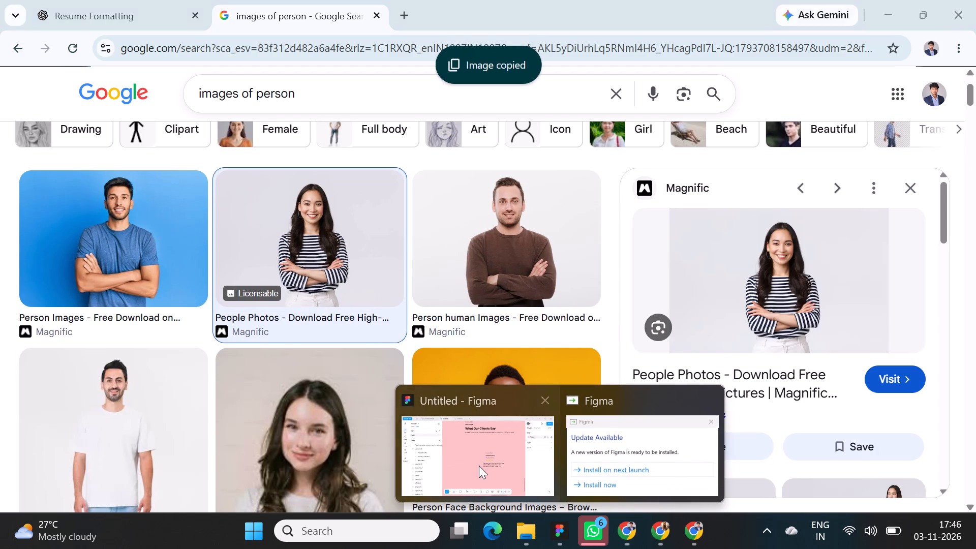
pyautogui.click(476, 465)
pyautogui.rightClick(395, 212)
pyautogui.click(461, 224)
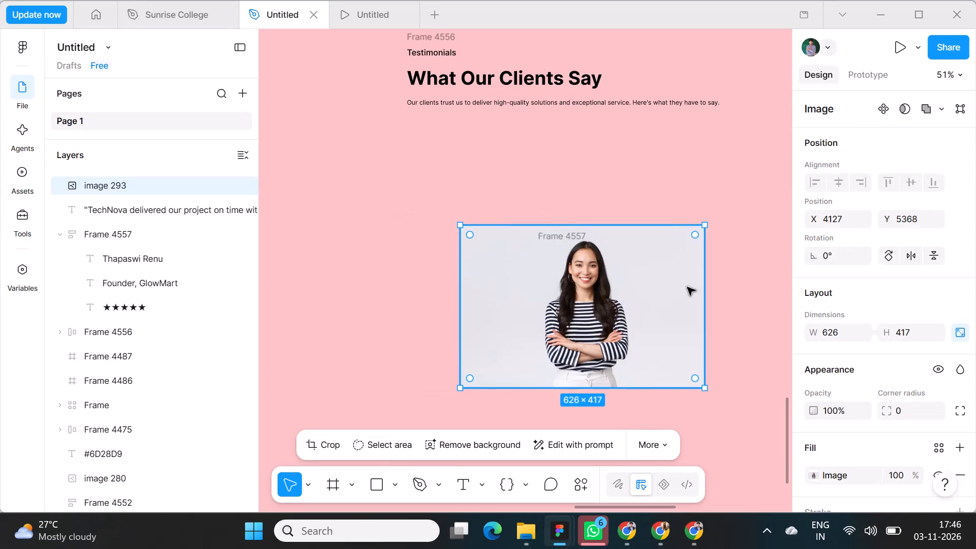
# Crop the pasted photo's sides and lower edge around the woman to about 423 × 304.
pyautogui.click(330, 448)
pyautogui.moveTo(704, 320); pyautogui.dragTo(670, 307)
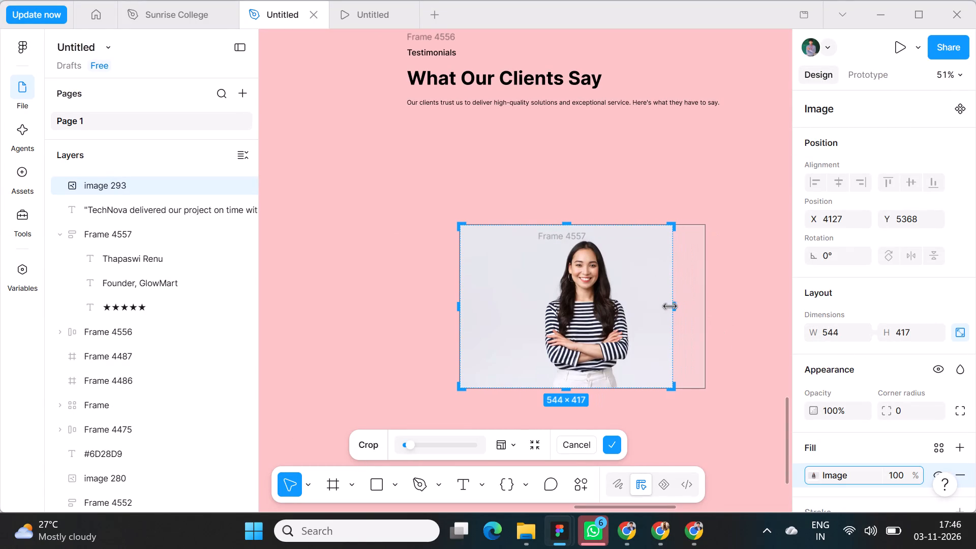
pyautogui.moveTo(670, 307); pyautogui.dragTo(662, 307)
pyautogui.moveTo(459, 305); pyautogui.dragTo(498, 304)
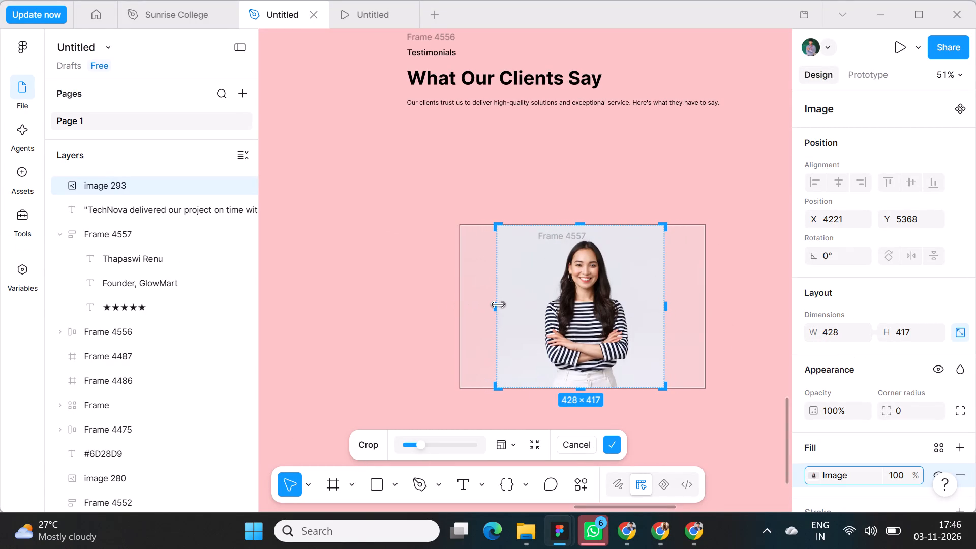
pyautogui.moveTo(498, 304); pyautogui.dragTo(499, 304)
pyautogui.click(616, 442)
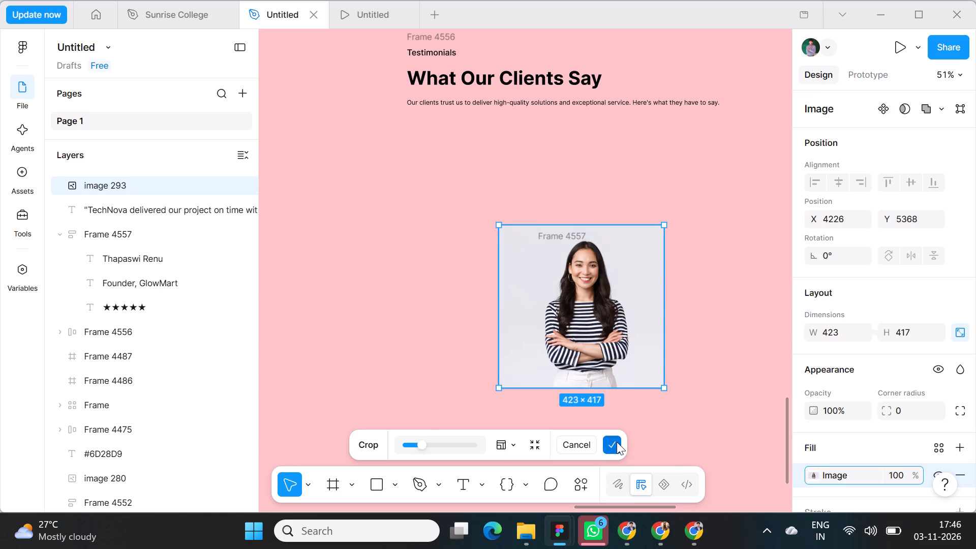
pyautogui.click(337, 436)
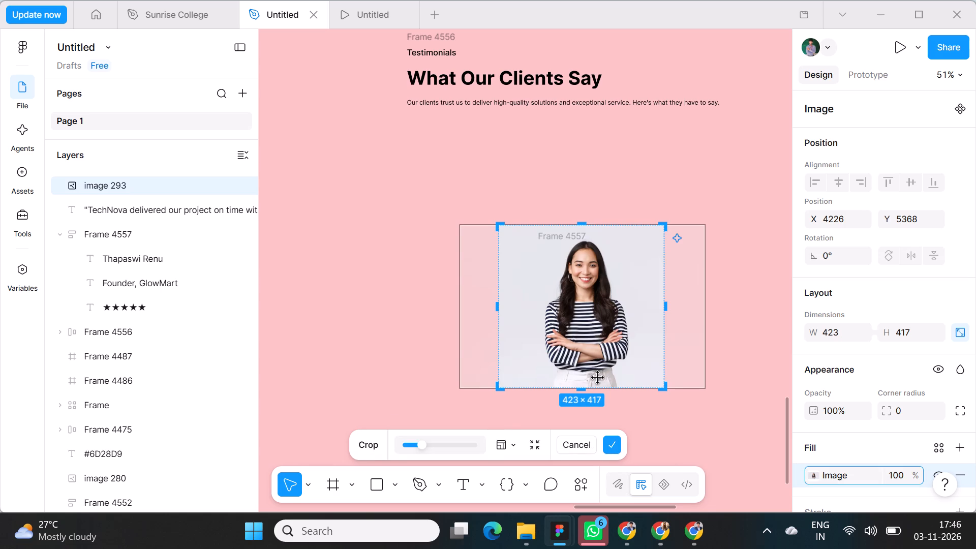
pyautogui.moveTo(588, 391); pyautogui.dragTo(589, 345)
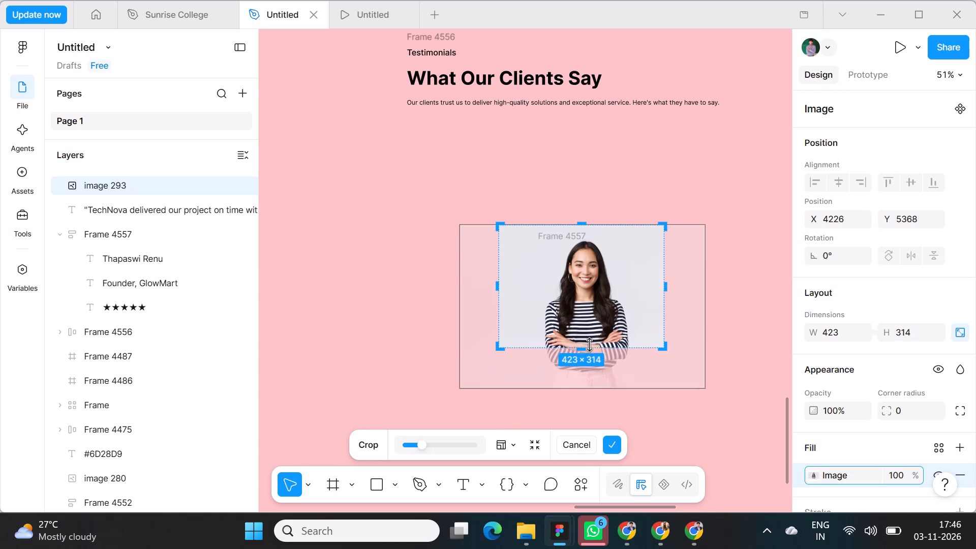
pyautogui.moveTo(589, 345); pyautogui.dragTo(589, 344)
pyautogui.click(394, 355)
# Move the cropped photo off the testimonial text into the empty space left of the customer name.
pyautogui.moveTo(619, 285); pyautogui.dragTo(613, 284)
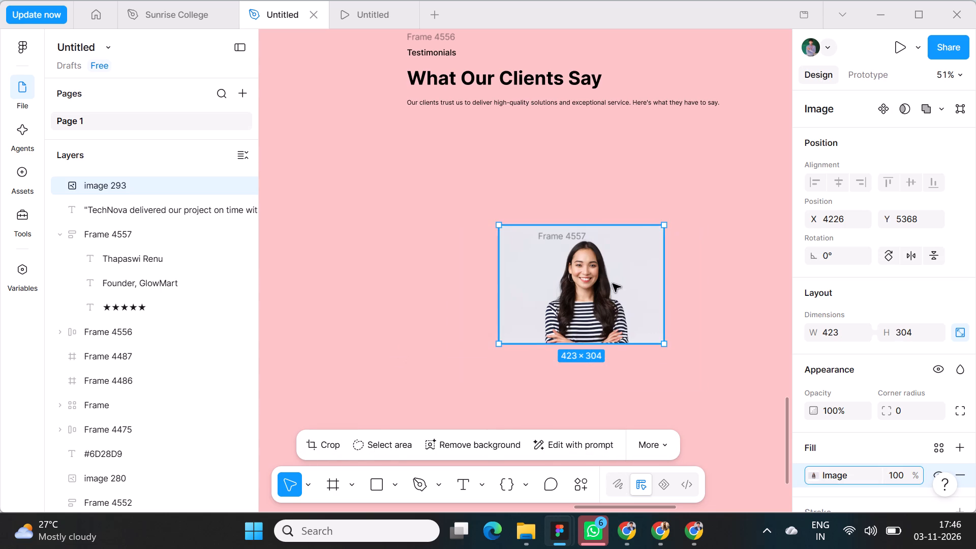
pyautogui.moveTo(613, 284); pyautogui.dragTo(446, 275)
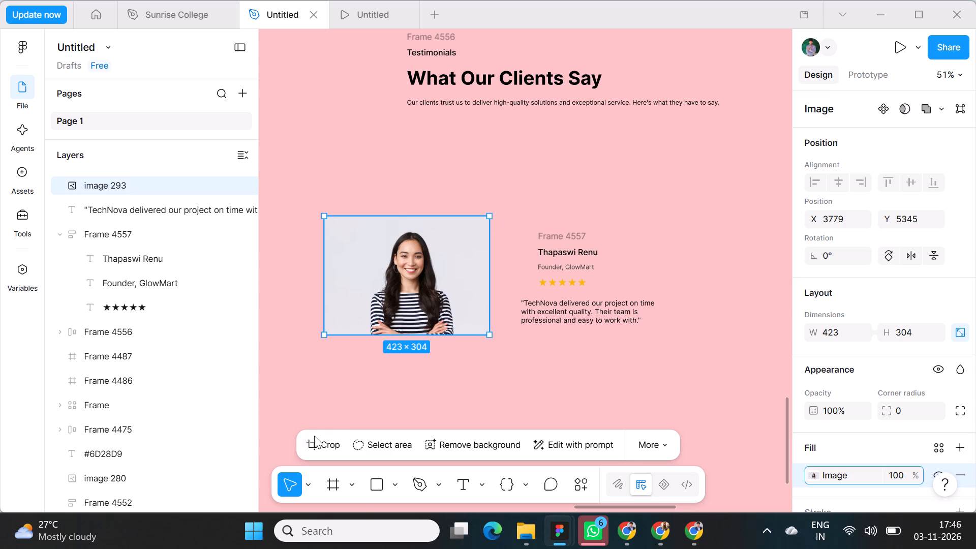
# Crop the photo tighter at the upper edge and both sides, to about 304 × 279.
pyautogui.click(318, 446)
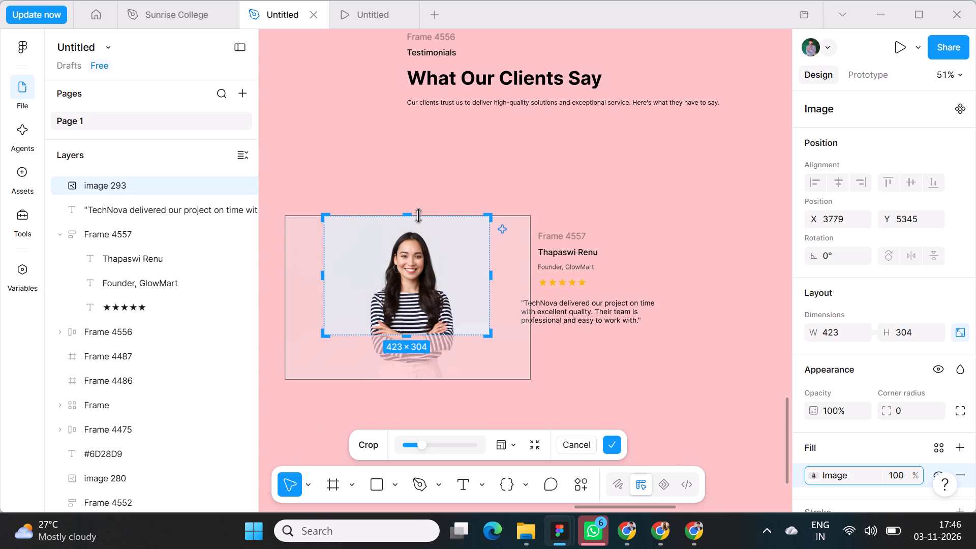
pyautogui.moveTo(419, 216); pyautogui.dragTo(416, 226)
pyautogui.click(614, 437)
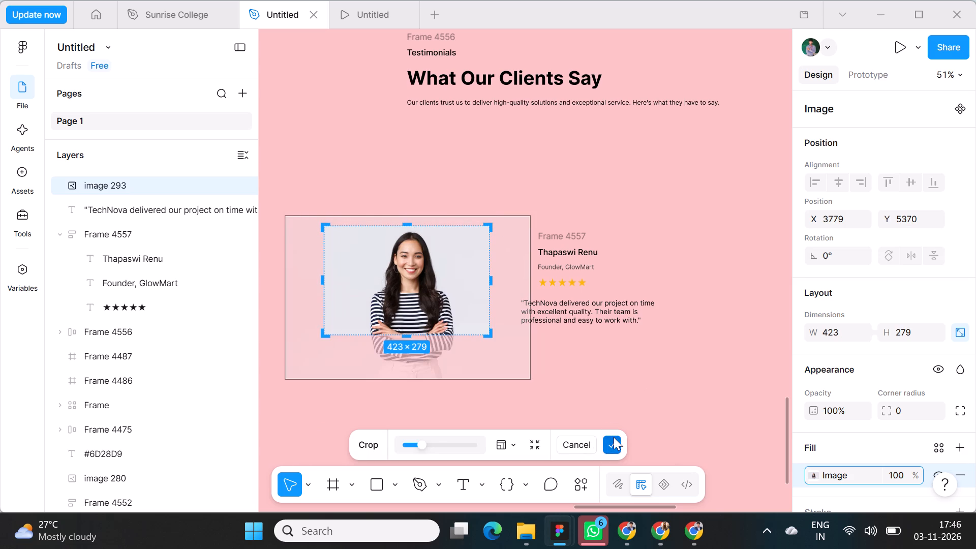
pyautogui.click(411, 312)
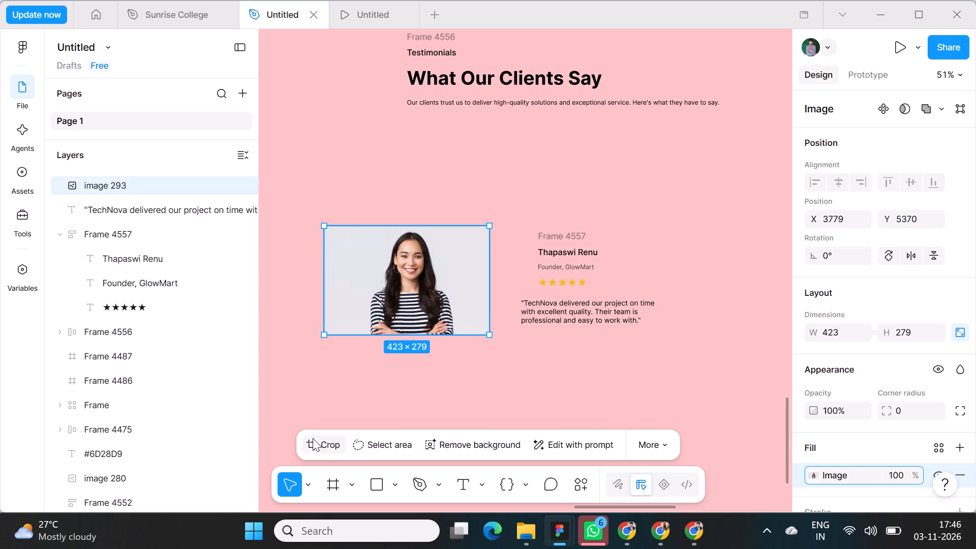
pyautogui.click(326, 429)
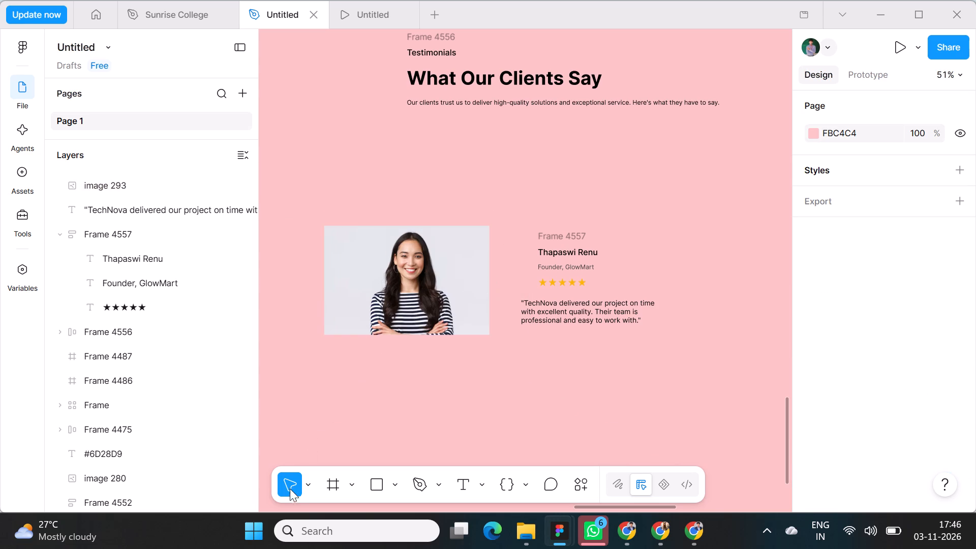
pyautogui.click(393, 307)
pyautogui.click(313, 445)
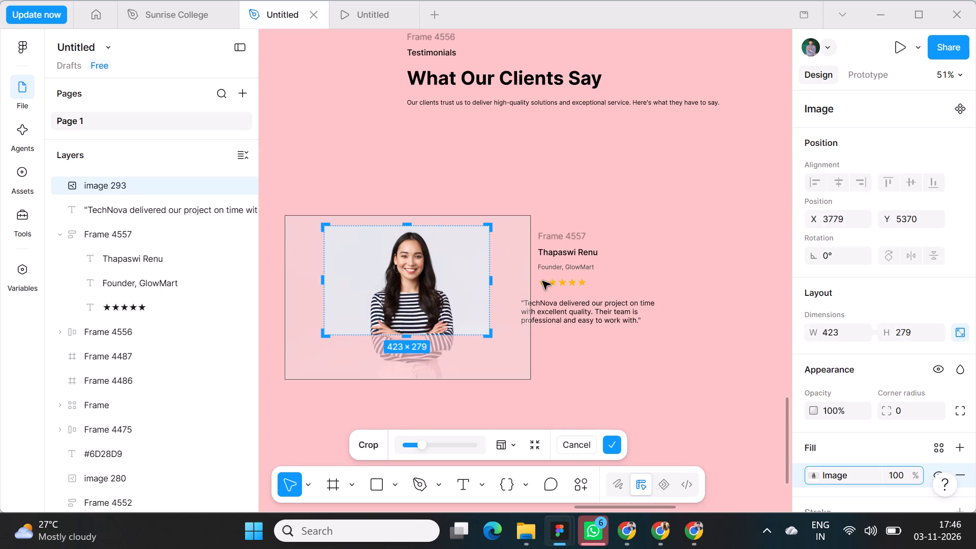
pyautogui.moveTo(488, 289); pyautogui.dragTo(472, 284)
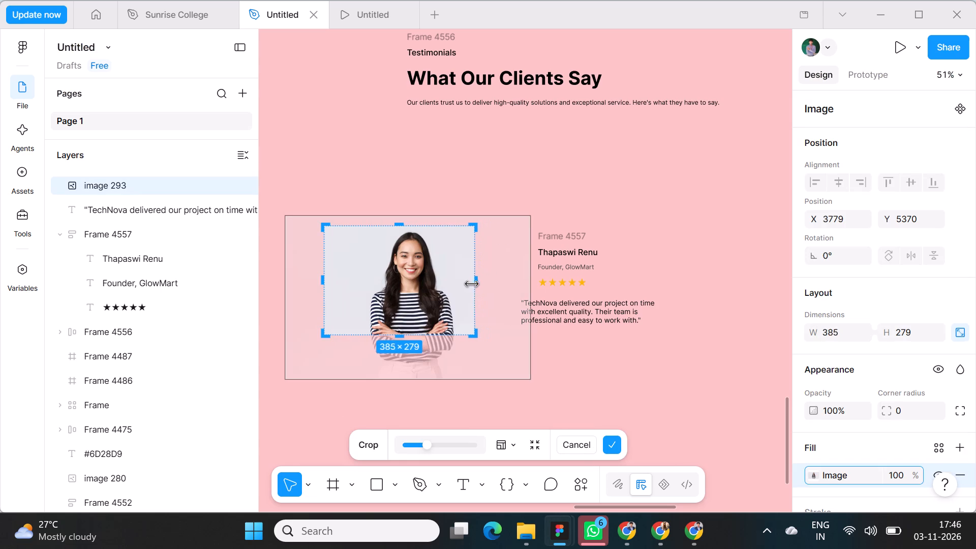
pyautogui.moveTo(472, 284); pyautogui.dragTo(468, 284)
pyautogui.moveTo(324, 298); pyautogui.dragTo(341, 304)
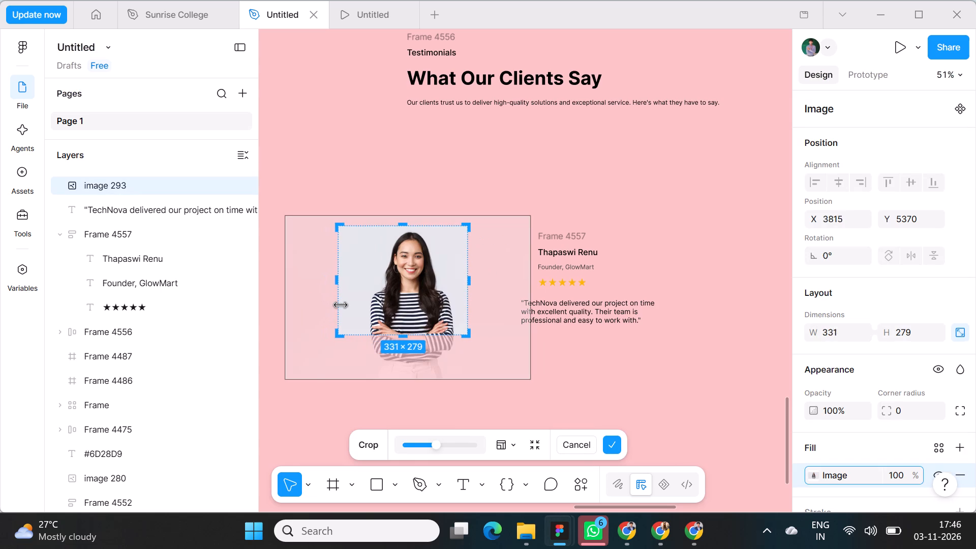
pyautogui.moveTo(341, 304); pyautogui.dragTo(348, 308)
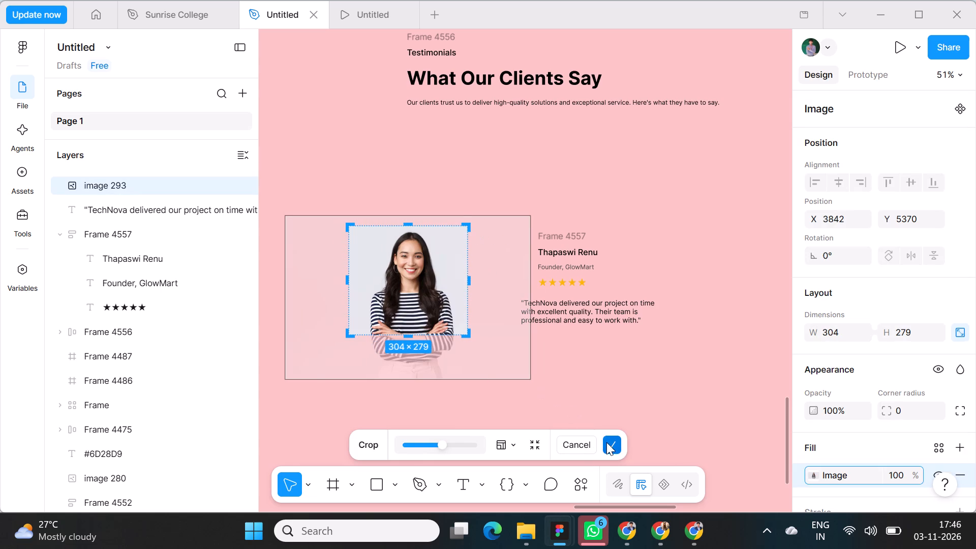
pyautogui.click(606, 442)
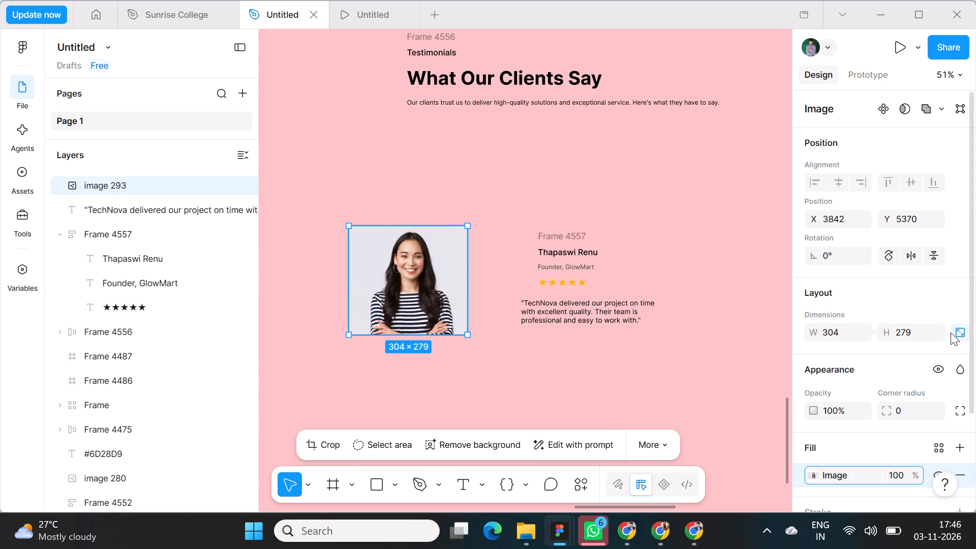
# Unlock the photo's aspect ratio and set its width and height to 100 each.
pyautogui.click(958, 333)
pyautogui.click(843, 333)
pyautogui.press('BackSpace')
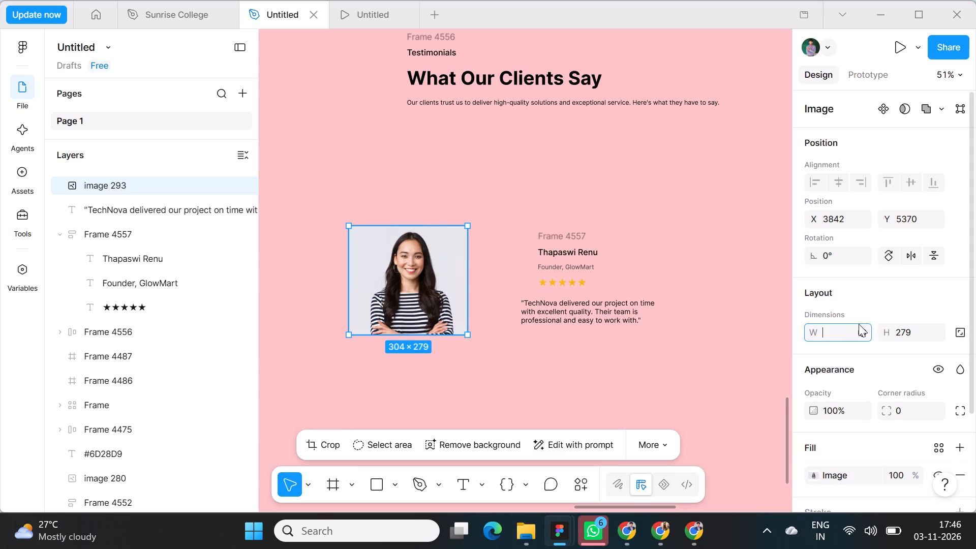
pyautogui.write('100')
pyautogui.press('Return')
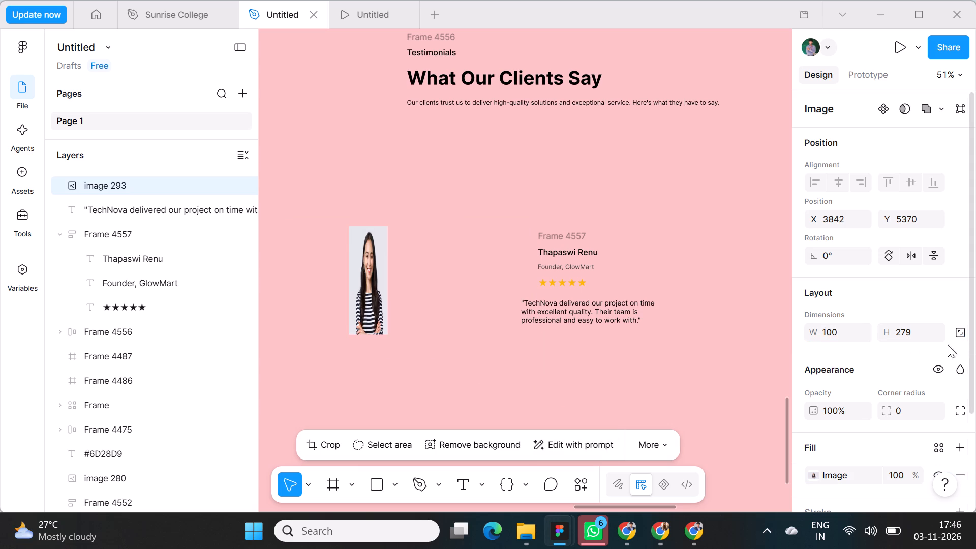
pyautogui.click(912, 336)
pyautogui.press('BackSpace')
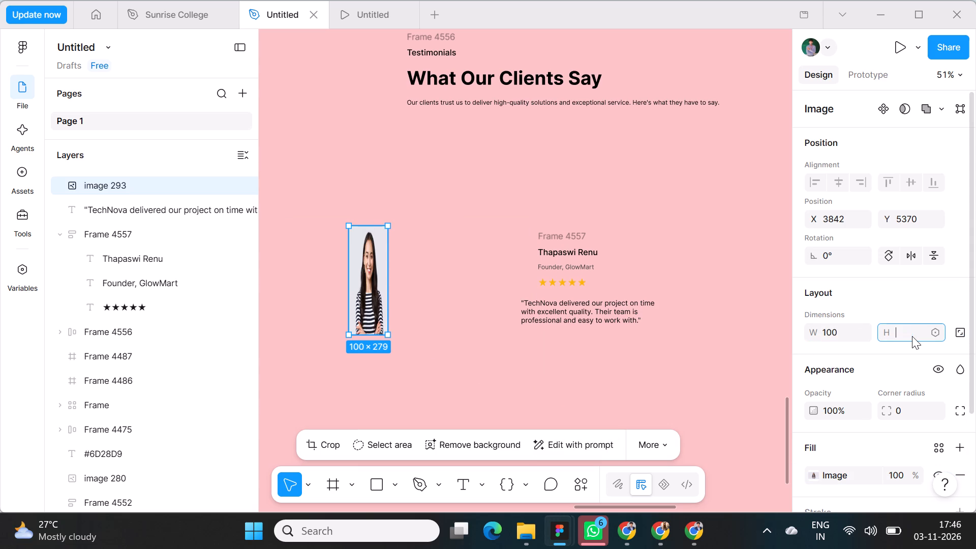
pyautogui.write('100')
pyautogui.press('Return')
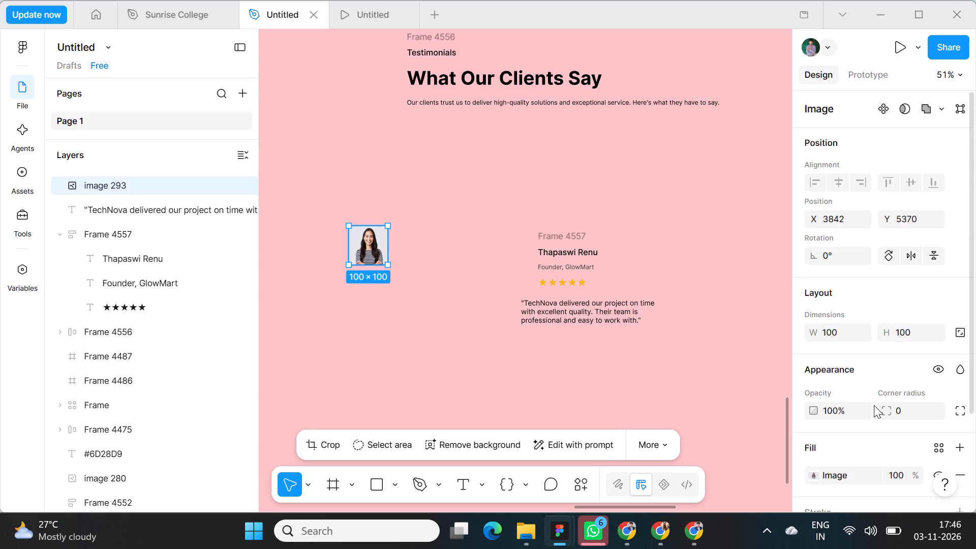
# Round the photo into a circle with a corner radius of 1000.
pyautogui.click(908, 414)
pyautogui.press('BackSpace')
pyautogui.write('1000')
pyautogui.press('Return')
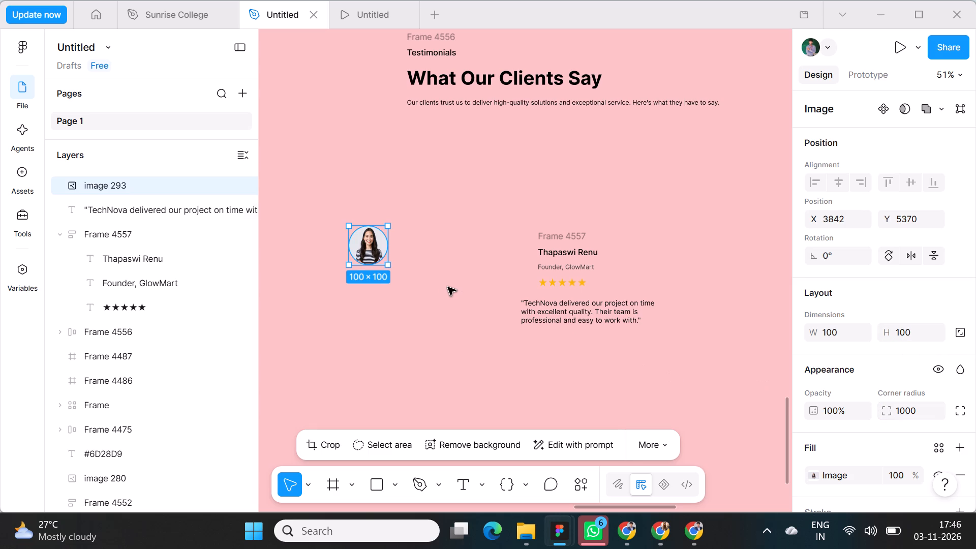
pyautogui.click(445, 285)
# Place the round photo directly beside the customer name and role, at about X 4194, Y 5425.
pyautogui.moveTo(316, 228); pyautogui.dragTo(487, 271)
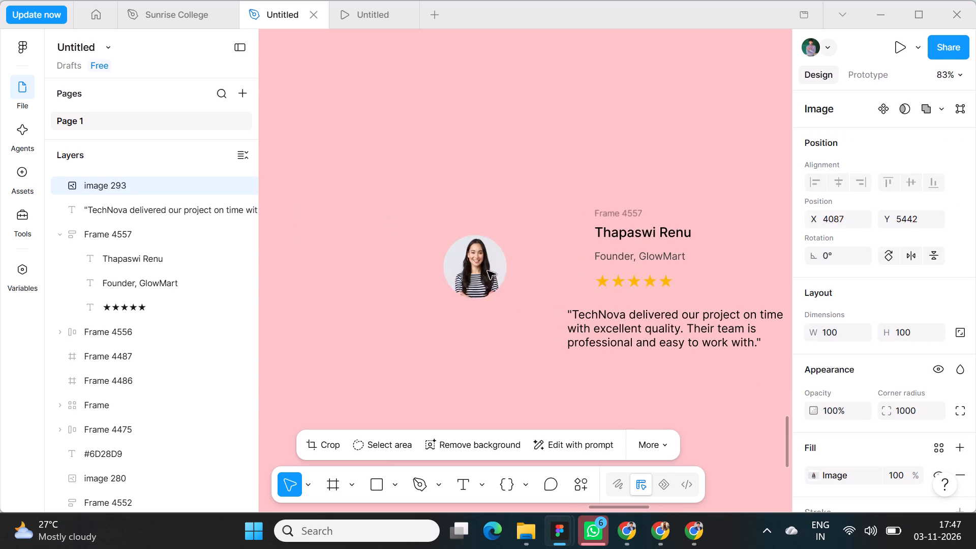
pyautogui.moveTo(487, 271); pyautogui.dragTo(539, 262)
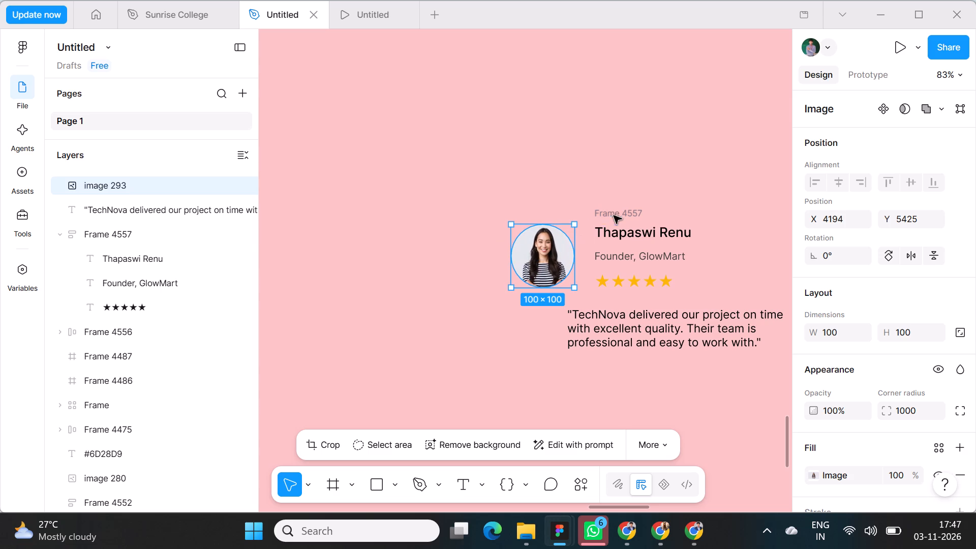
# Combine the round photo and the customer details in a horizontal auto layout, centre-aligned with a gap of 24.
pyautogui.keyDown('shift'); pyautogui.click(613, 213); pyautogui.keyUp('shift')
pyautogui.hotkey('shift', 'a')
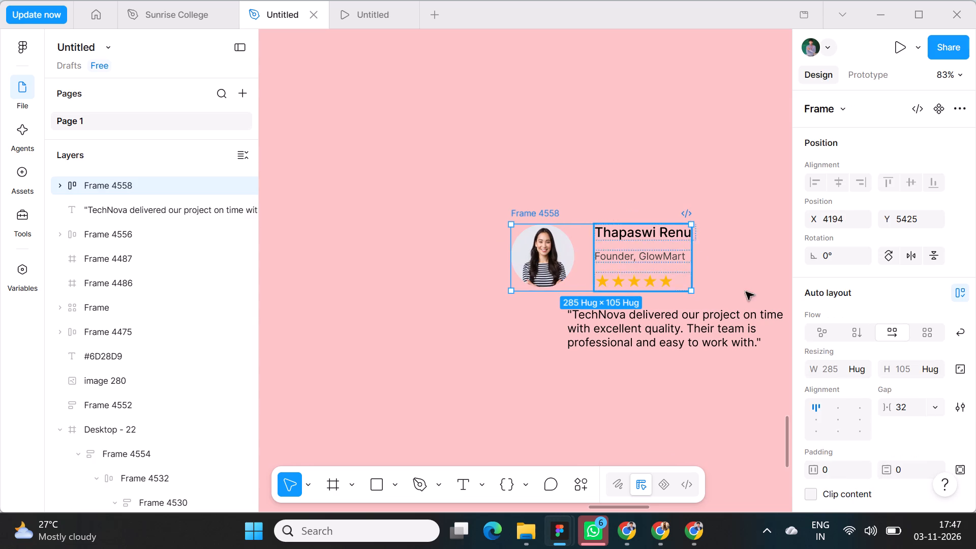
pyautogui.click(836, 420)
pyautogui.click(914, 408)
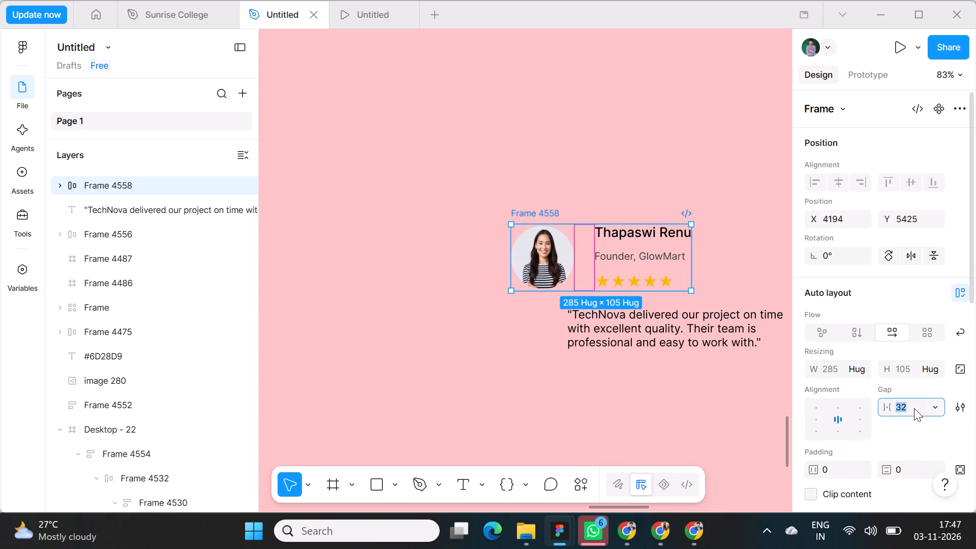
pyautogui.press('BackSpace')
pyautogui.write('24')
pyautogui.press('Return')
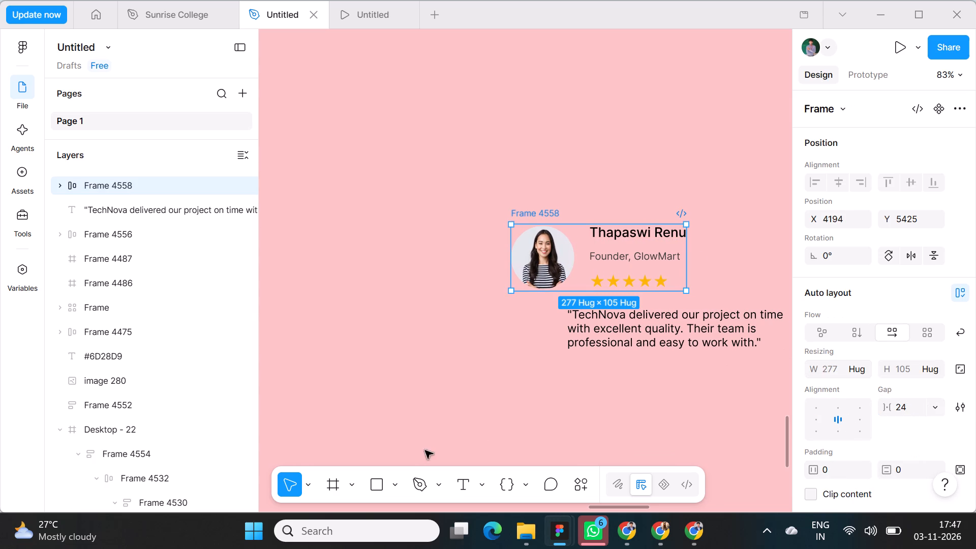
# Move the review text below the photo row, aligned with the photo's left edge at X 4194, Y 5558.
pyautogui.hscroll(-1, 573, 305)
pyautogui.moveTo(528, 325); pyautogui.dragTo(497, 326)
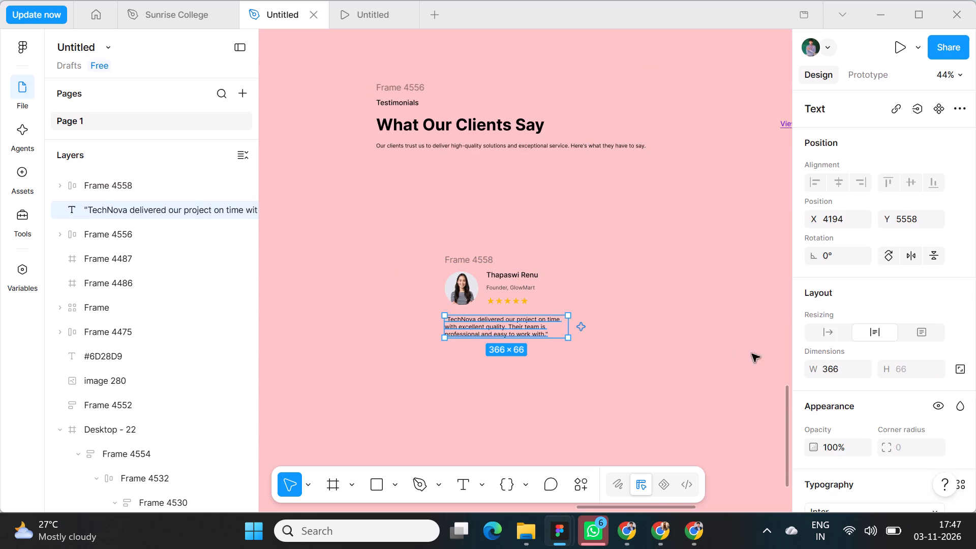
# Set the review text's line height to 1.5 times its font size of 18, giving 27.
pyautogui.scroll(-3, 892, 391)
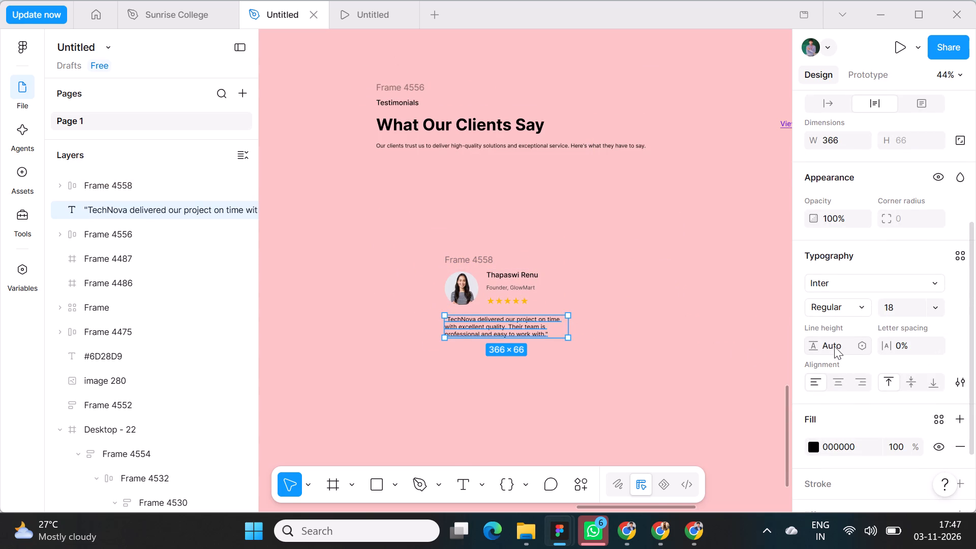
pyautogui.click(834, 346)
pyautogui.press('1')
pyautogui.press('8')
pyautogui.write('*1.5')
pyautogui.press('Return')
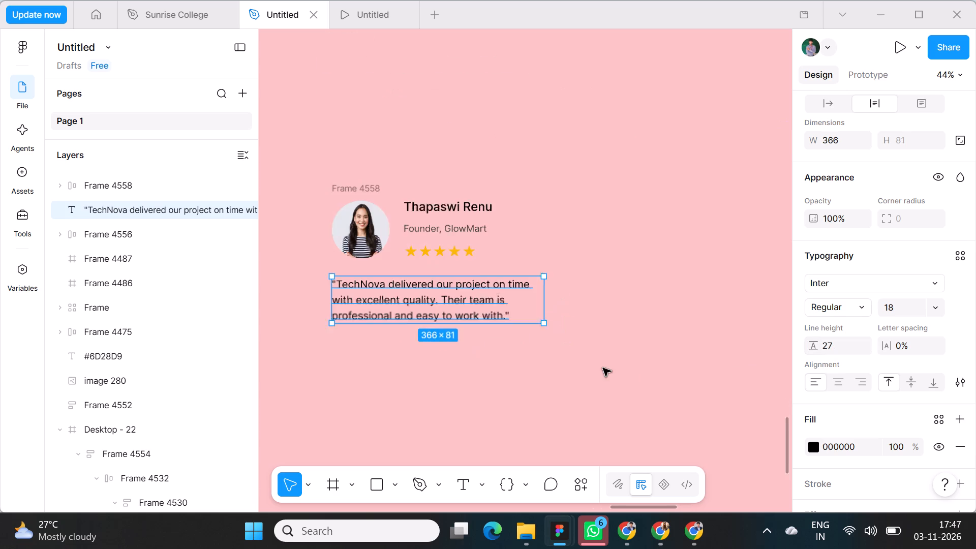
# Narrow the review text box to 277 wide, matching the width of the photo and customer details row.
pyautogui.moveTo(533, 294); pyautogui.dragTo(481, 295)
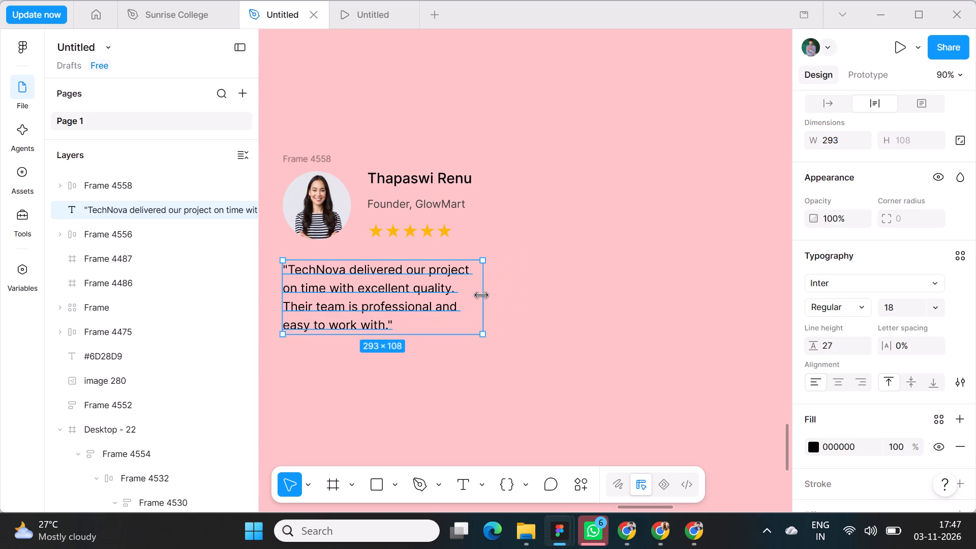
pyautogui.moveTo(481, 295); pyautogui.dragTo(473, 295)
pyautogui.click(533, 308)
pyautogui.click(481, 298)
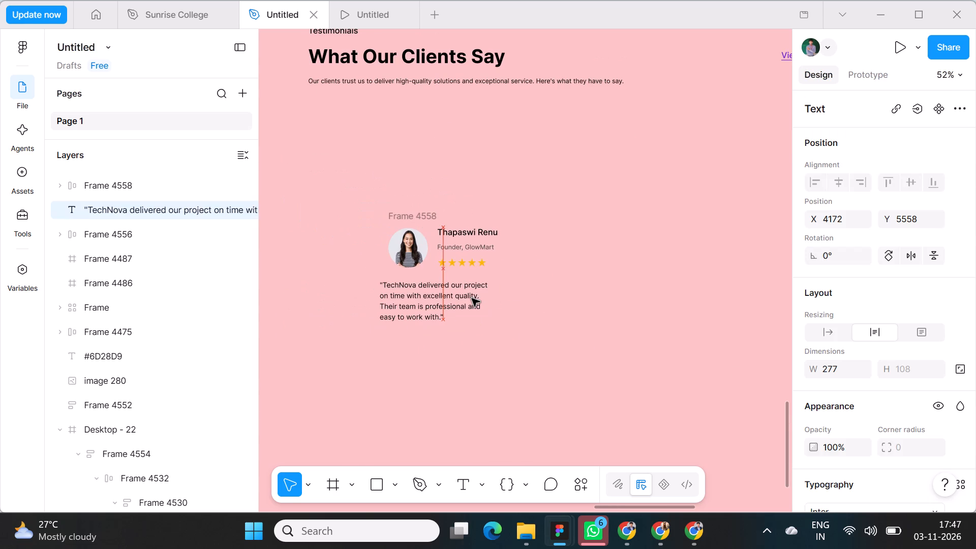
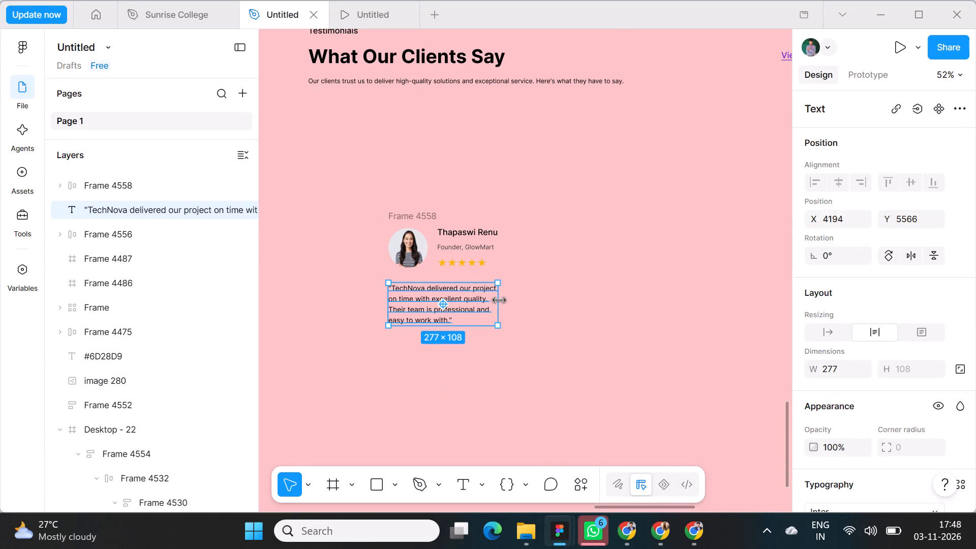
# Combine the client profile row and the testimonial quote below it in a vertical auto layout with a gap of 24.
pyautogui.click(401, 216)
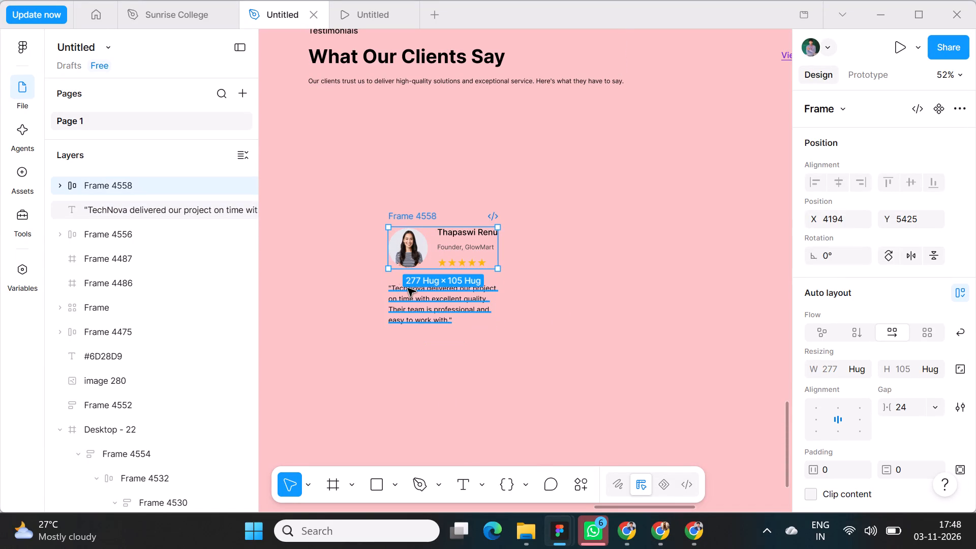
pyautogui.keyDown('shift'); pyautogui.click(391, 292); pyautogui.keyUp('shift')
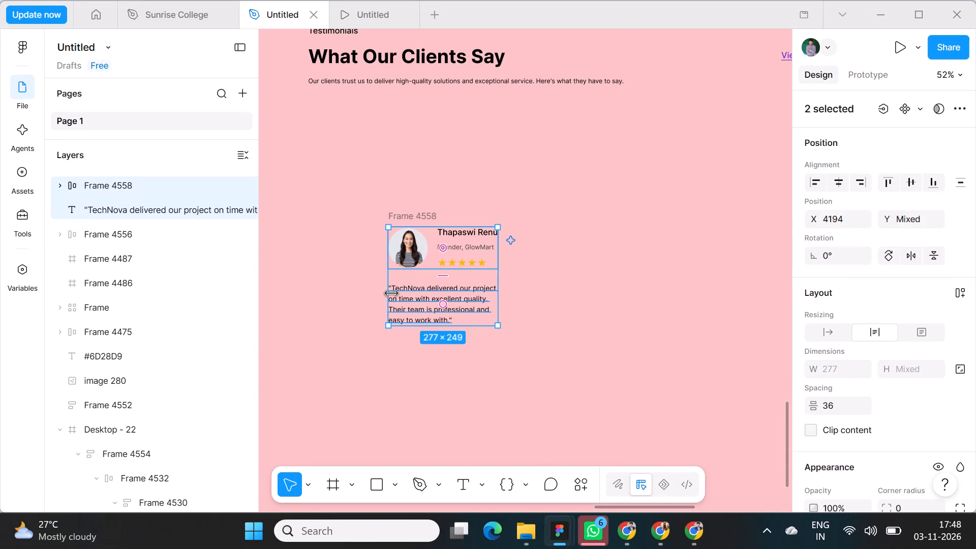
pyautogui.hotkey('shift', 'a')
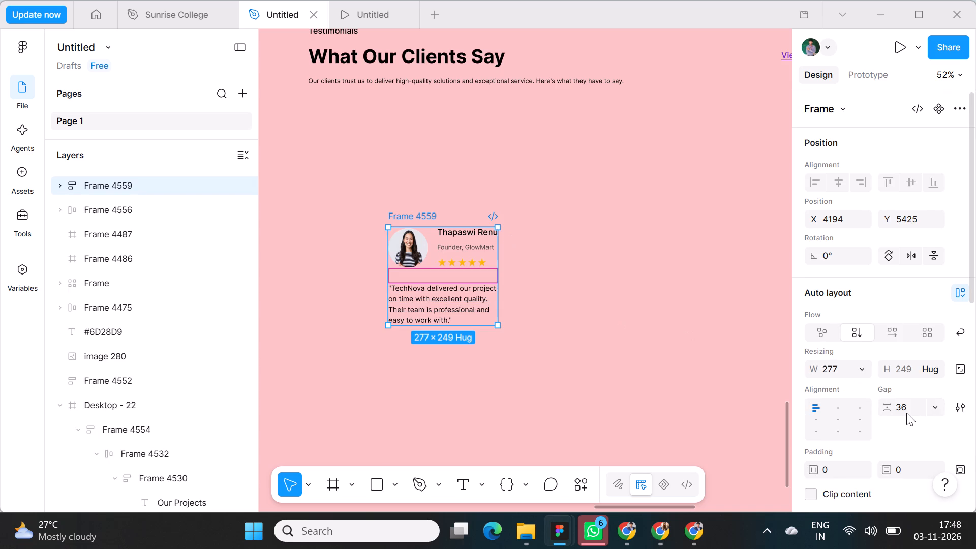
pyautogui.click(906, 413)
pyautogui.press('BackSpace')
pyautogui.write('24')
pyautogui.press('Return')
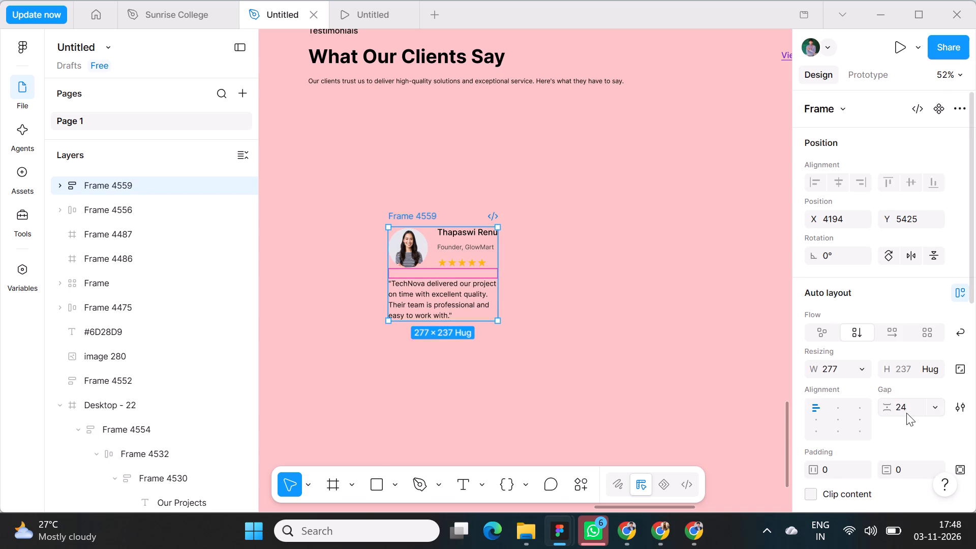
# Wrap the testimonial content in an outer auto layout frame and size that frame to 300 × 300.
pyautogui.hotkey('shift', 'a')
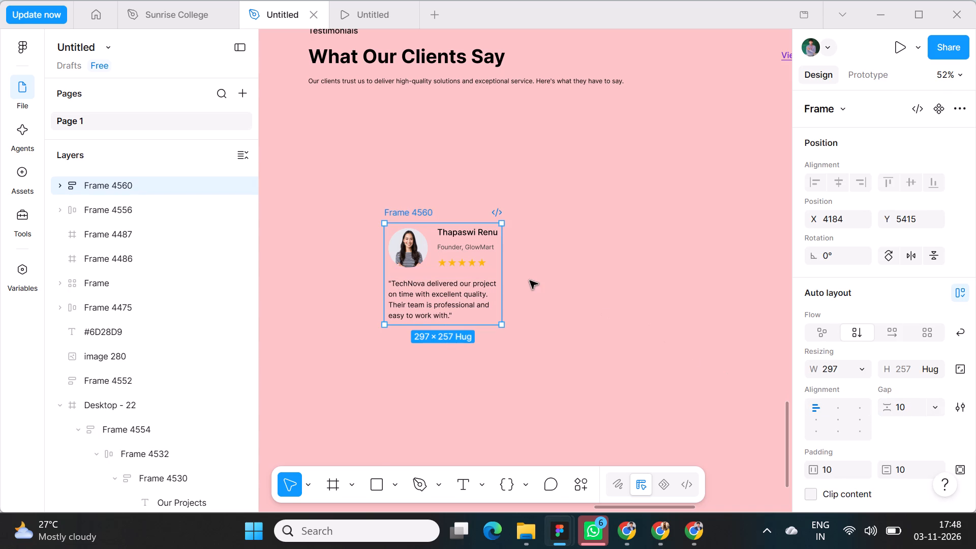
pyautogui.click(838, 371)
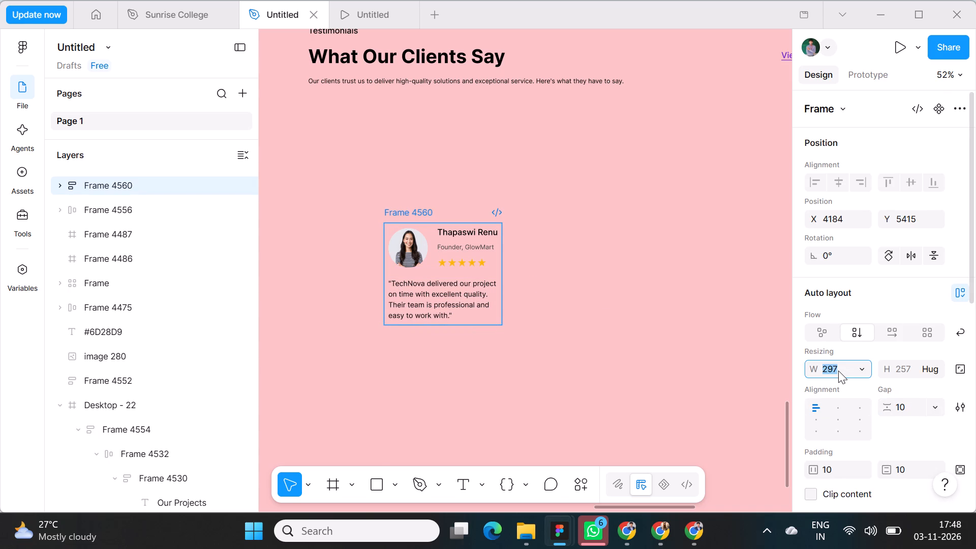
pyautogui.press('BackSpace')
pyautogui.write('300')
pyautogui.press('Return')
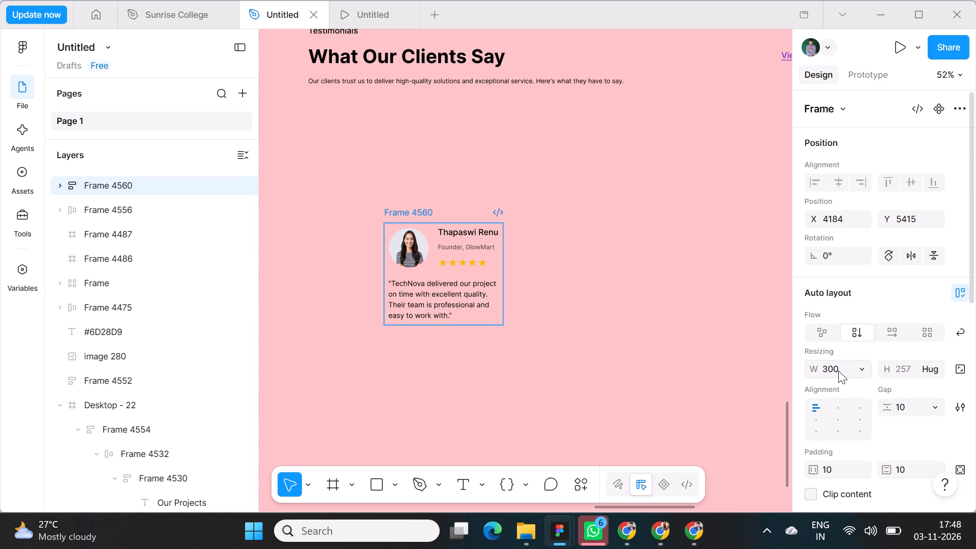
pyautogui.click(901, 371)
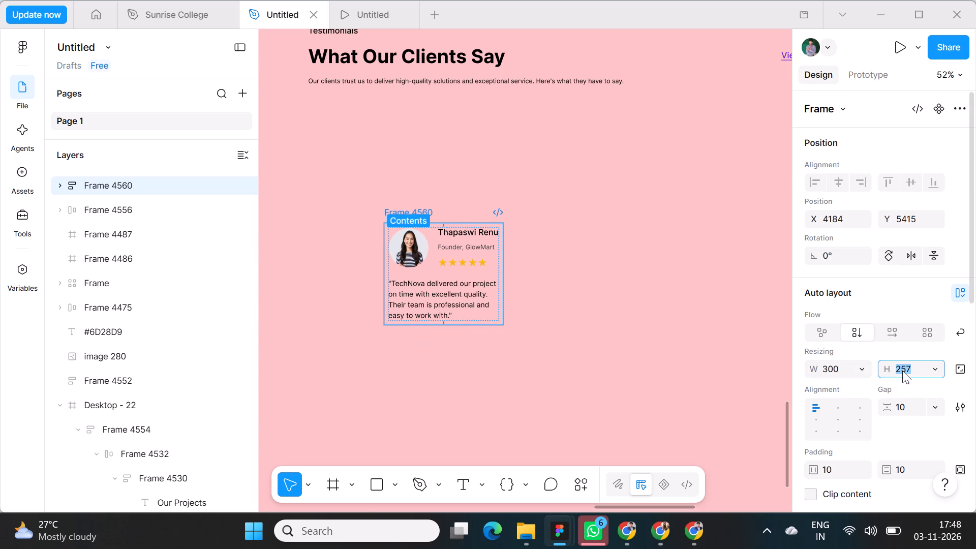
pyautogui.press('BackSpace')
pyautogui.press('2')
pyautogui.press('BackSpace')
pyautogui.write('300')
pyautogui.press('Return')
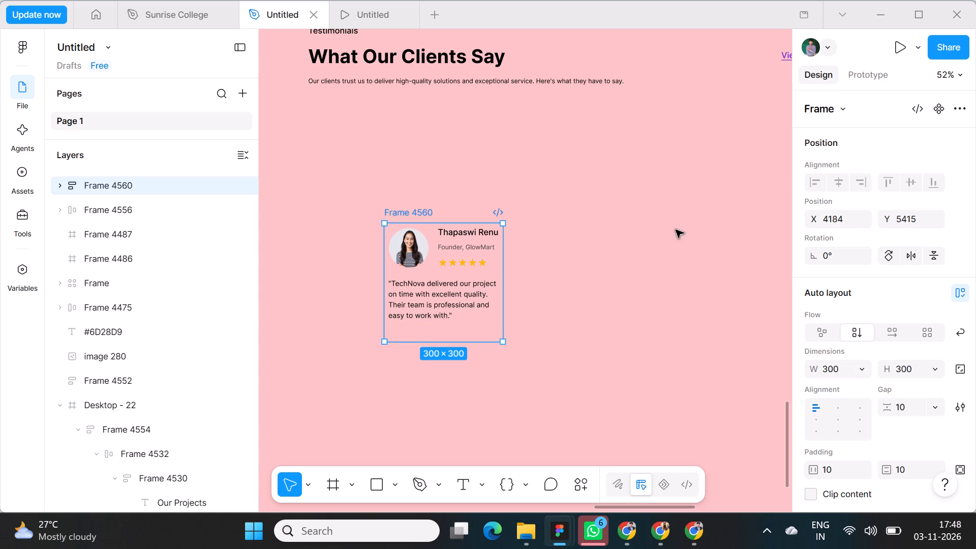
# Centre the contents of the outer testimonial frame and set its width to 320.
pyautogui.click(841, 419)
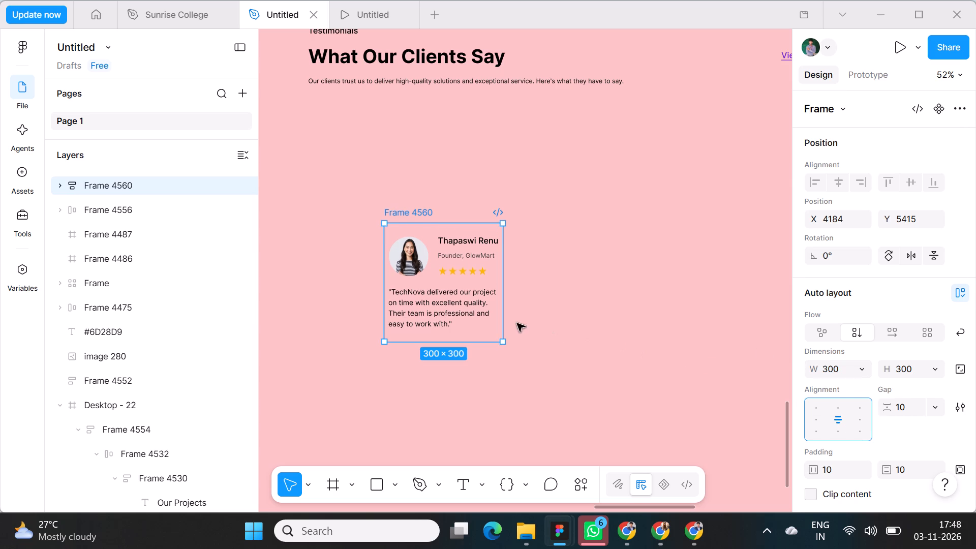
pyautogui.click(838, 367)
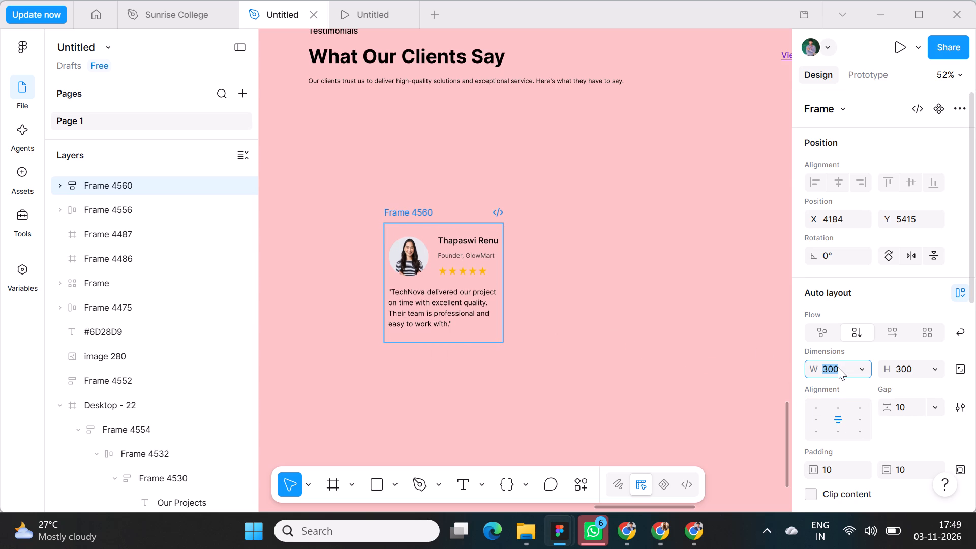
pyautogui.press('BackSpace')
pyautogui.write('320')
pyautogui.press('Return')
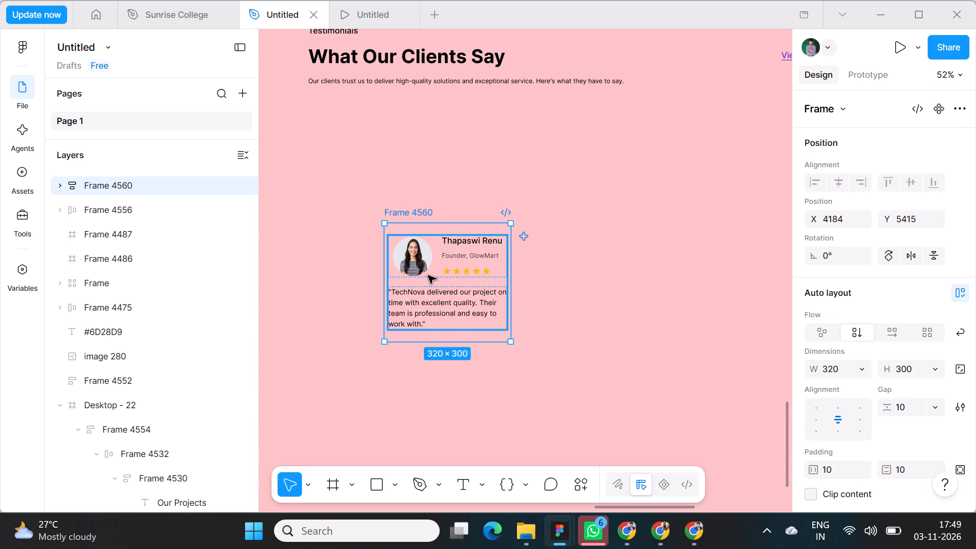
pyautogui.click(613, 322)
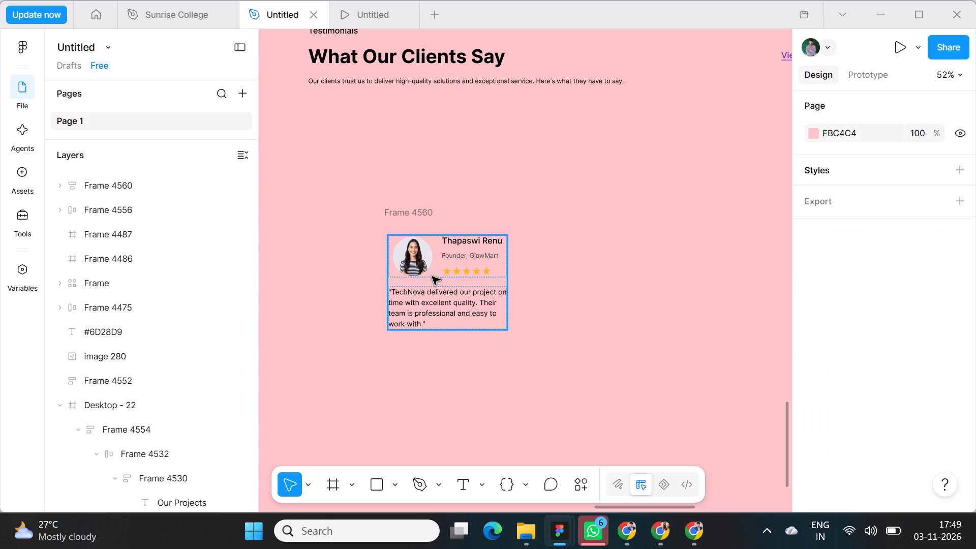
pyautogui.click(410, 218)
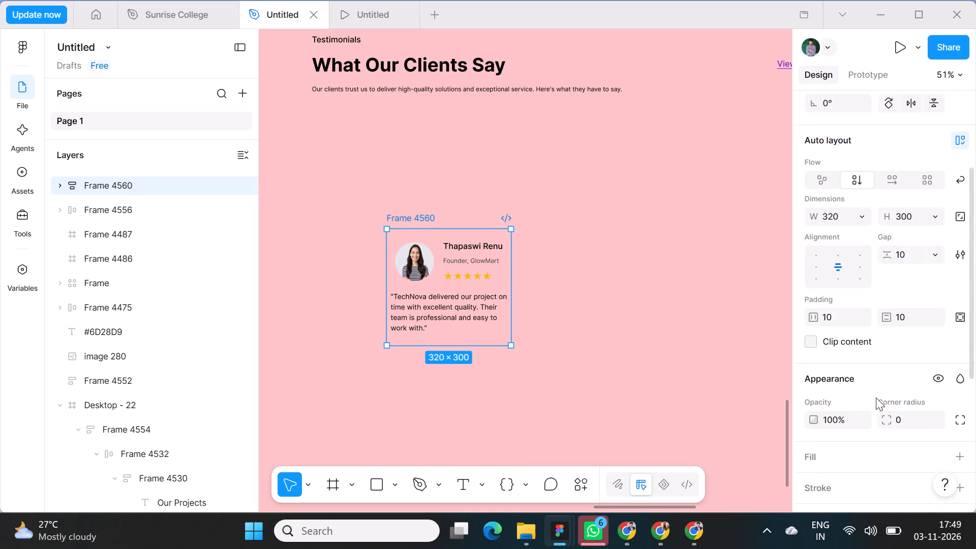
pyautogui.scroll(-2, 876, 398)
pyautogui.click(831, 224)
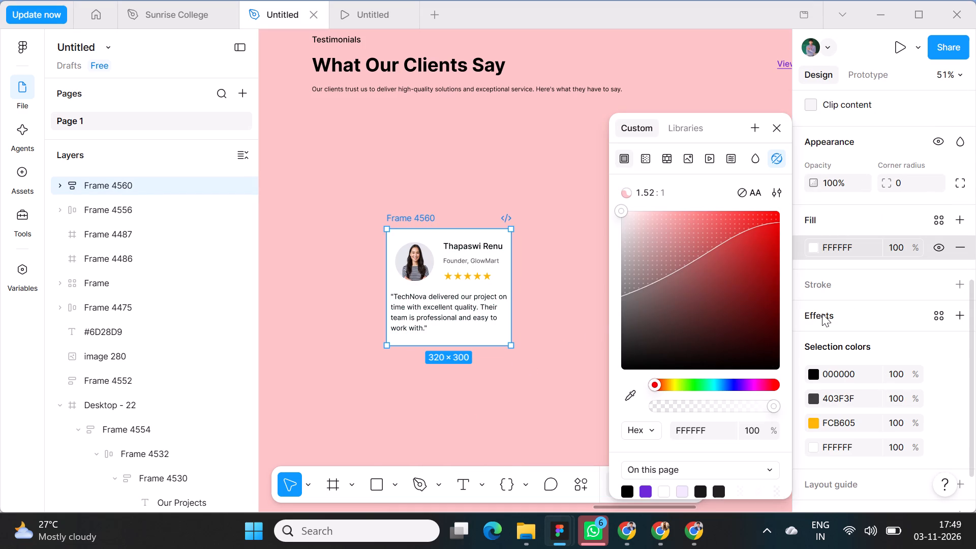
pyautogui.click(493, 155)
# Move the testimonial card under the section heading to about X 4115, Y 5376.
pyautogui.moveTo(411, 218); pyautogui.dragTo(384, 217)
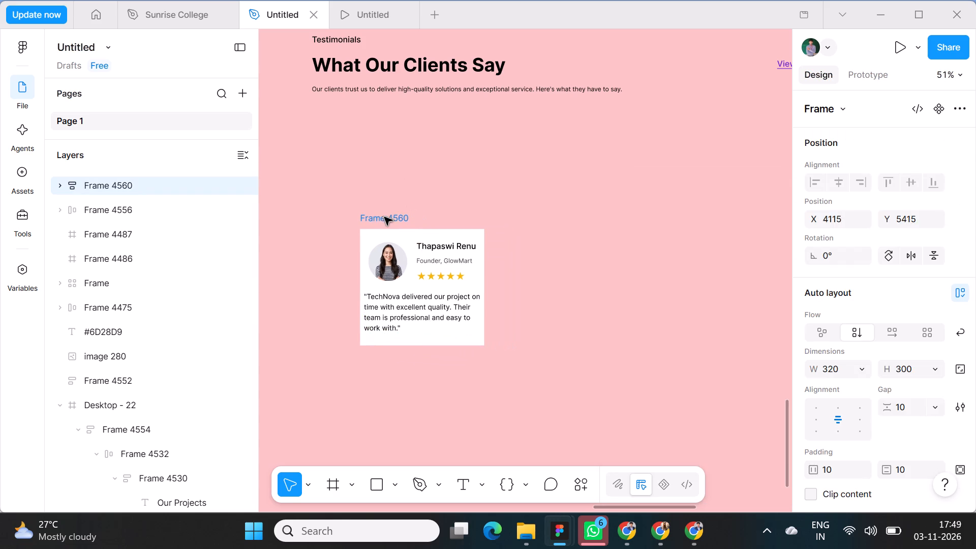
pyautogui.moveTo(384, 217); pyautogui.dragTo(384, 202)
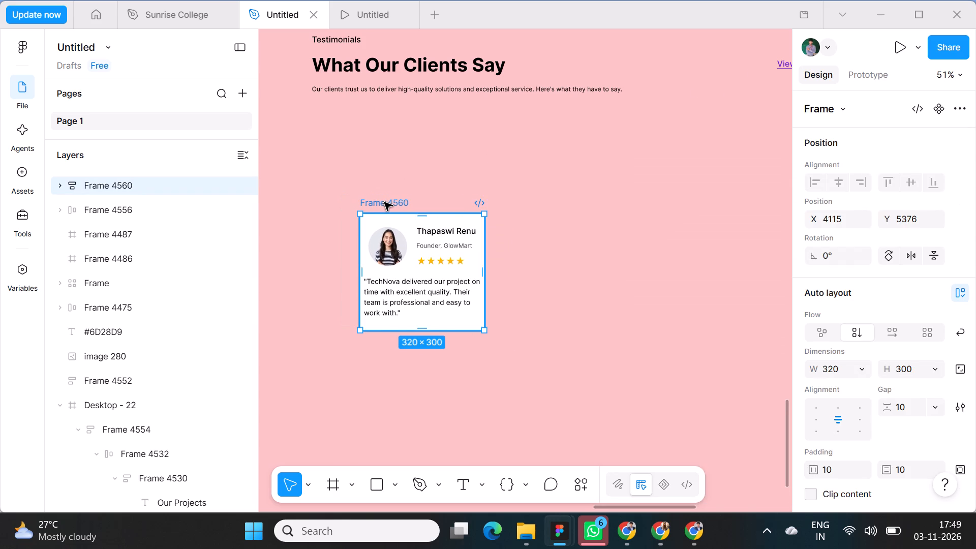
pyautogui.click(506, 218)
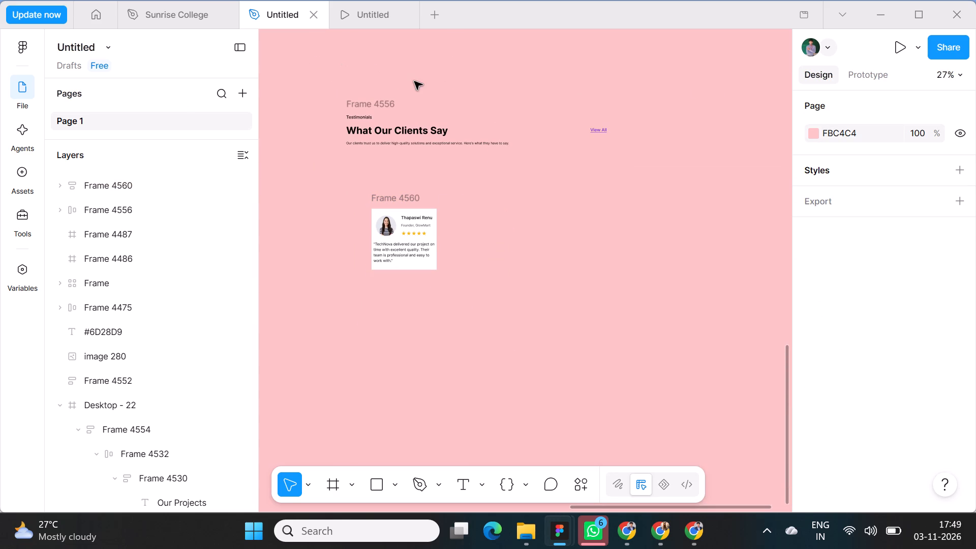
# Open the health Care project-3 file, examine the prototype interaction on the Vijayawada component, and return to the Untitled design.
pyautogui.click(441, 14)
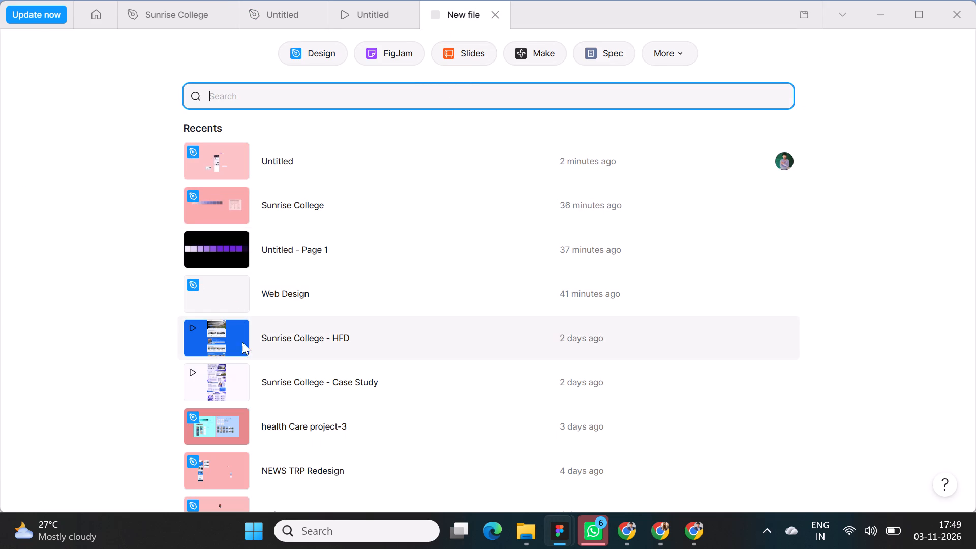
pyautogui.scroll(-1, 254, 213)
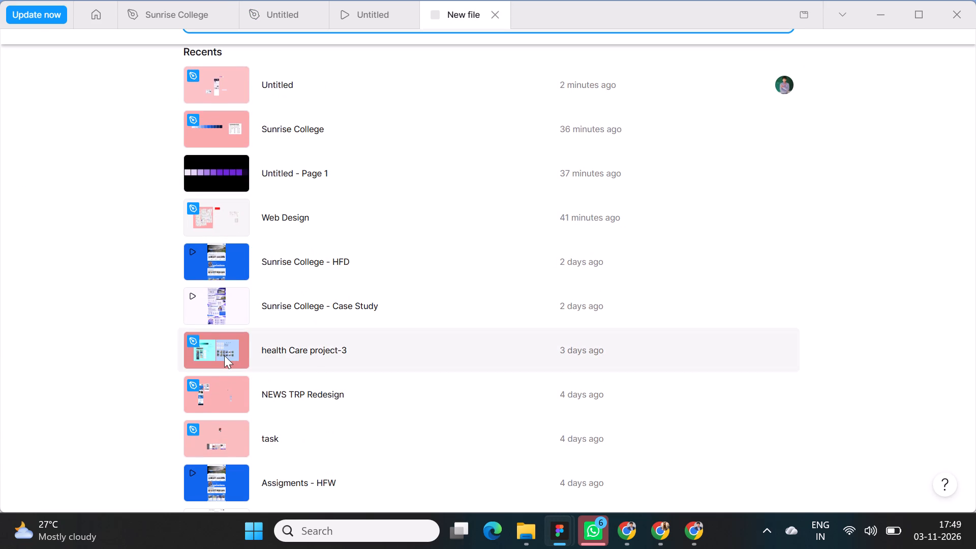
pyautogui.click(224, 355)
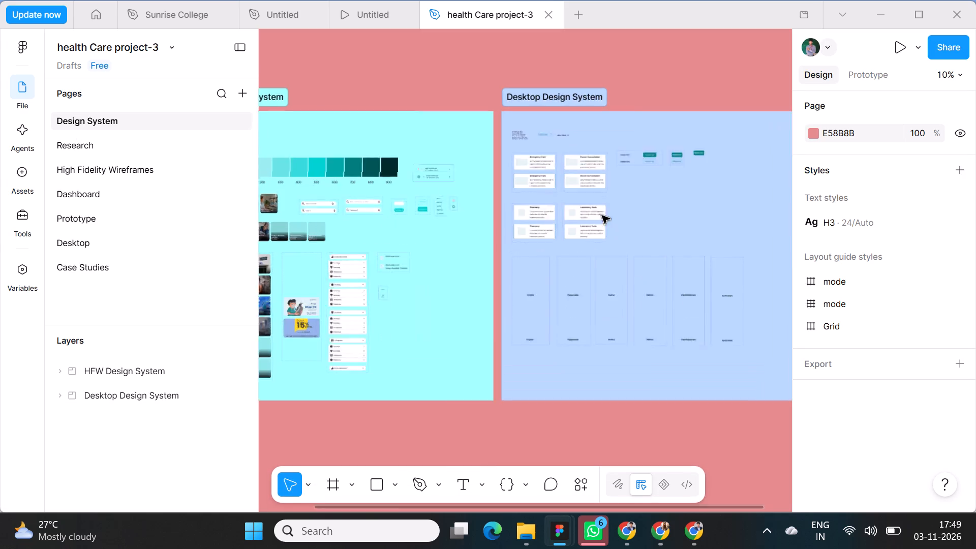
pyautogui.hscroll(-1, 623, 285)
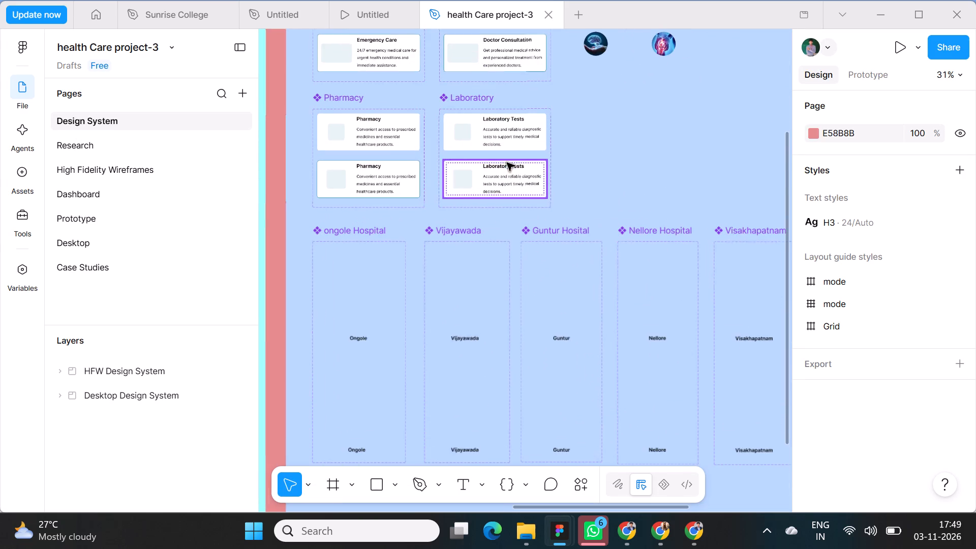
pyautogui.scroll(-1, 544, 277)
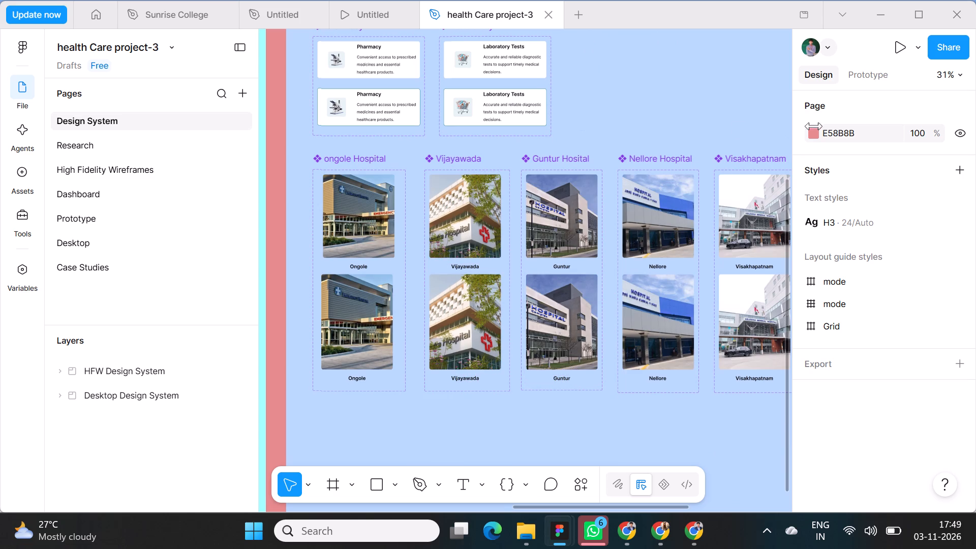
pyautogui.click(862, 74)
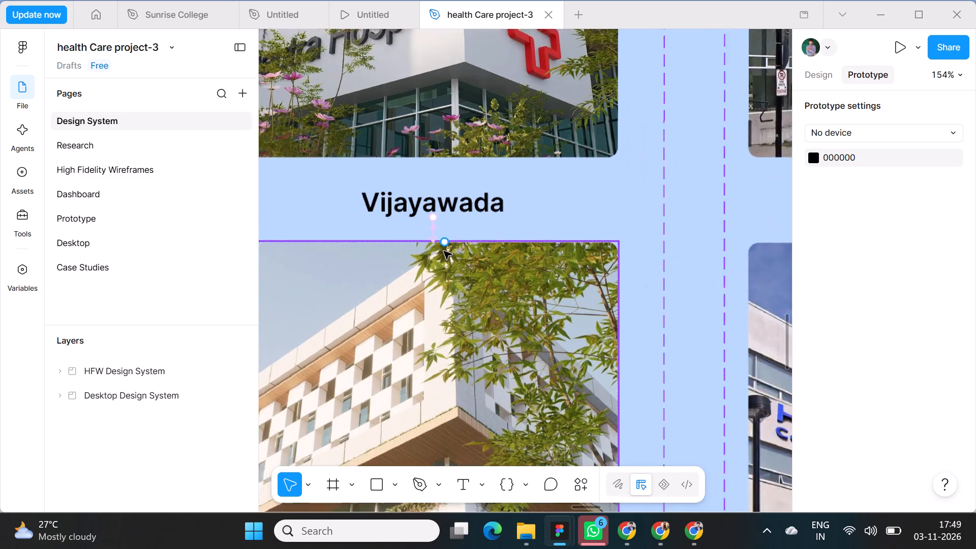
pyautogui.click(432, 228)
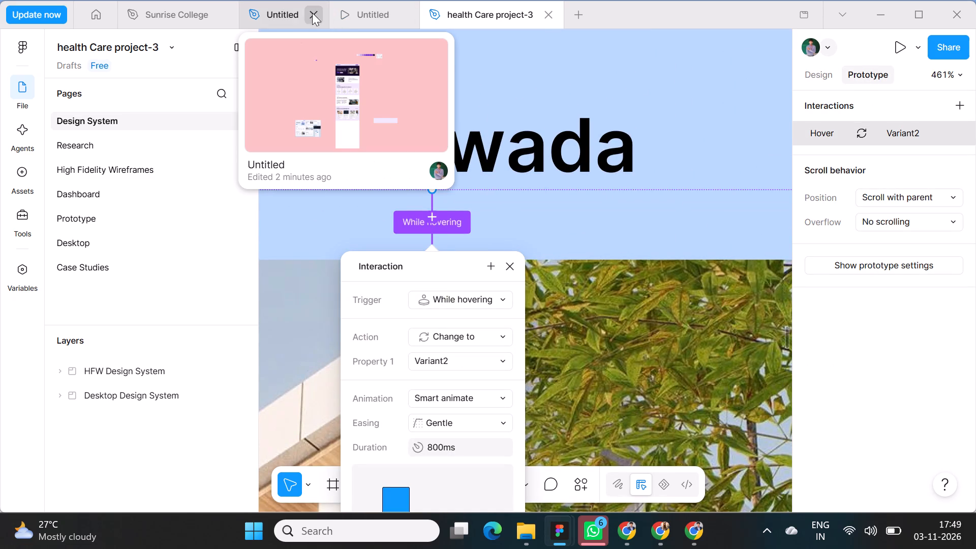
pyautogui.click(286, 11)
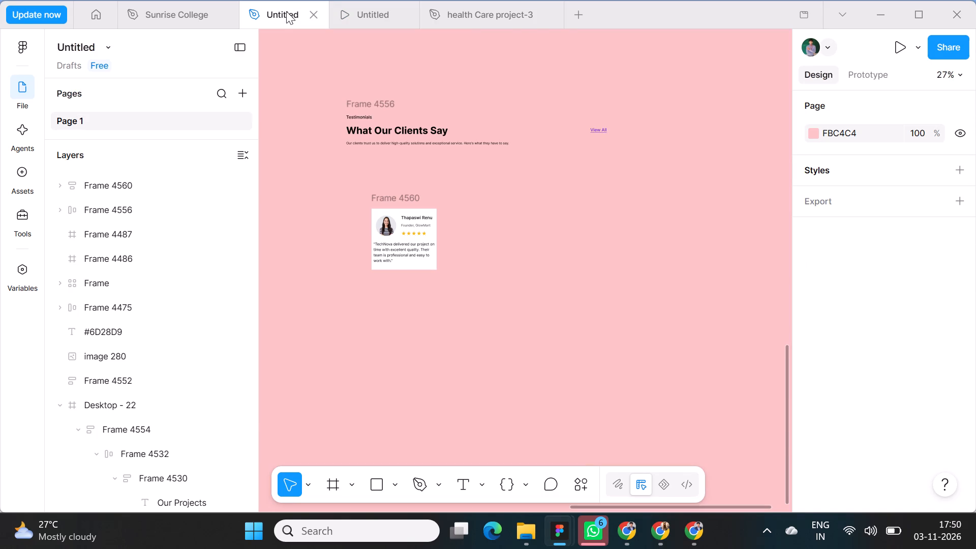
# Duplicate the white testimonial card beside the original and select the copy.
pyautogui.click(404, 196)
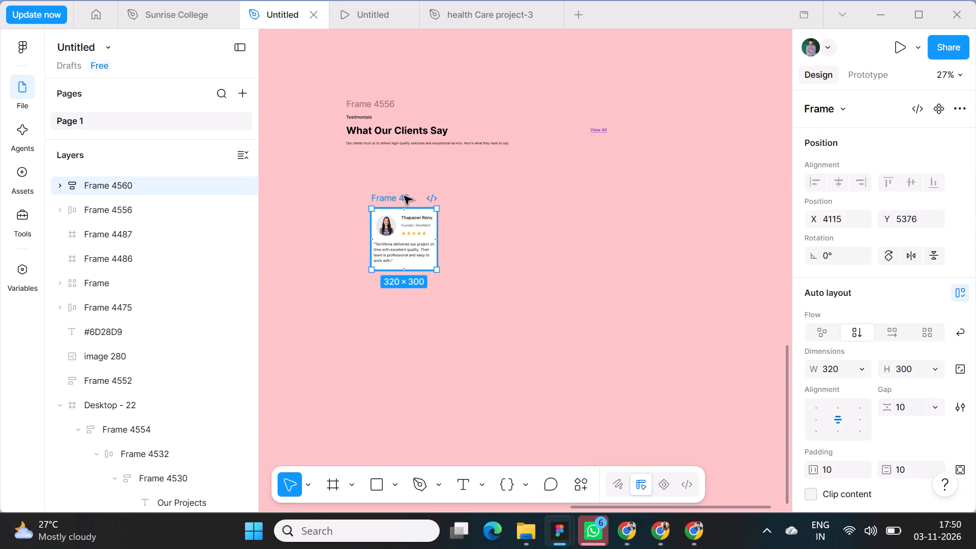
pyautogui.hotkey('ctrl', 'd')
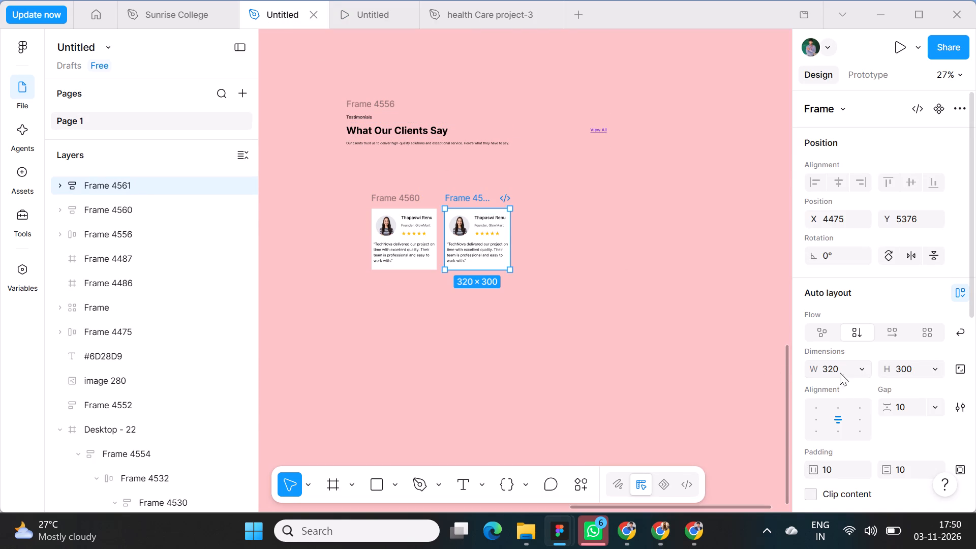
pyautogui.hscroll(2, 596, 288)
pyautogui.scroll(1, 596, 285)
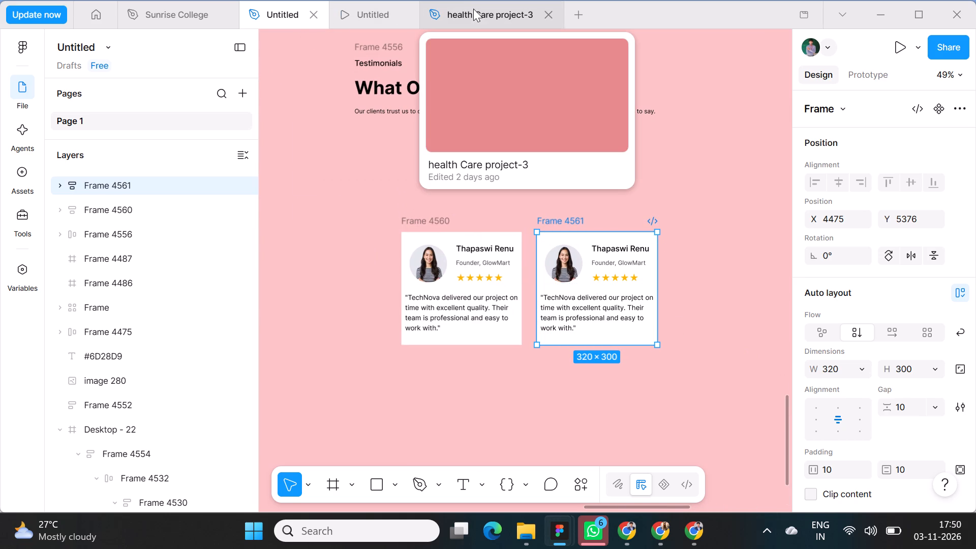
pyautogui.click(431, 225)
pyautogui.click(567, 226)
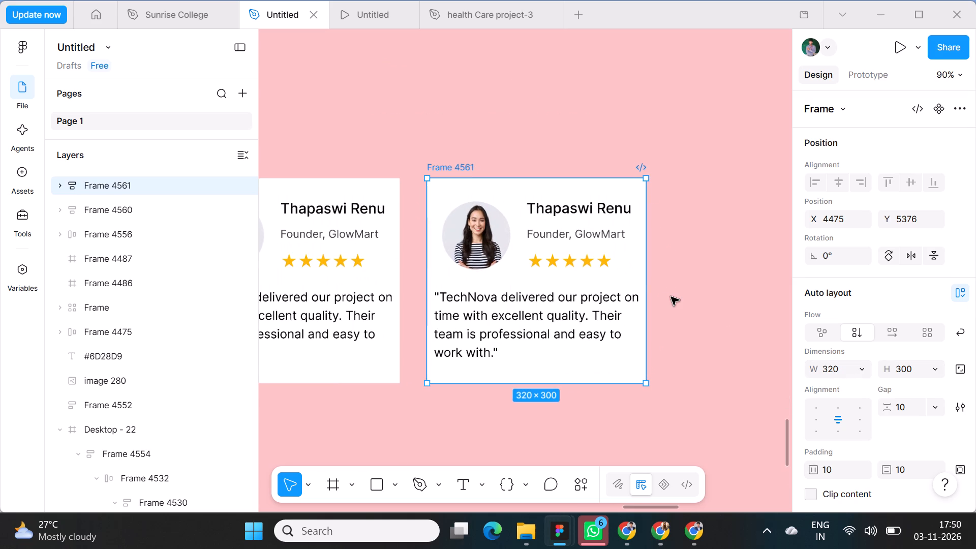
# Enlarge the star rating text in the copied testimonial card, trying font sizes 25 and 26 before settling on 28.
pyautogui.hscroll(1, 690, 299)
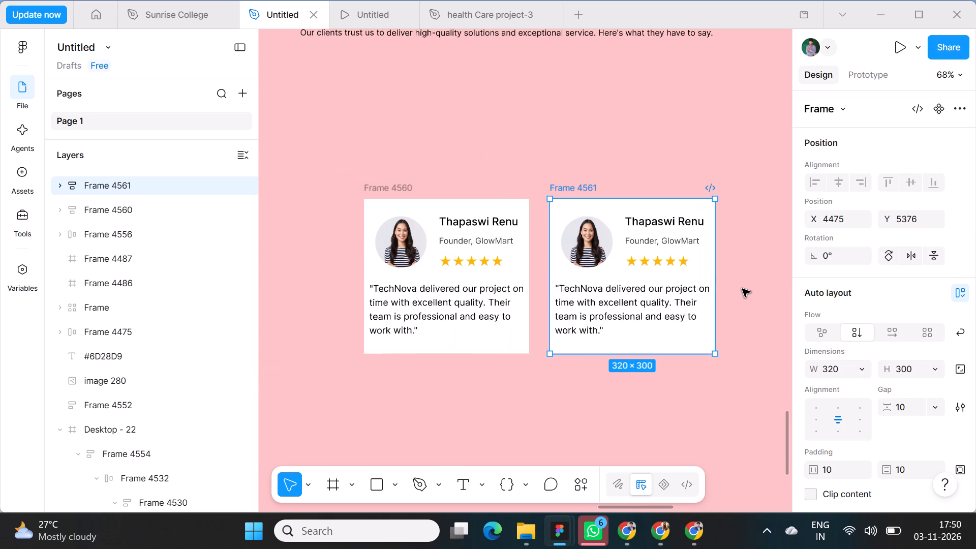
pyautogui.tripleClick(662, 259)
pyautogui.doubleClick(662, 259)
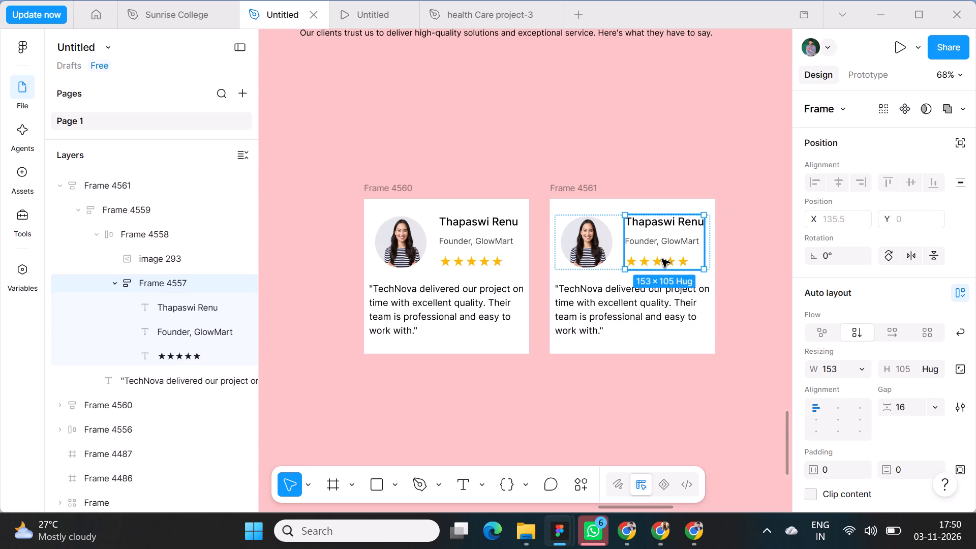
pyautogui.scroll(-2, 917, 386)
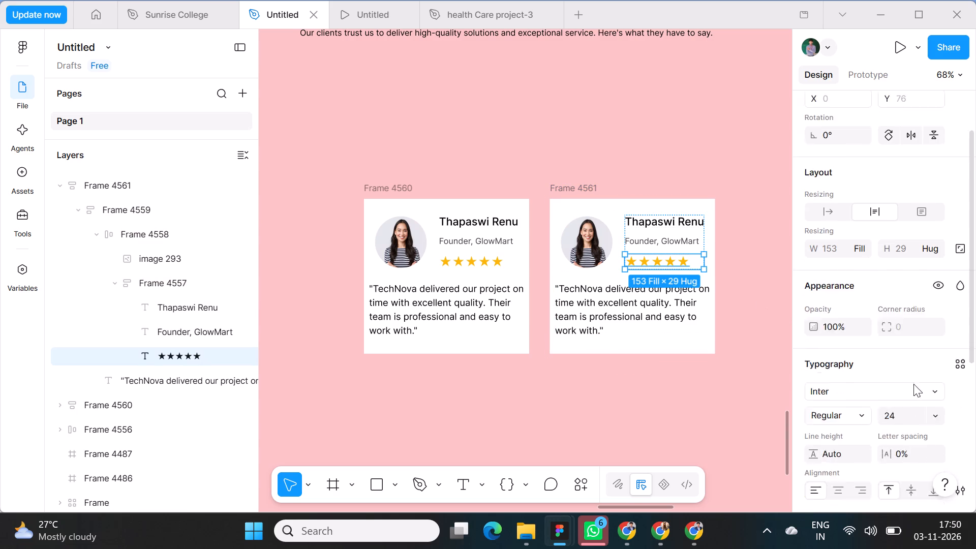
pyautogui.click(896, 386)
pyautogui.press('BackSpace')
pyautogui.write('25')
pyautogui.press('Return')
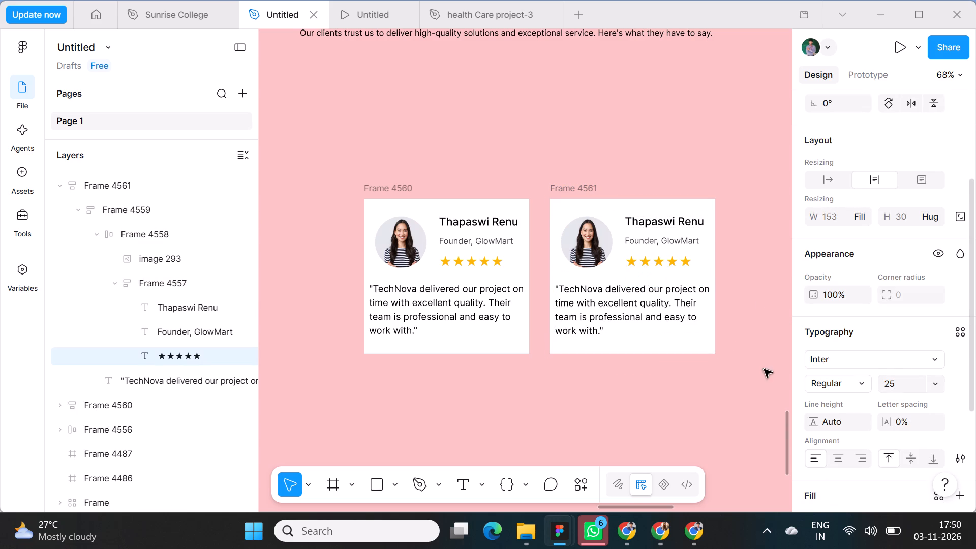
pyautogui.click(906, 386)
pyautogui.press('BackSpace')
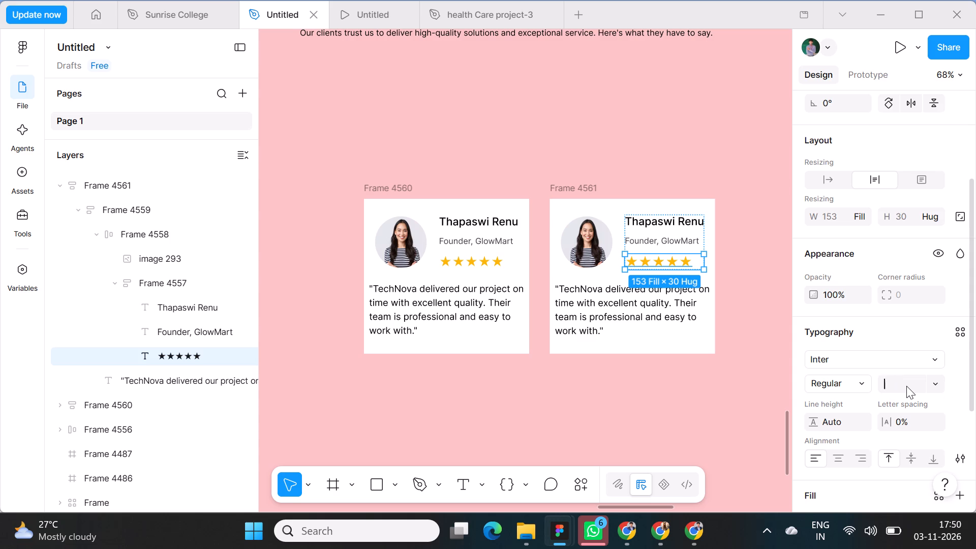
pyautogui.write('26')
pyautogui.press('Return')
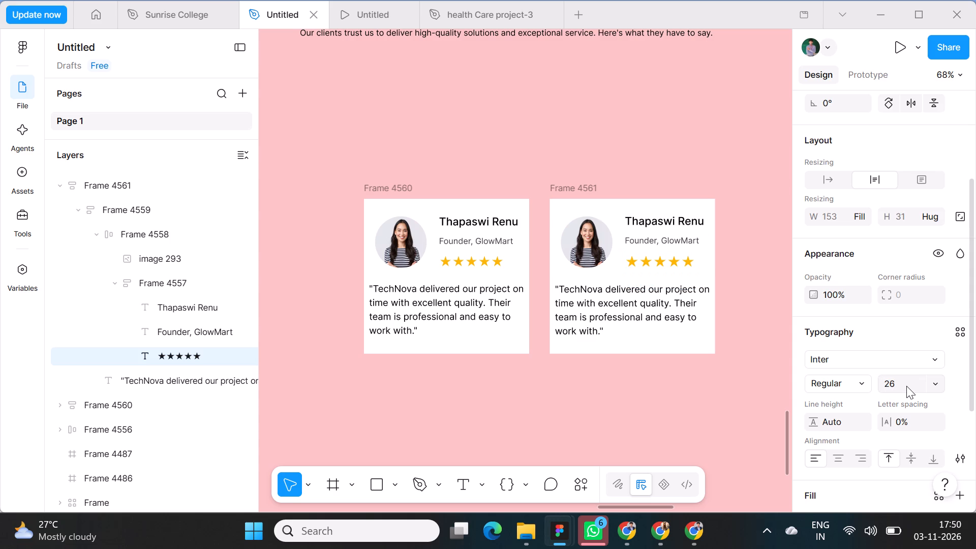
pyautogui.click(903, 386)
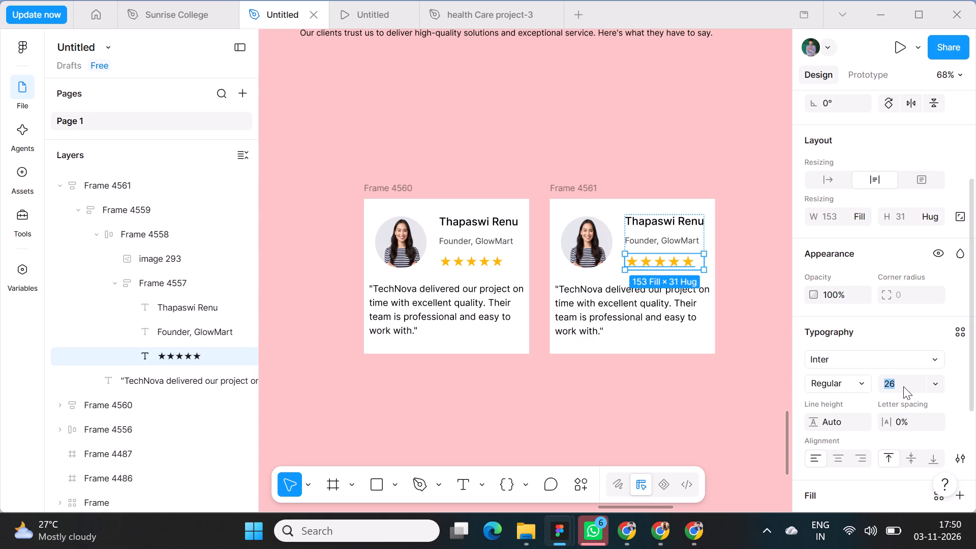
pyautogui.press('BackSpace')
pyautogui.write('28')
pyautogui.press('Return')
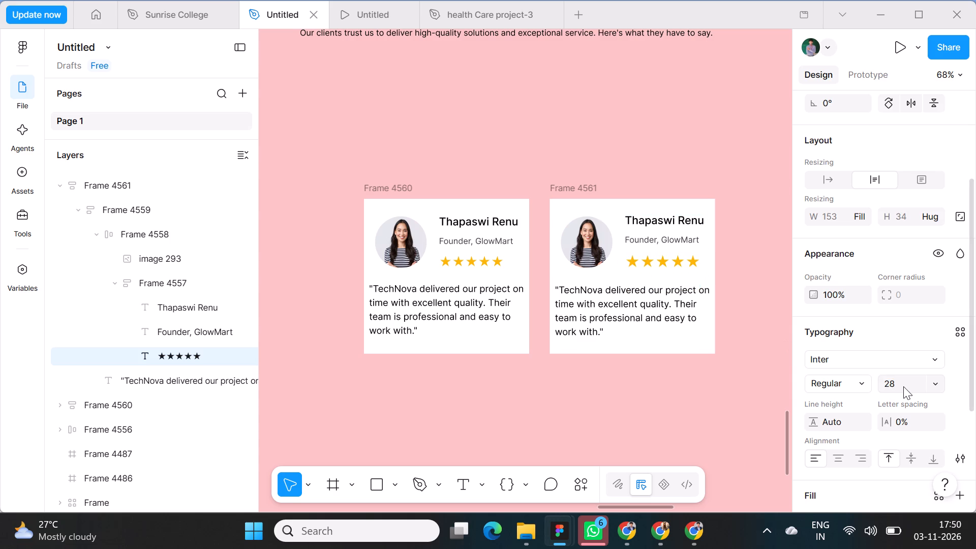
pyautogui.click(757, 380)
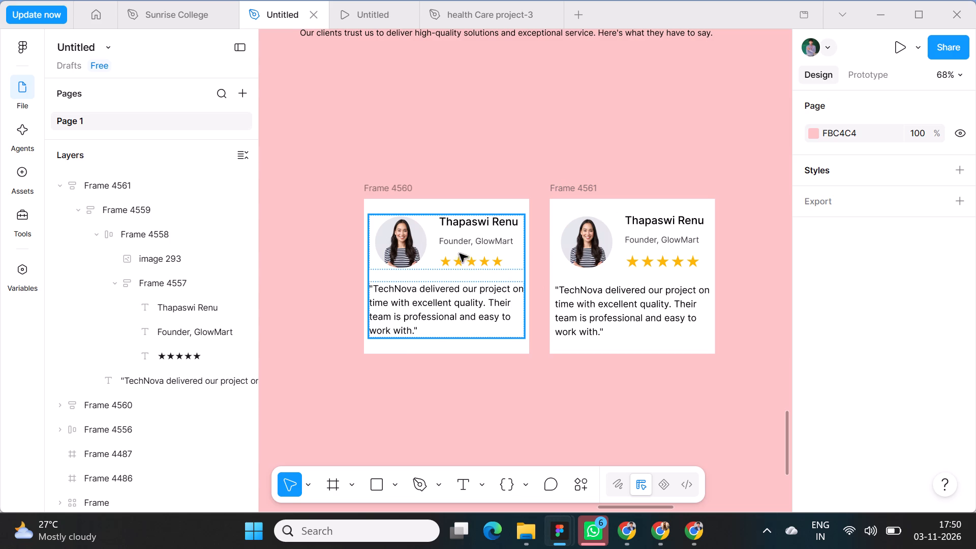
# Set the star rating's font size in the original testimonial card to 28.
pyautogui.tripleClick(469, 260)
pyautogui.click(469, 260)
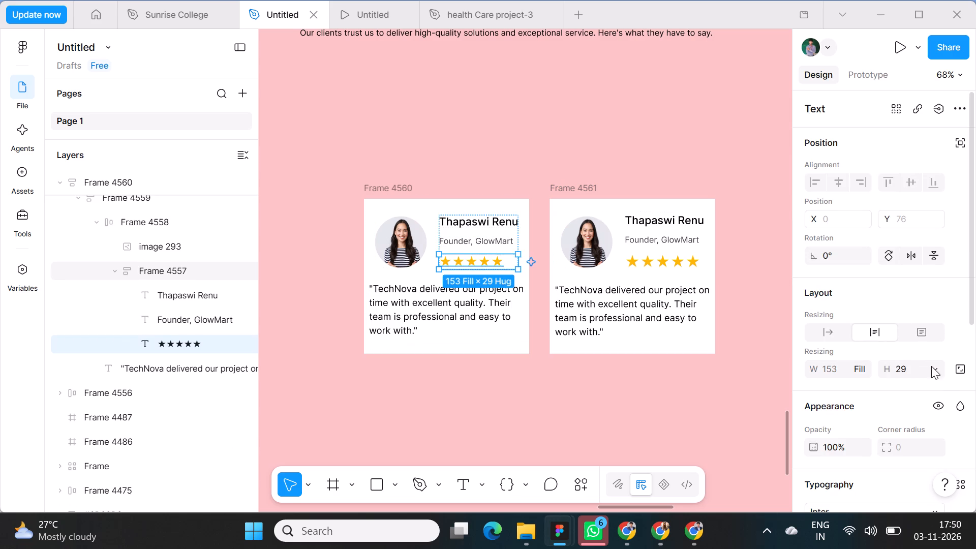
pyautogui.scroll(-4, 901, 416)
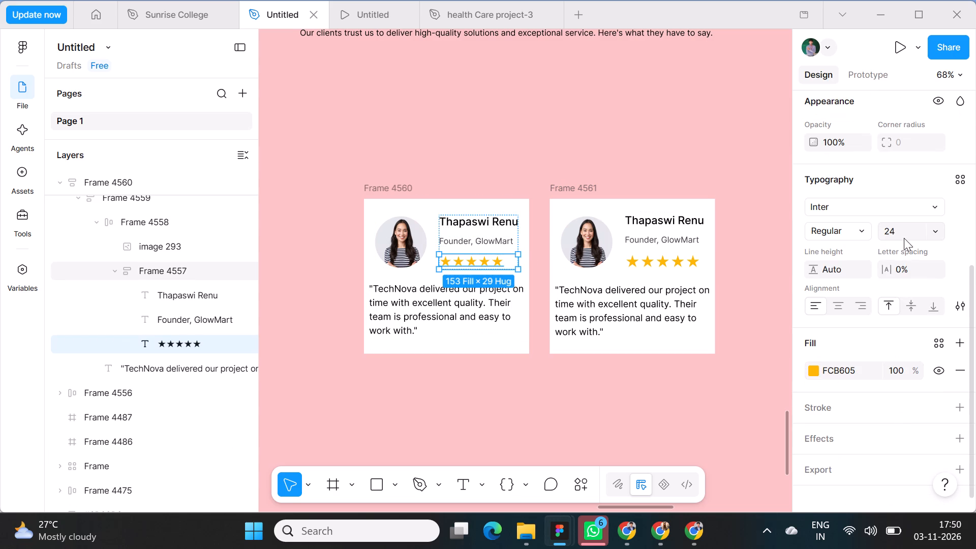
pyautogui.click(903, 237)
pyautogui.press('BackSpace')
pyautogui.press('2')
pyautogui.press('8')
pyautogui.press('Return')
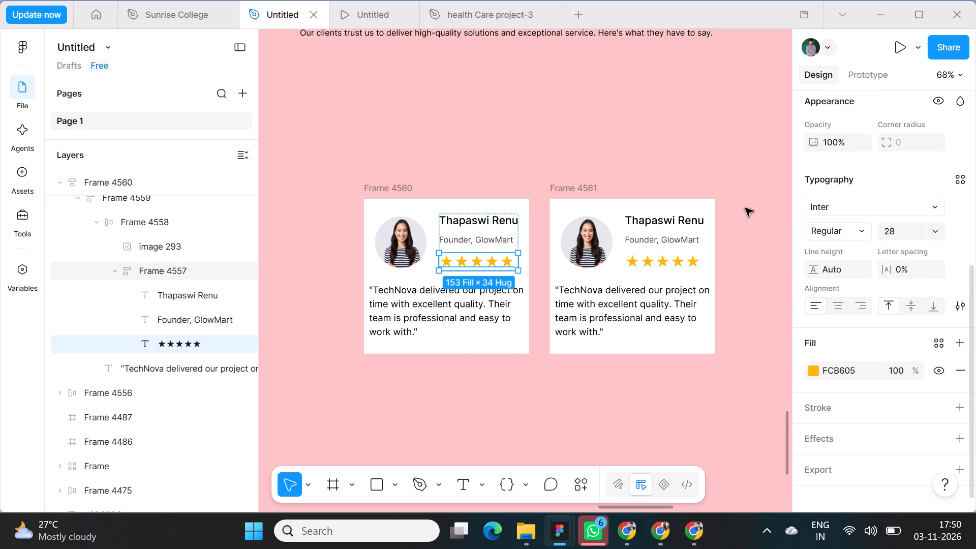
pyautogui.click(641, 132)
# Add a grey 787878 stroke to the original testimonial card frame and position it outside.
pyautogui.hscroll(-1, 641, 132)
pyautogui.click(512, 190)
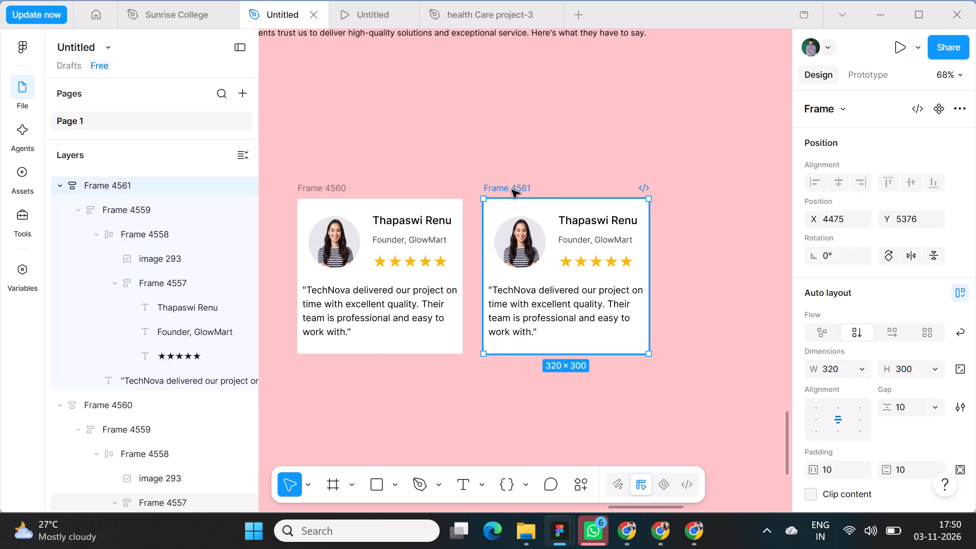
pyautogui.scroll(-5, 857, 319)
pyautogui.scroll(2, 847, 207)
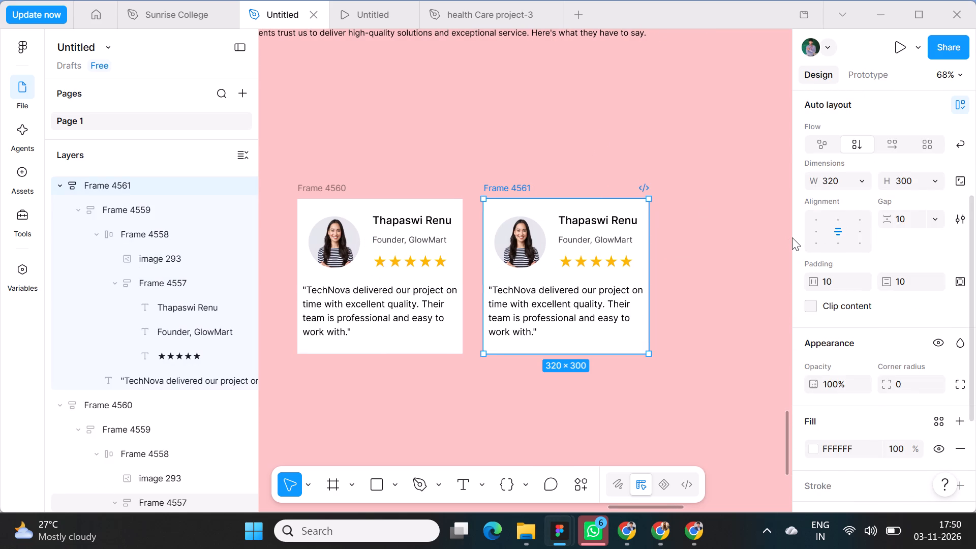
pyautogui.click(309, 196)
pyautogui.scroll(-4, 942, 225)
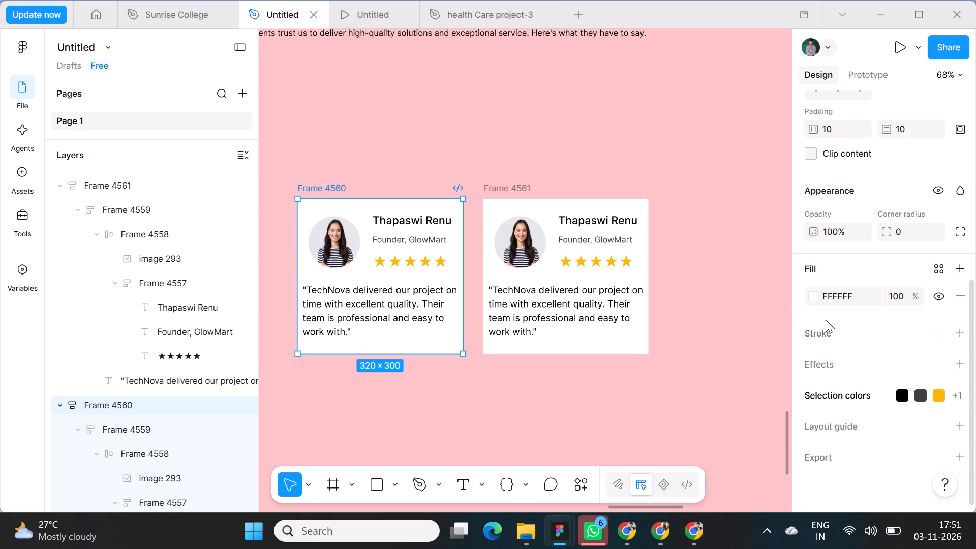
pyautogui.click(827, 334)
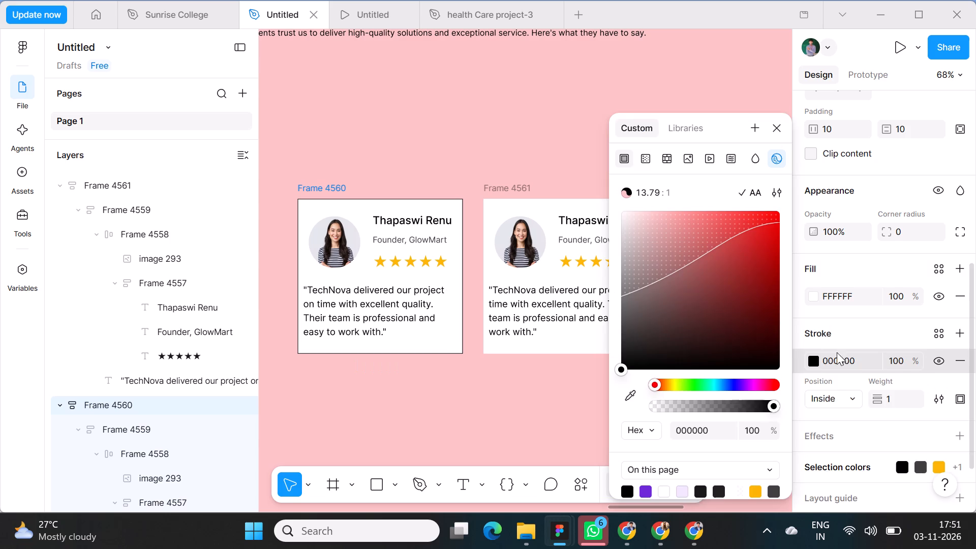
pyautogui.scroll(-3, 843, 360)
pyautogui.click(850, 324)
pyautogui.click(845, 348)
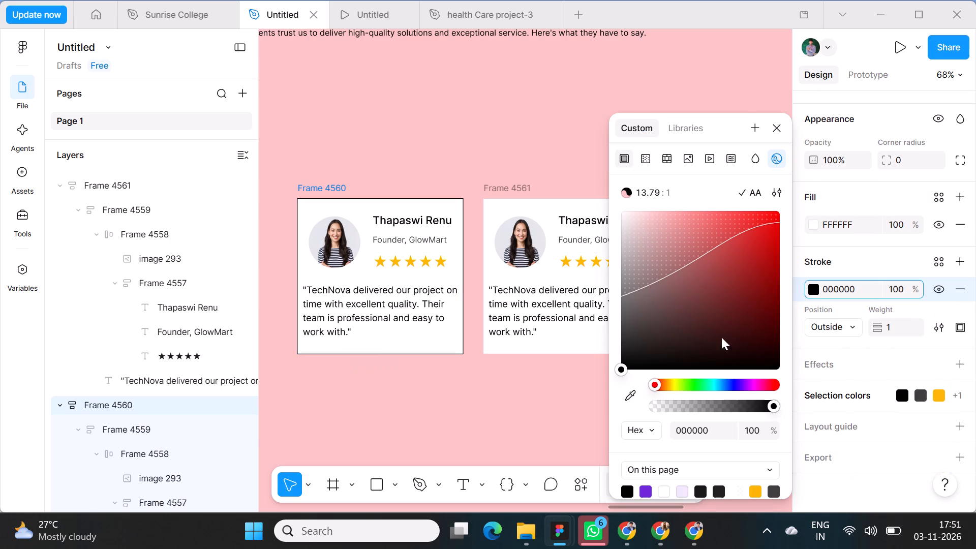
pyautogui.click(621, 295)
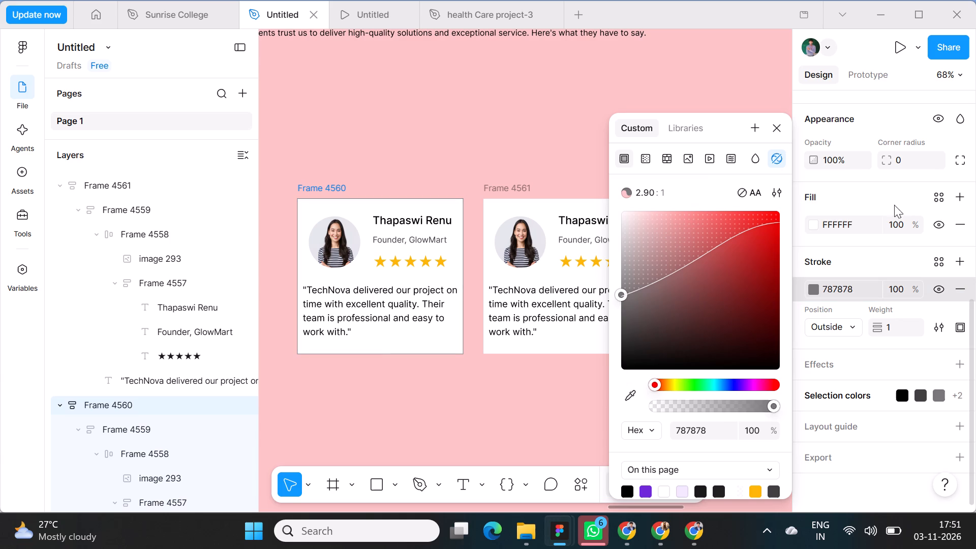
# Set the original testimonial card's corner radius to 9.
pyautogui.click(903, 165)
pyautogui.press('BackSpace')
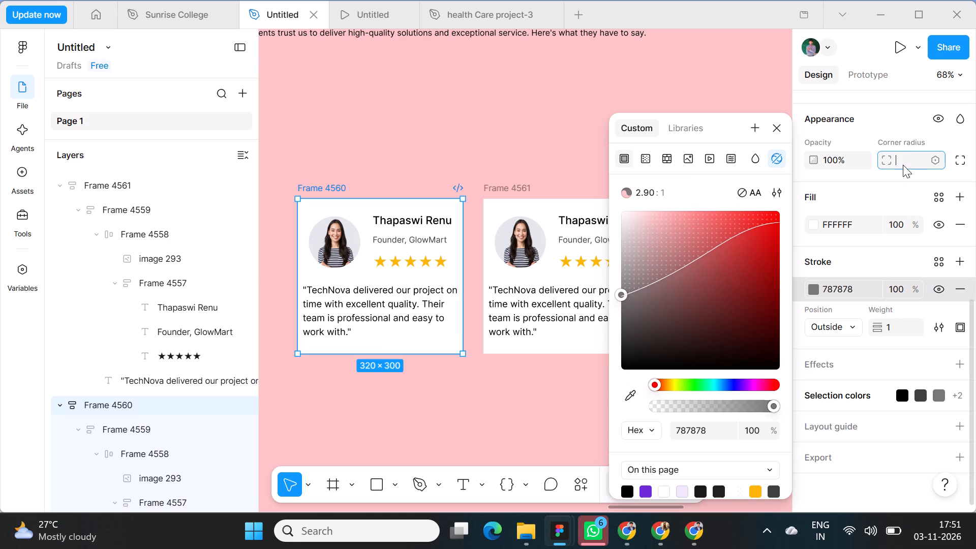
pyautogui.press('9')
pyautogui.press('Return')
pyautogui.click(474, 106)
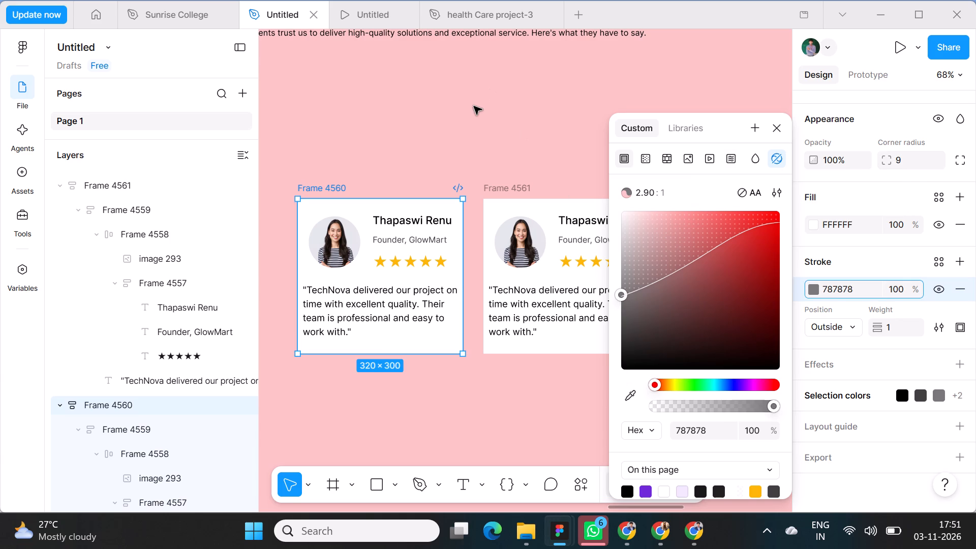
# Set the copied testimonial card frame's width to 350.
pyautogui.click(512, 182)
pyautogui.scroll(-6, 851, 230)
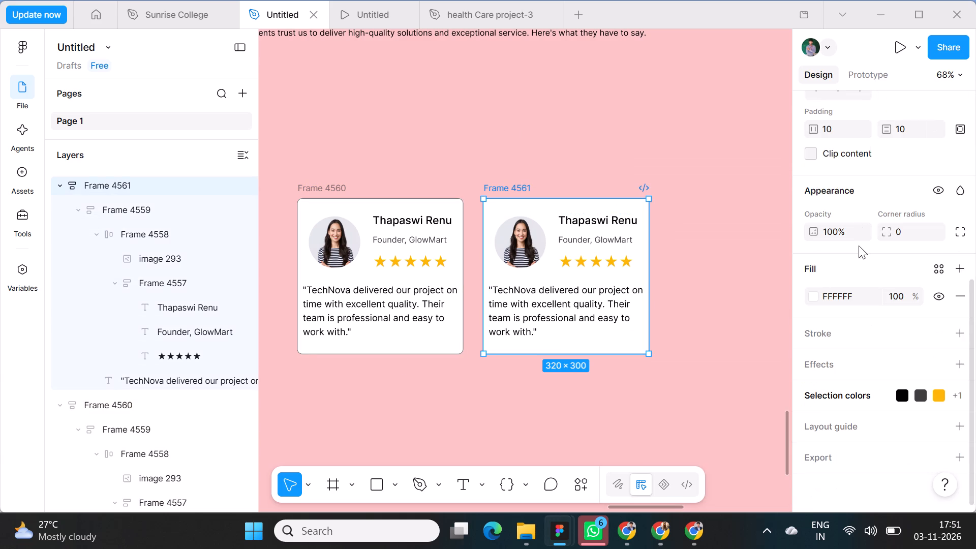
pyautogui.scroll(2, 843, 191)
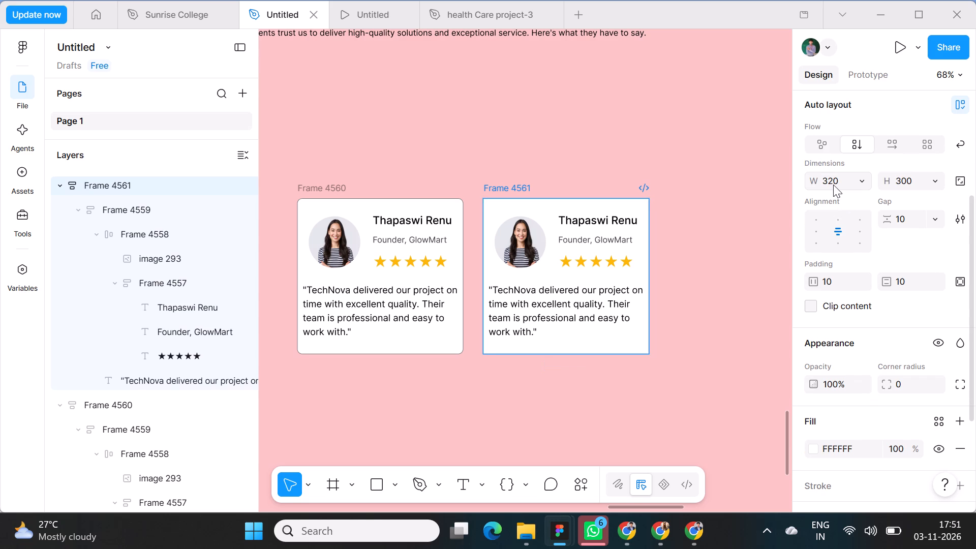
pyautogui.scroll(1, 836, 200)
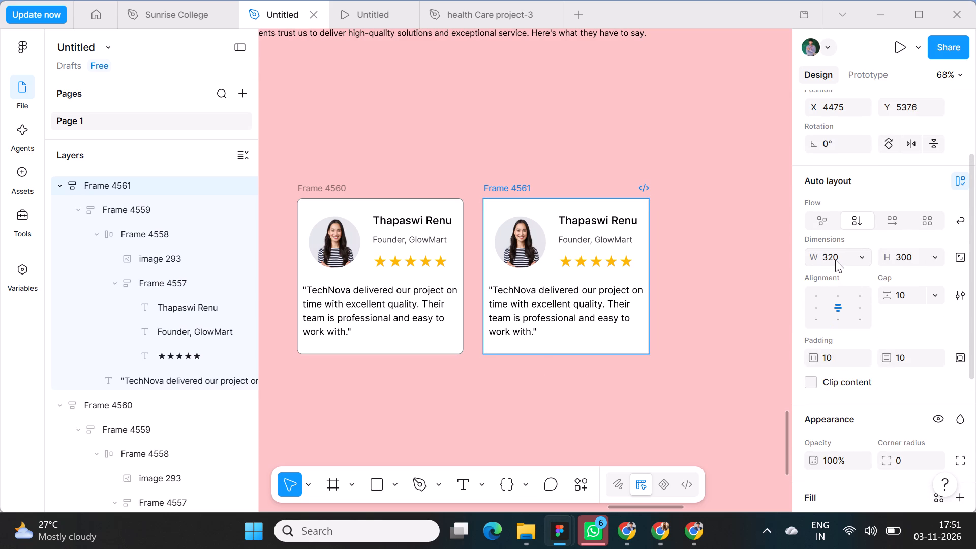
pyautogui.click(835, 260)
pyautogui.press('BackSpace')
pyautogui.hotkey('ctrl', 'z')
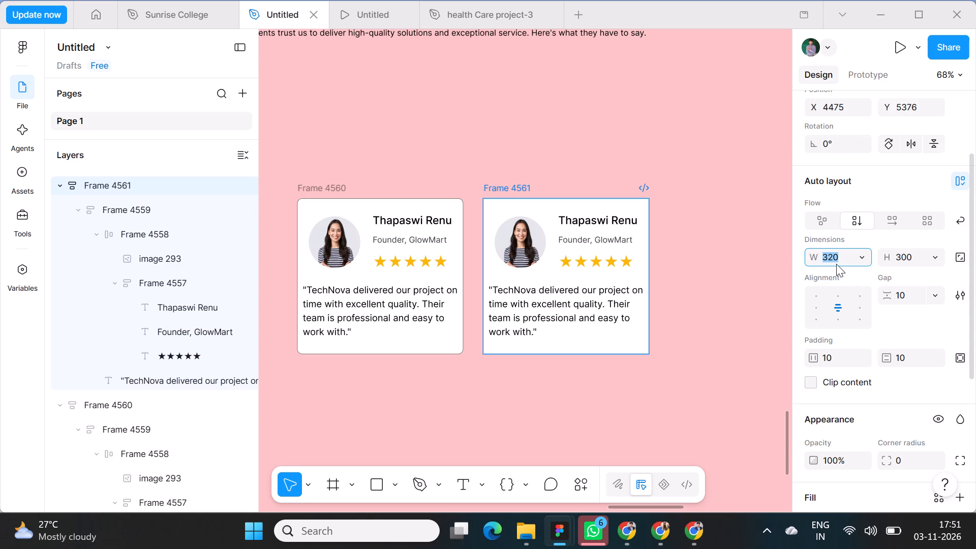
pyautogui.press('BackSpace')
pyautogui.press('3')
pyautogui.write('50')
pyautogui.press('Return')
# Set the copied testimonial card frame's height to 350.
pyautogui.click(912, 252)
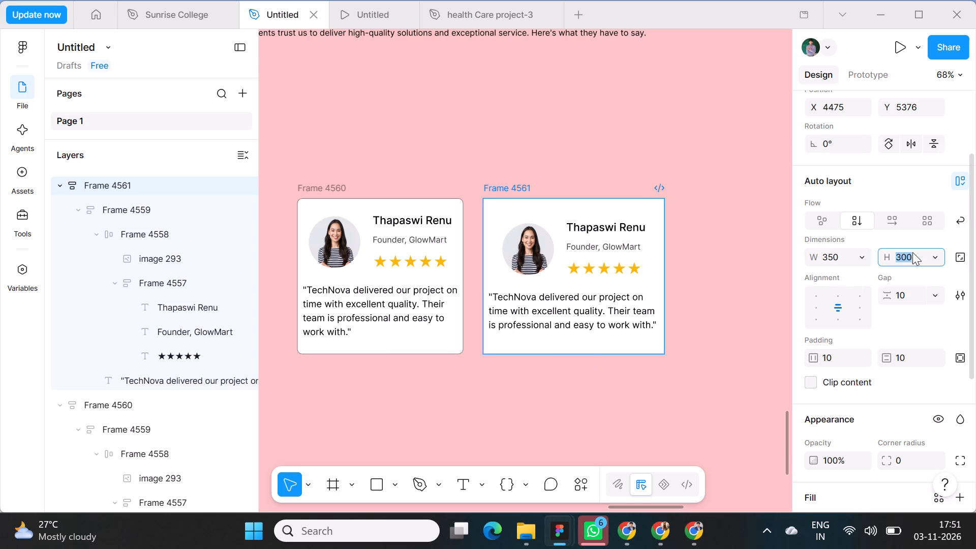
pyautogui.press('BackSpace')
pyautogui.press('3')
pyautogui.write('5-0')
pyautogui.press('BackSpace')
pyautogui.press('BackSpace')
pyautogui.press('0')
pyautogui.press('Return')
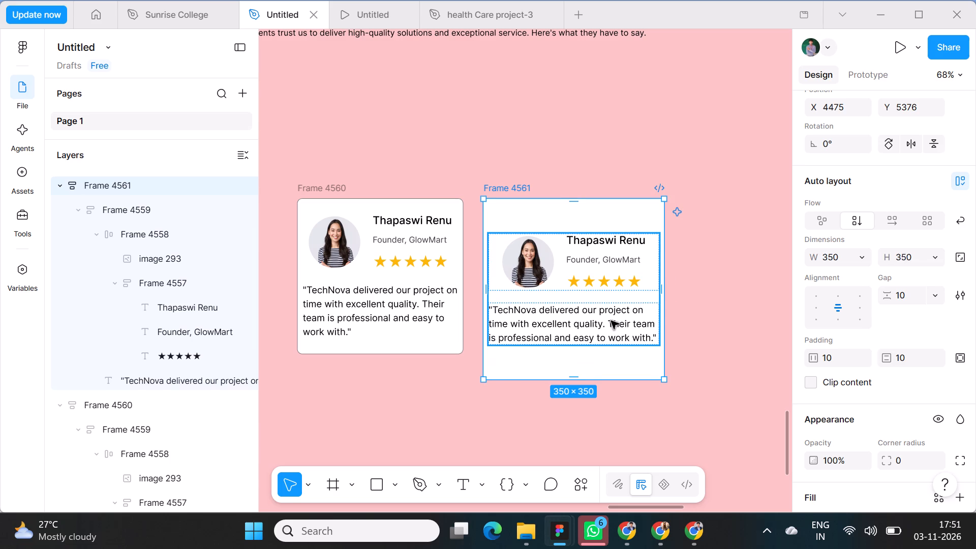
# Narrow the quote text box in the copied card to a width of about 297.
pyautogui.doubleClick(580, 331)
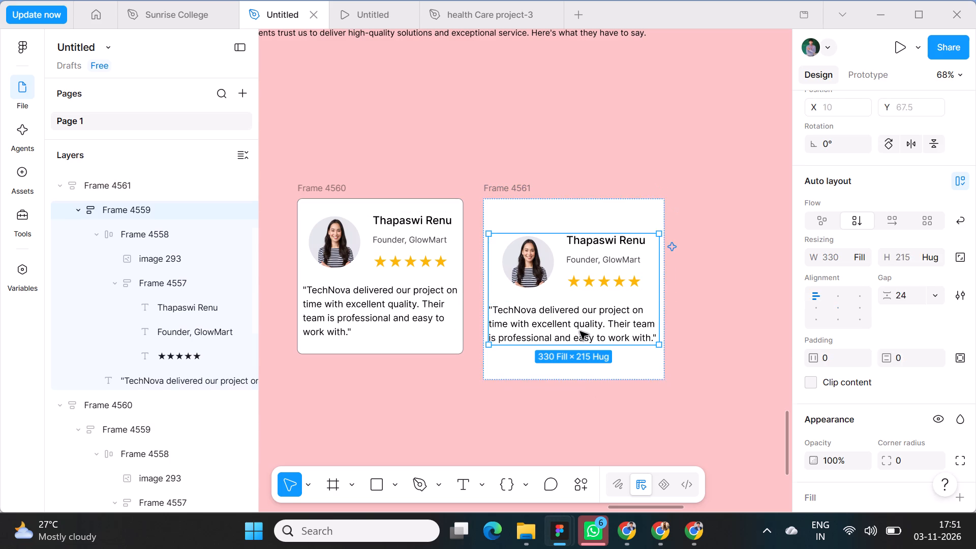
pyautogui.moveTo(655, 335); pyautogui.dragTo(643, 330)
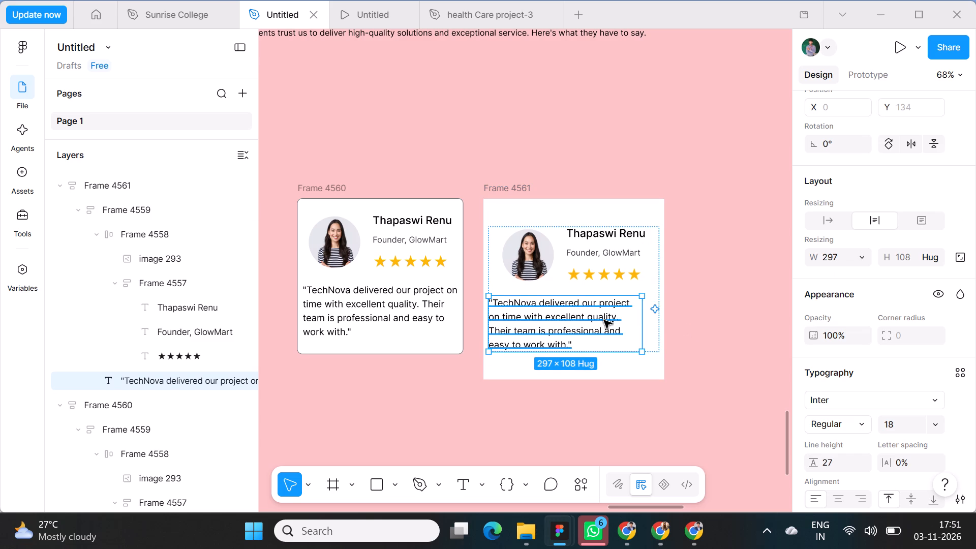
pyautogui.click(717, 277)
# Centre-align the contents of the inner auto layout frame holding the profile row and quote in the copied card.
pyautogui.click(616, 282)
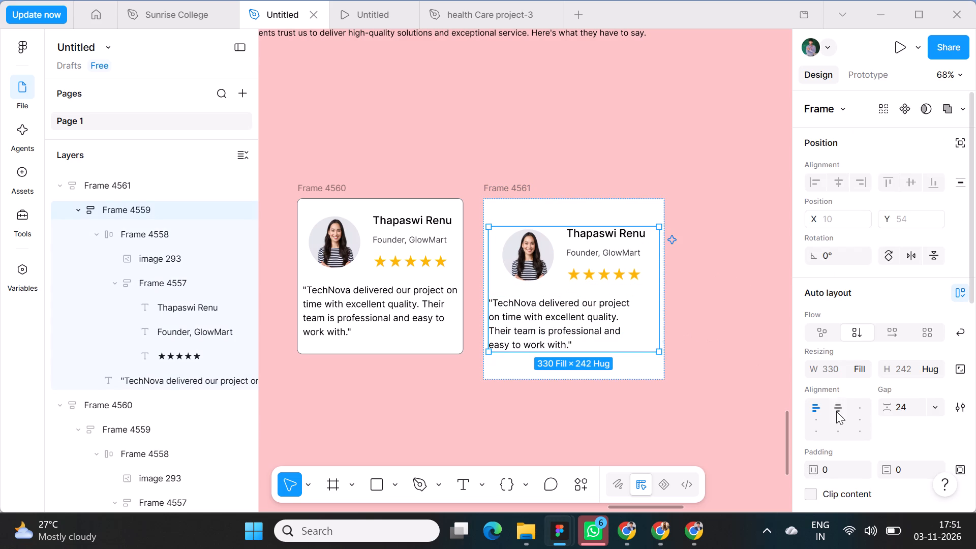
pyautogui.click(834, 419)
pyautogui.click(762, 359)
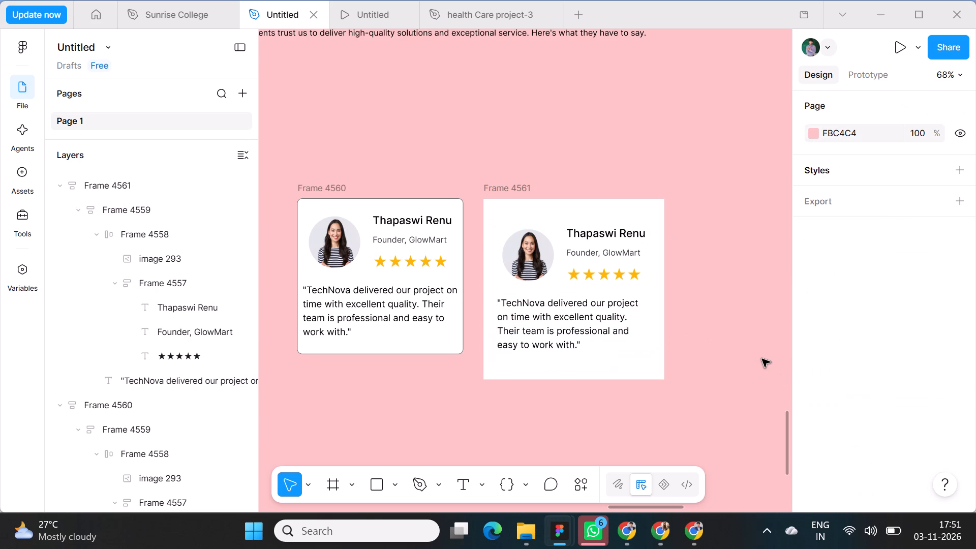
# Add a stroke to the copied testimonial card and colour it purple 6D28D9, sampled from the RSS Feeds tag text.
pyautogui.click(512, 192)
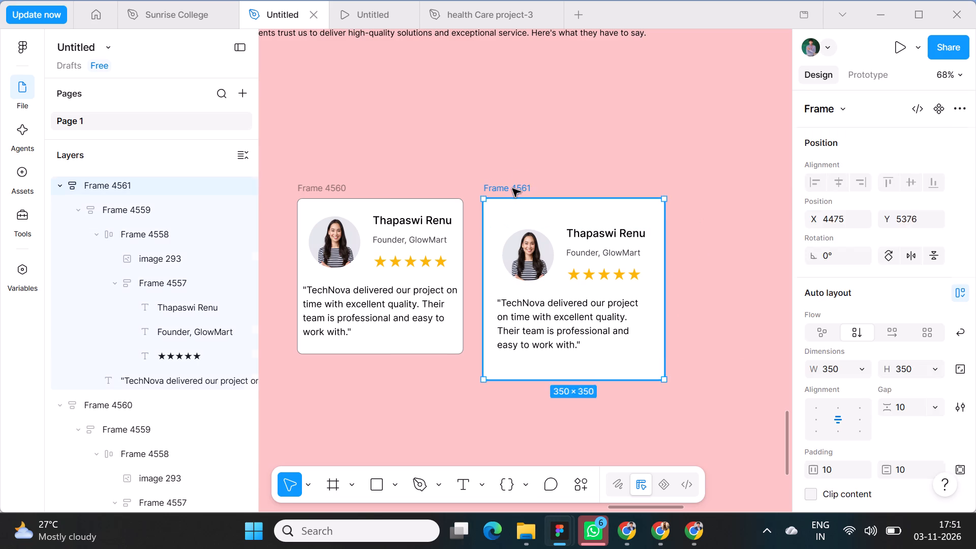
pyautogui.scroll(-5, 940, 406)
pyautogui.click(816, 338)
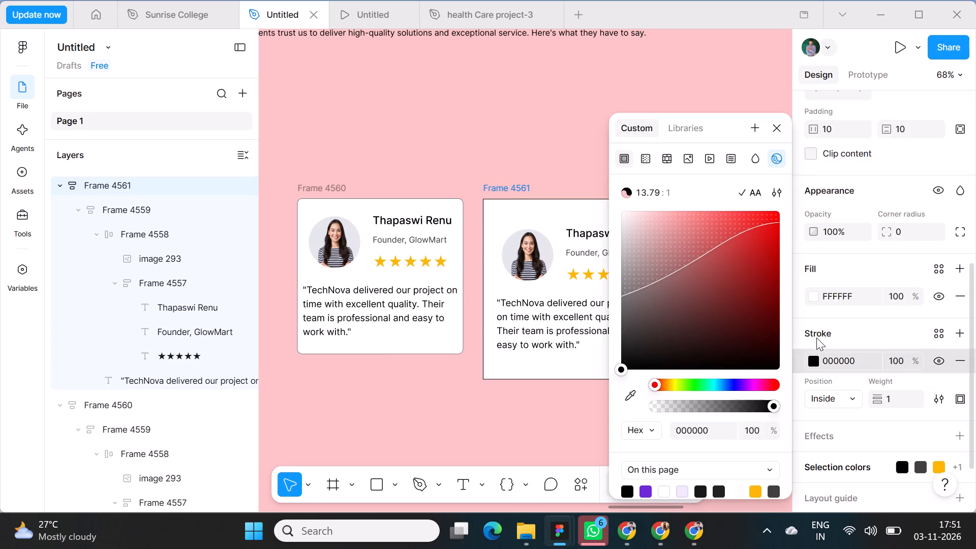
pyautogui.click(626, 398)
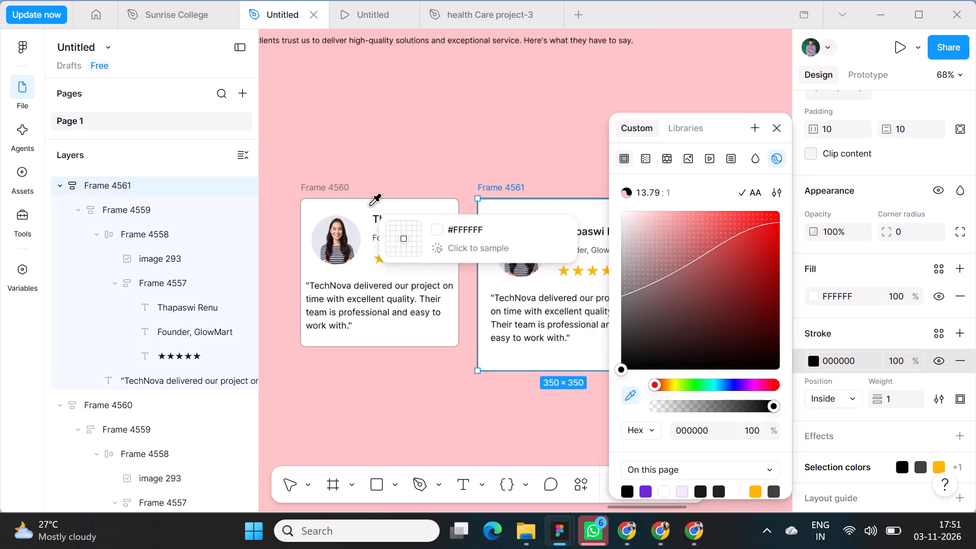
pyautogui.hscroll(2, 370, 205)
pyautogui.scroll(1, 361, 73)
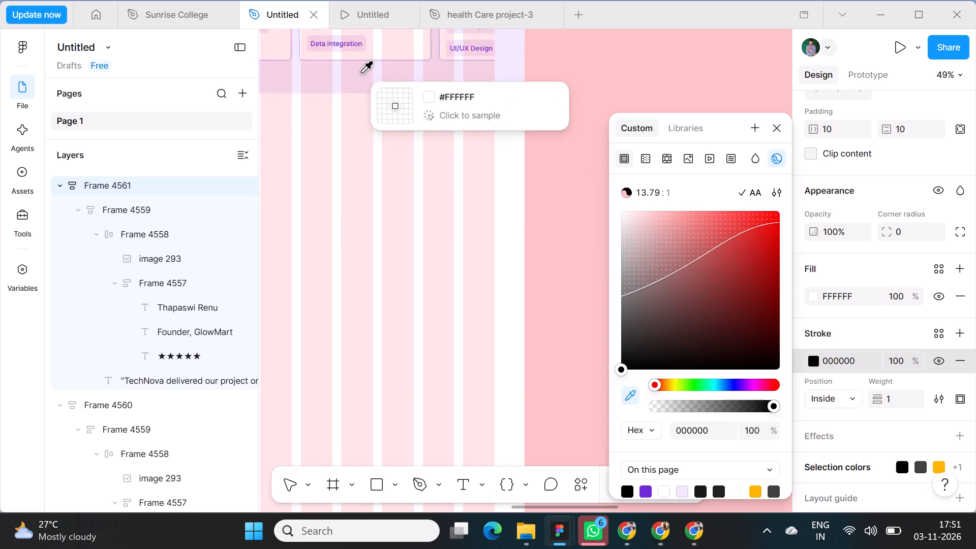
pyautogui.scroll(1, 361, 73)
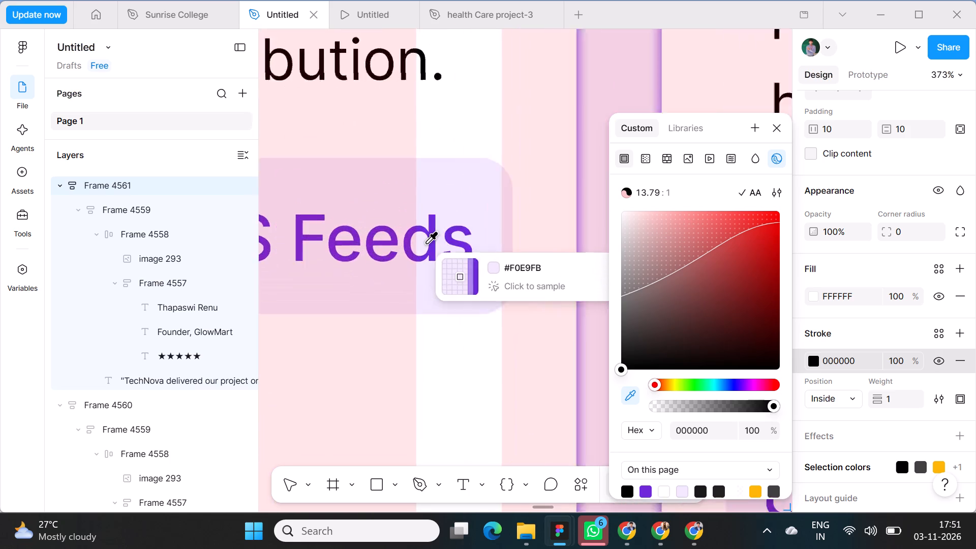
pyautogui.click(438, 246)
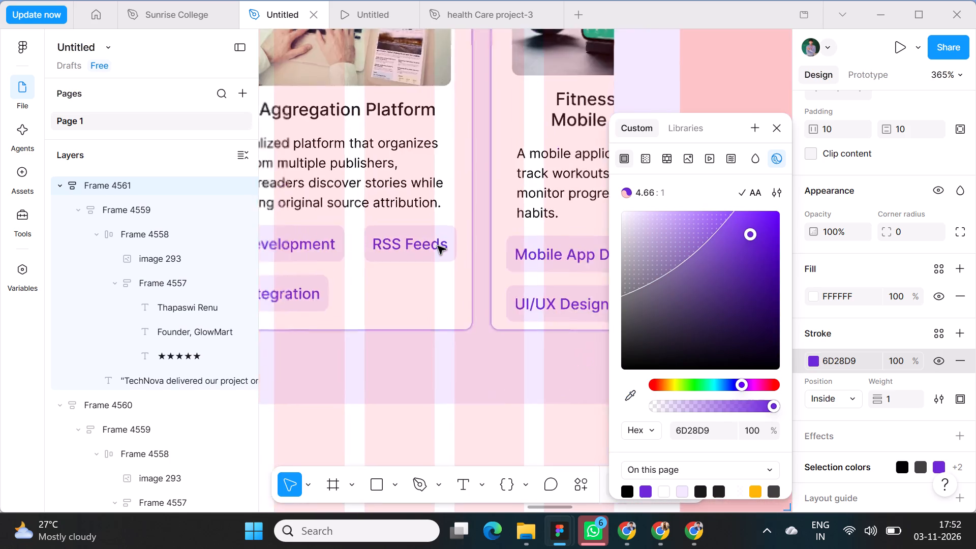
pyautogui.hscroll(-2, 438, 246)
pyautogui.click(467, 310)
pyautogui.click(530, 373)
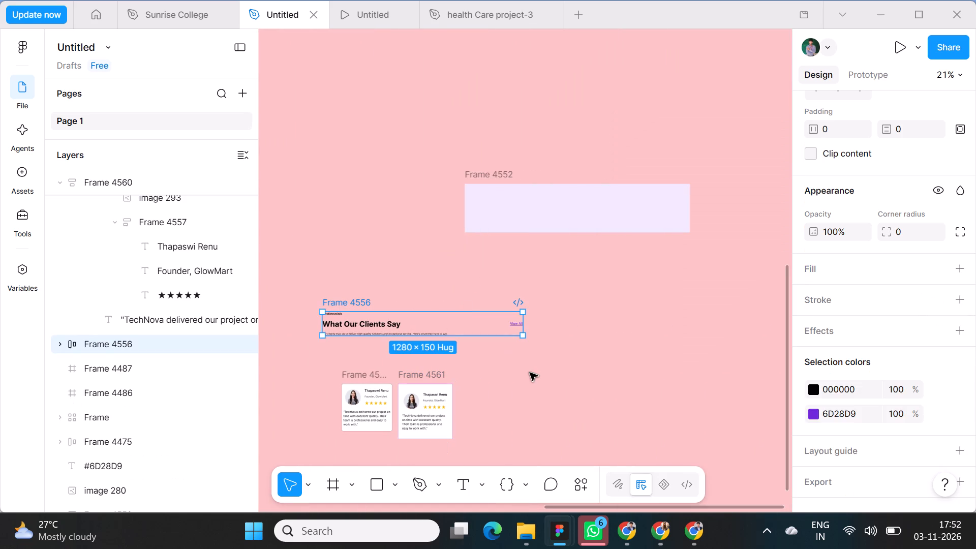
# Set the copied testimonial card's stroke weight to 2.
pyautogui.hscroll(1, 523, 372)
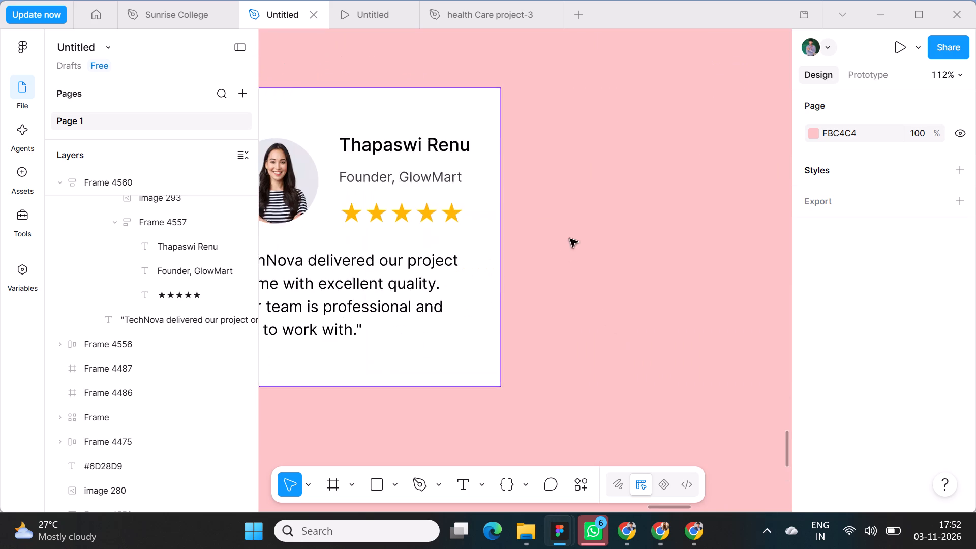
pyautogui.hscroll(2, 592, 224)
pyautogui.click(425, 81)
pyautogui.scroll(-6, 891, 344)
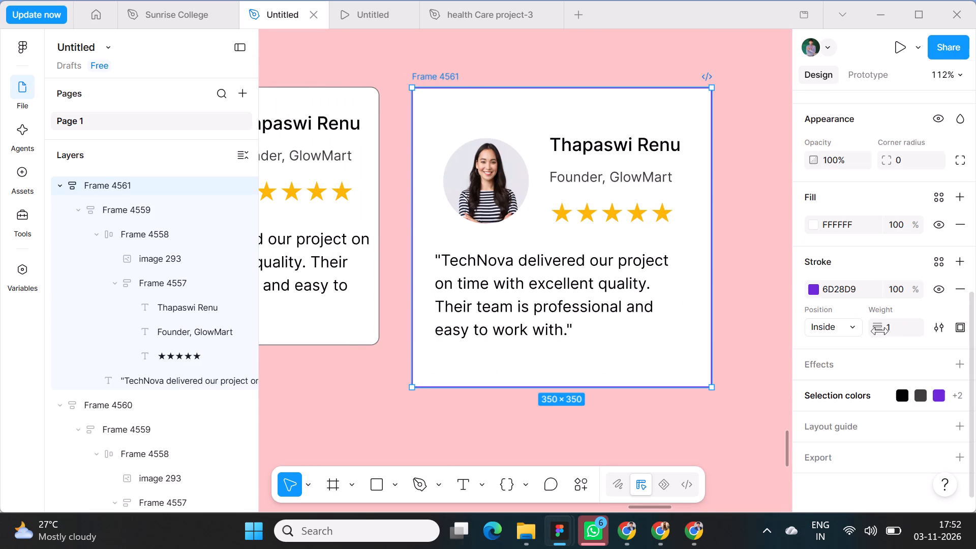
pyautogui.click(895, 330)
pyautogui.press('BackSpace')
pyautogui.press('2')
pyautogui.press('Return')
# Set the copied testimonial card's corner radius to 16.
pyautogui.scroll(1, 920, 272)
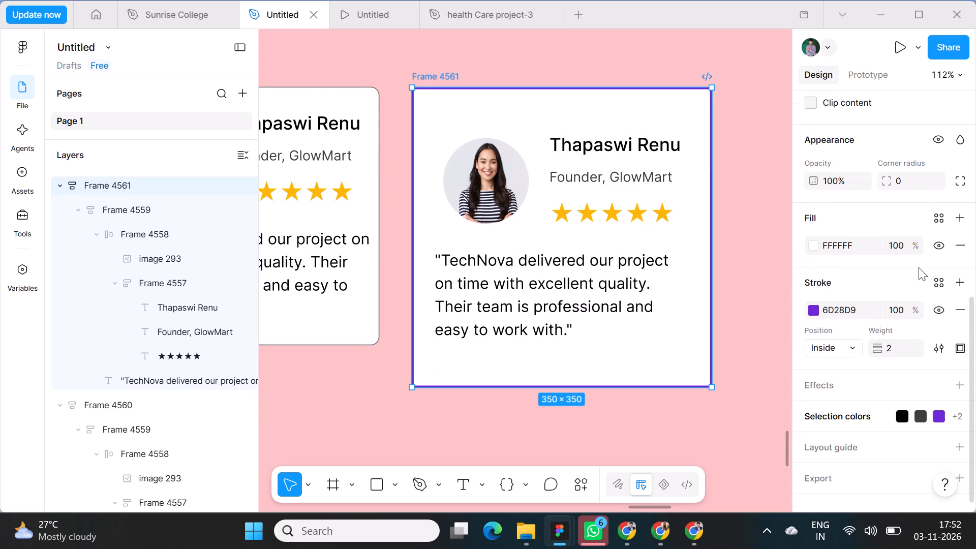
pyautogui.click(906, 232)
pyautogui.press('BackSpace')
pyautogui.write('16')
pyautogui.press('Return')
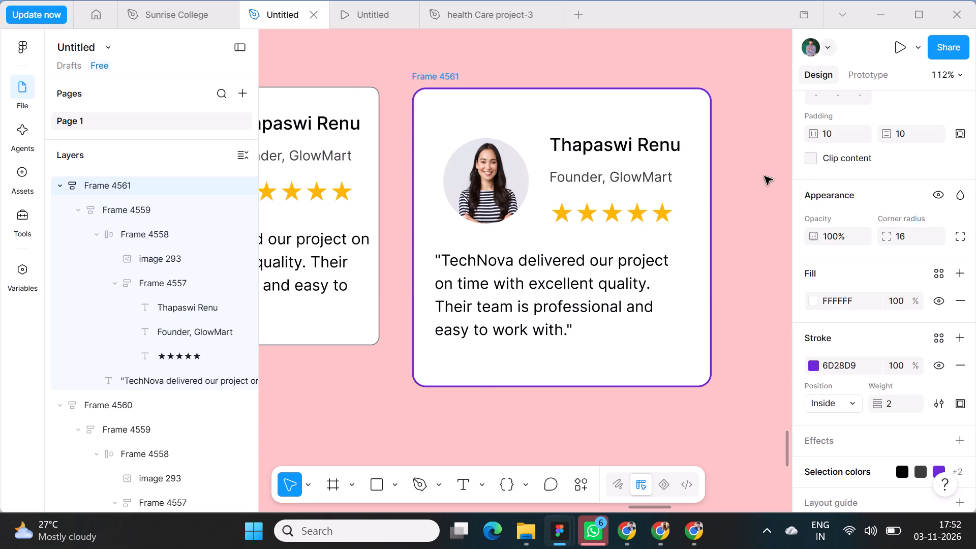
pyautogui.click(721, 200)
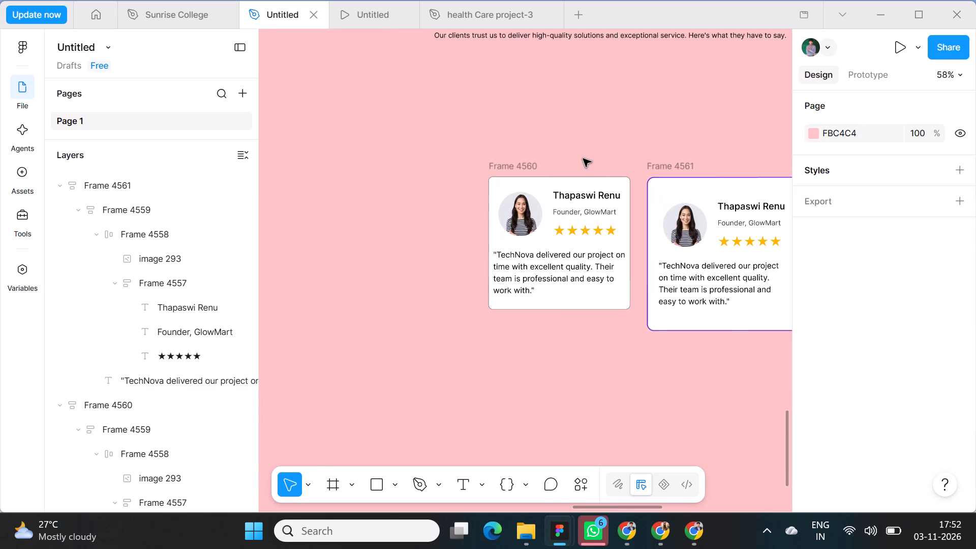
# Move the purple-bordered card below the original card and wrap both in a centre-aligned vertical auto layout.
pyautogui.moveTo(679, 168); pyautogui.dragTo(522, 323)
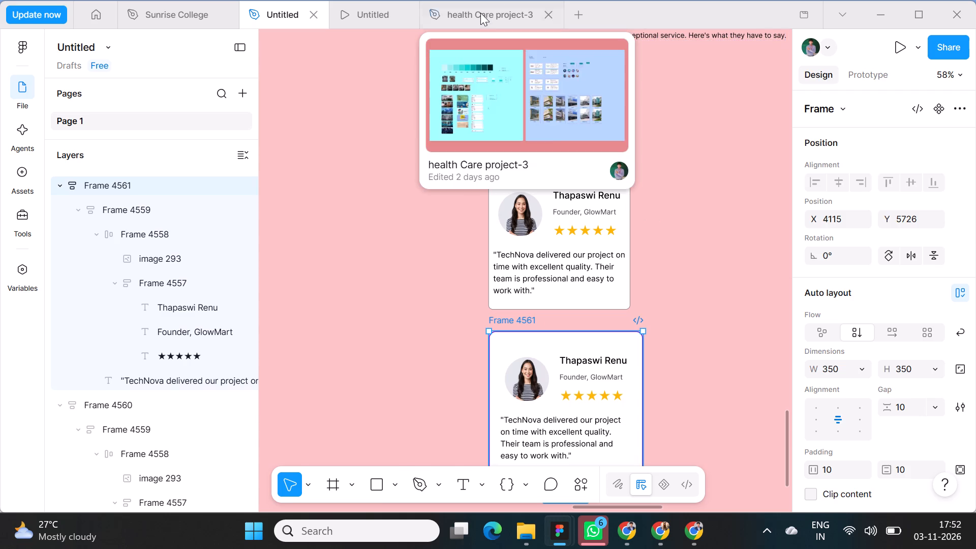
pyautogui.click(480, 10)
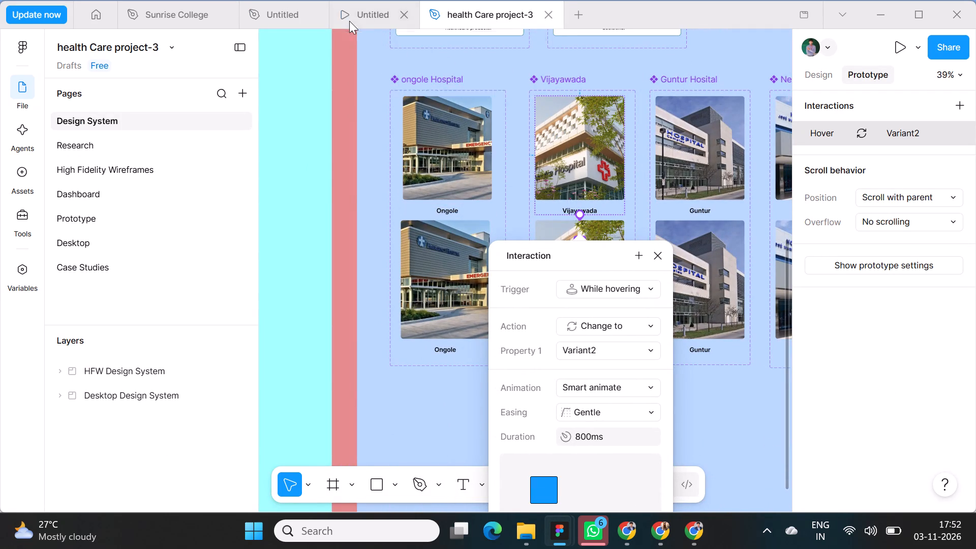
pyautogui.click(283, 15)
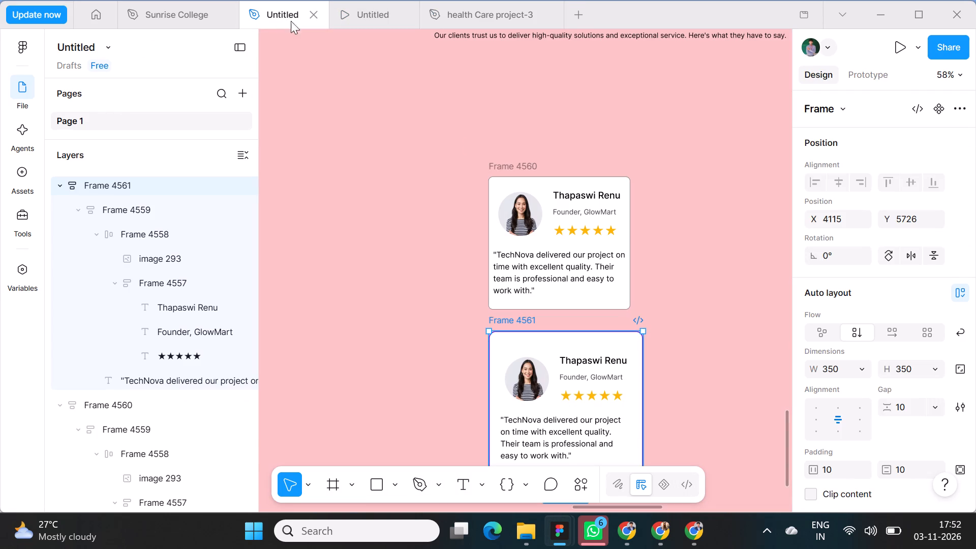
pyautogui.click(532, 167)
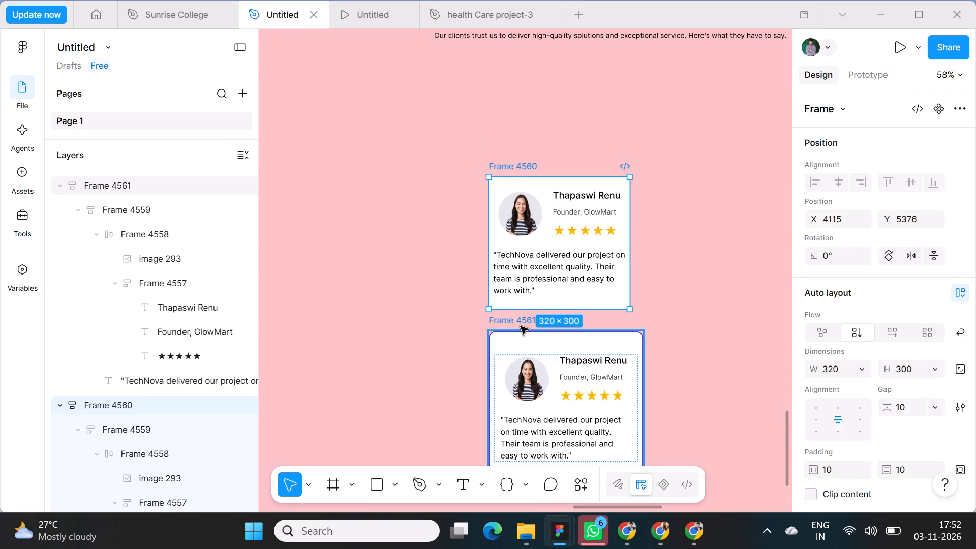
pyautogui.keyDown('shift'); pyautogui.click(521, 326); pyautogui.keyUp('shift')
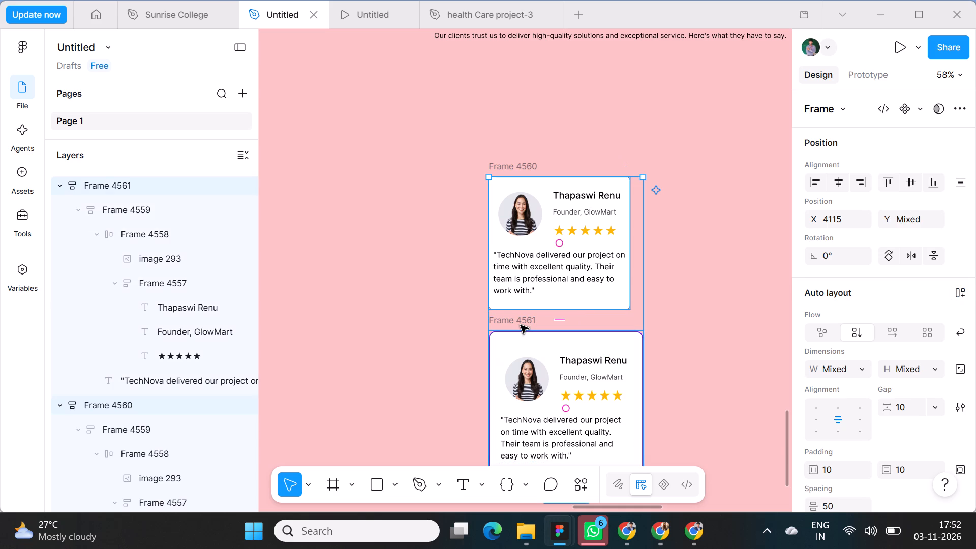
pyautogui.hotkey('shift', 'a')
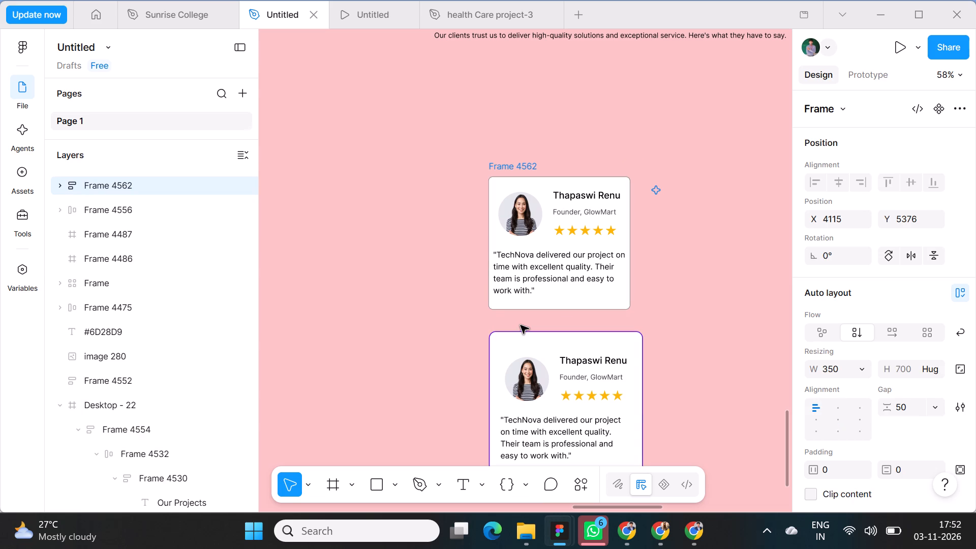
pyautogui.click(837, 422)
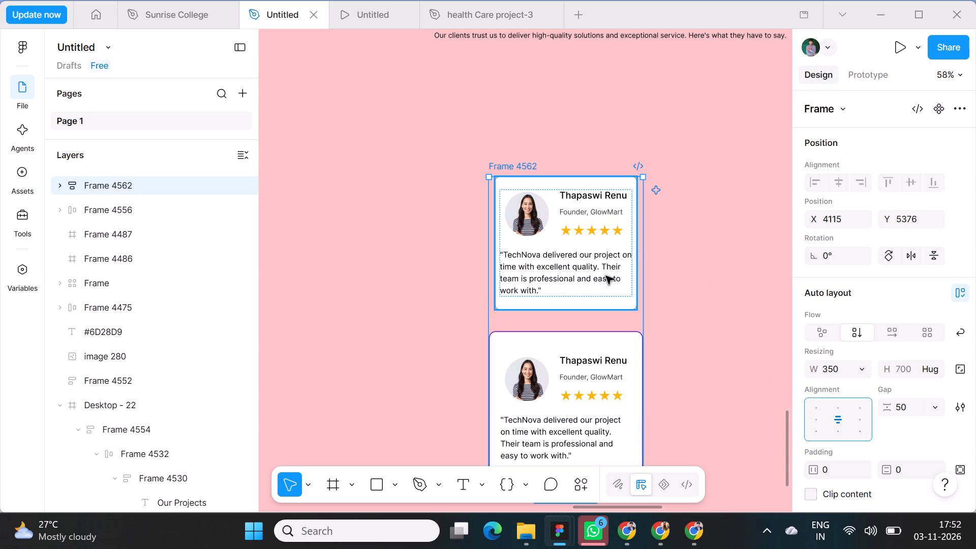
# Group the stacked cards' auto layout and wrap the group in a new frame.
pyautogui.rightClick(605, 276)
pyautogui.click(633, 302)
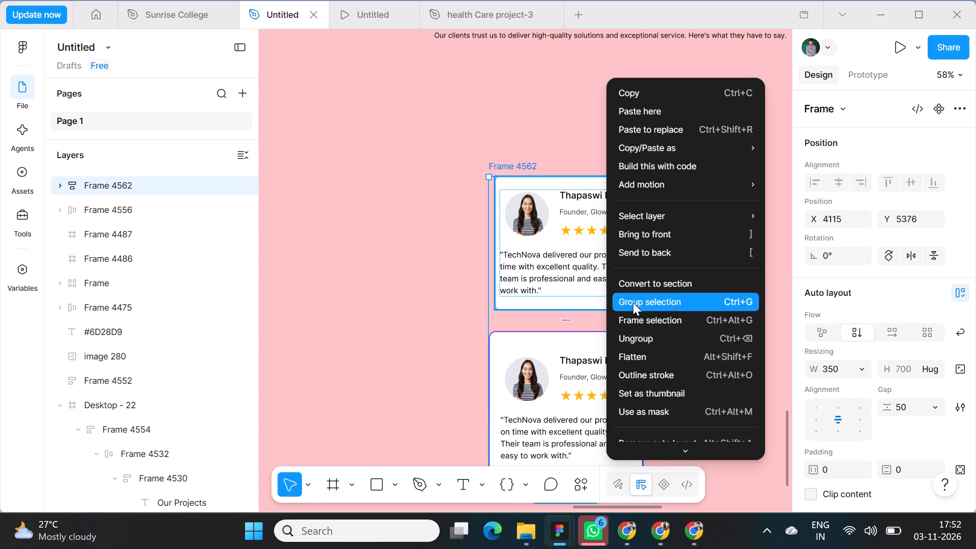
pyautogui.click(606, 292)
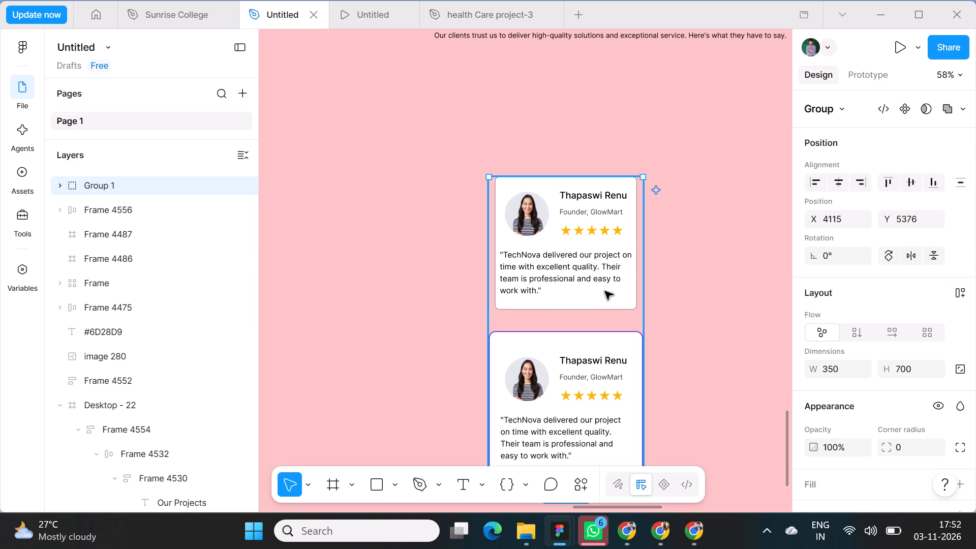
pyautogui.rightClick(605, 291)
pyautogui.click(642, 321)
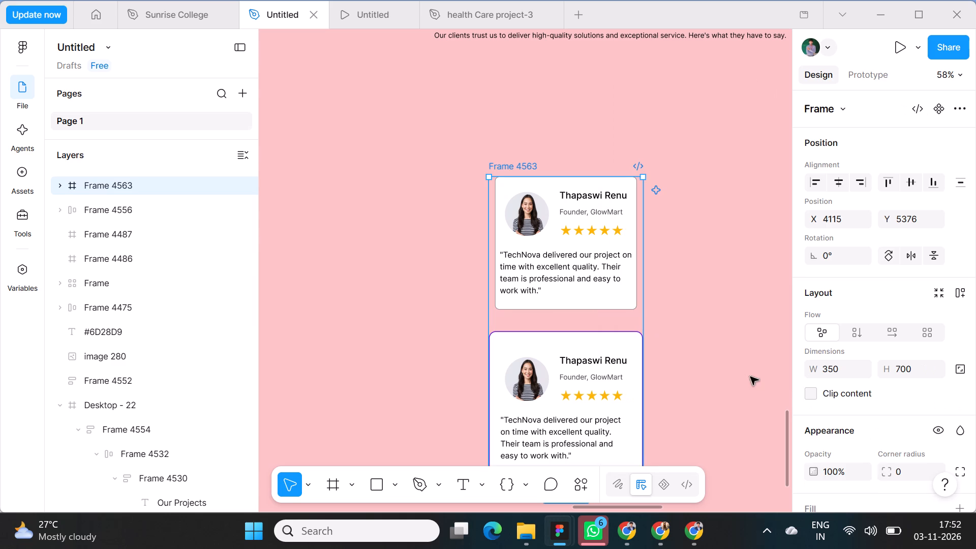
# Check how the hover component variants are set up in the health Care project-3 file.
pyautogui.scroll(-1, 829, 400)
pyautogui.scroll(-4, 707, 354)
pyautogui.scroll(2, 670, 325)
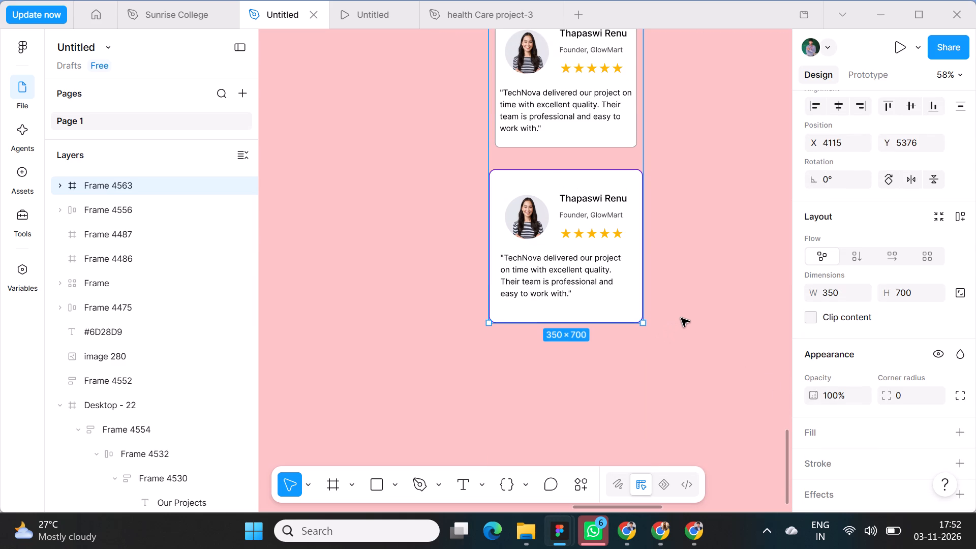
pyautogui.scroll(2, 682, 318)
pyautogui.scroll(2, 739, 300)
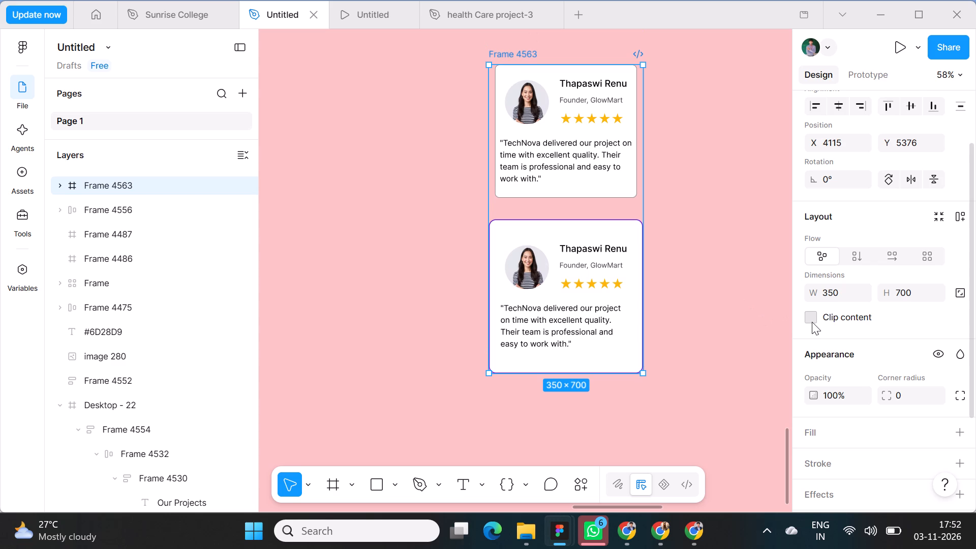
pyautogui.click(460, 24)
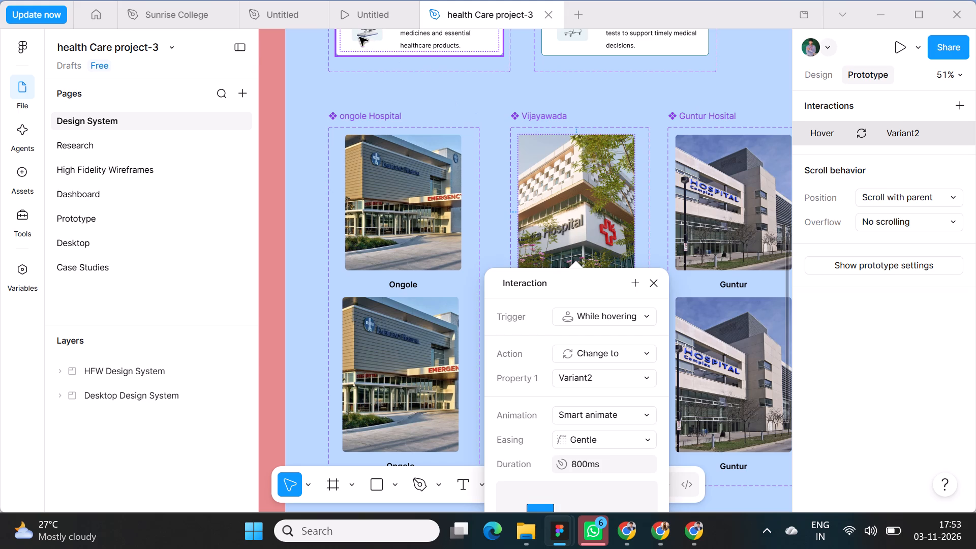
pyautogui.click(289, 20)
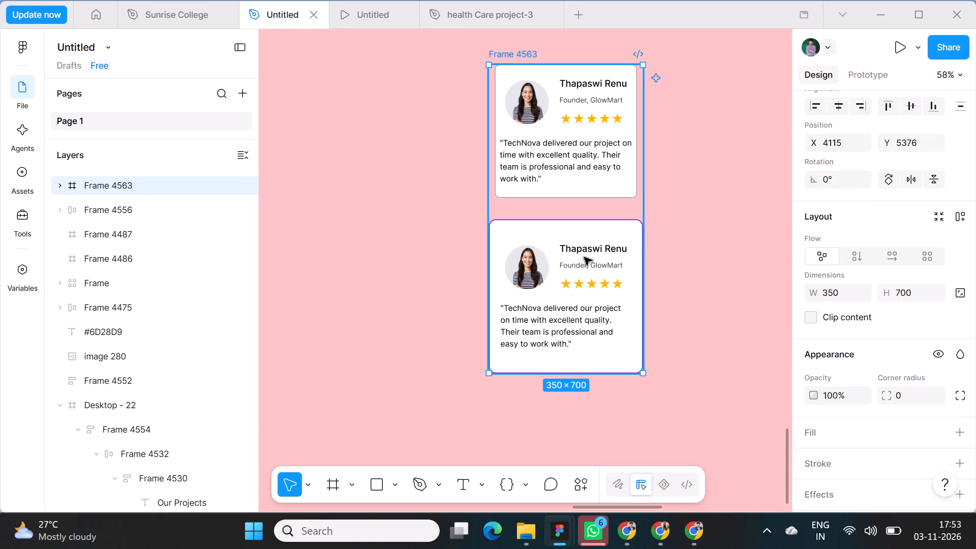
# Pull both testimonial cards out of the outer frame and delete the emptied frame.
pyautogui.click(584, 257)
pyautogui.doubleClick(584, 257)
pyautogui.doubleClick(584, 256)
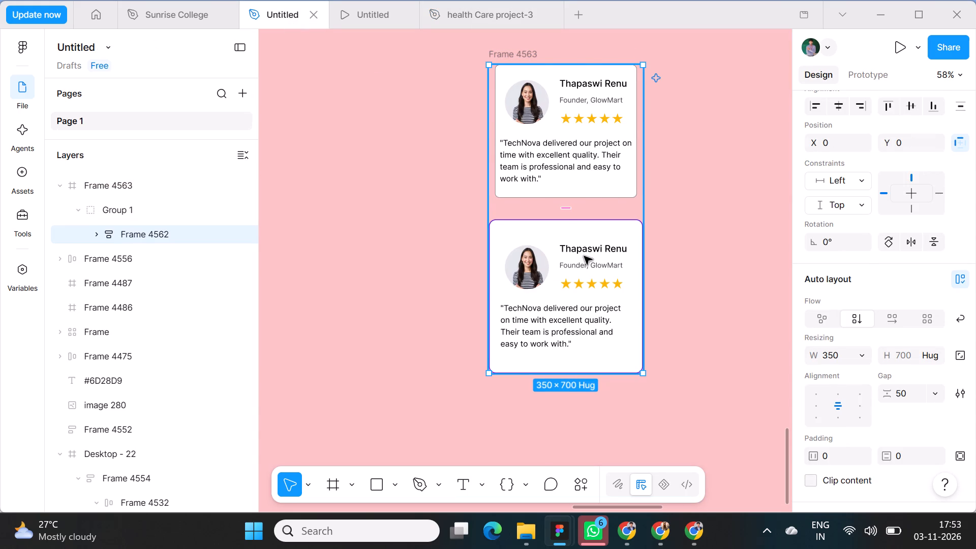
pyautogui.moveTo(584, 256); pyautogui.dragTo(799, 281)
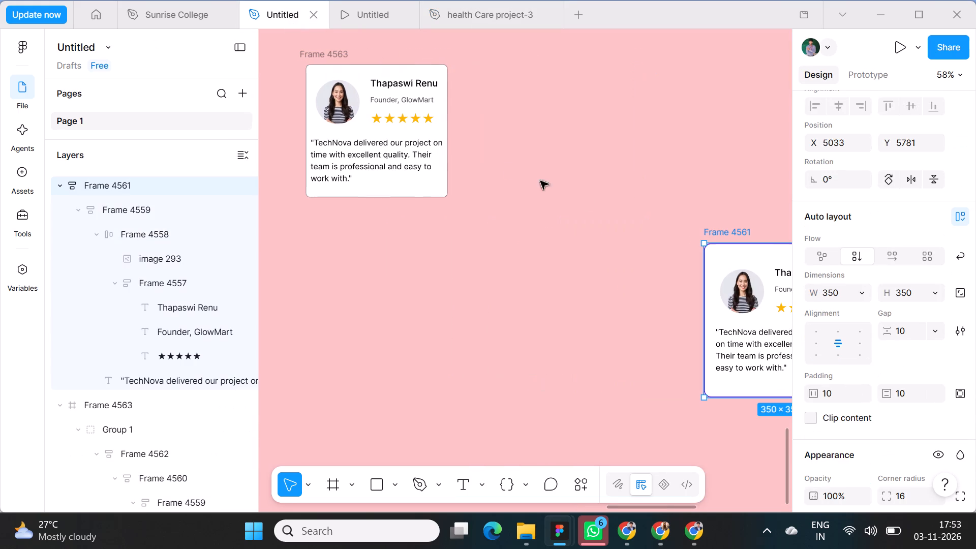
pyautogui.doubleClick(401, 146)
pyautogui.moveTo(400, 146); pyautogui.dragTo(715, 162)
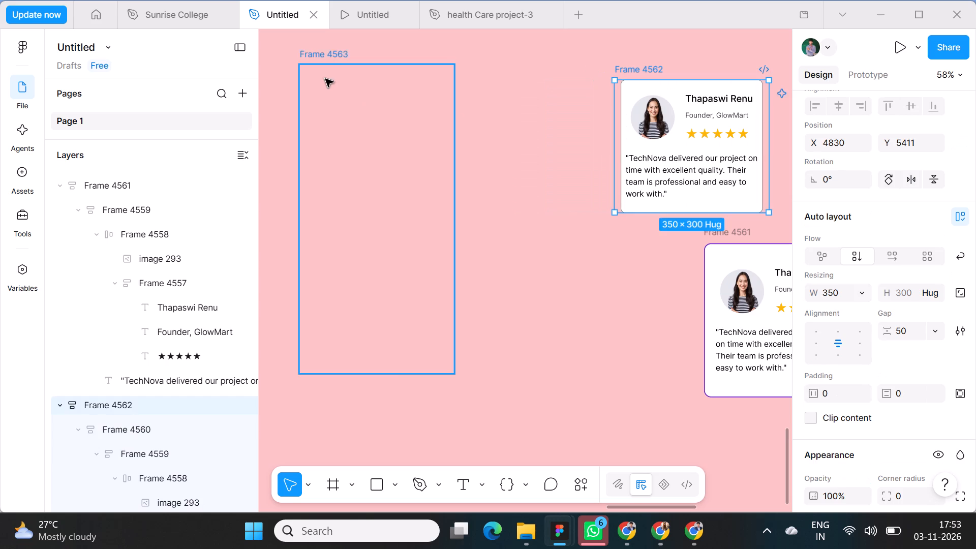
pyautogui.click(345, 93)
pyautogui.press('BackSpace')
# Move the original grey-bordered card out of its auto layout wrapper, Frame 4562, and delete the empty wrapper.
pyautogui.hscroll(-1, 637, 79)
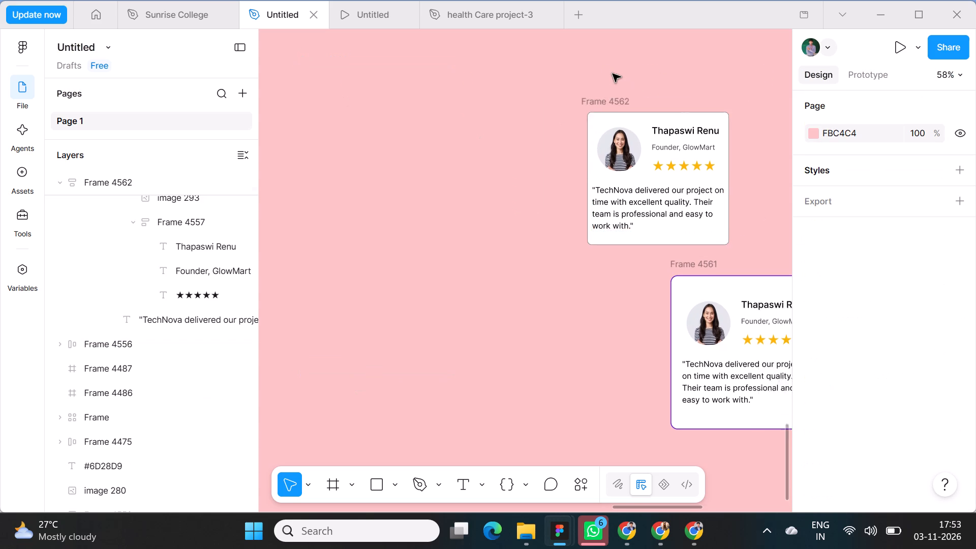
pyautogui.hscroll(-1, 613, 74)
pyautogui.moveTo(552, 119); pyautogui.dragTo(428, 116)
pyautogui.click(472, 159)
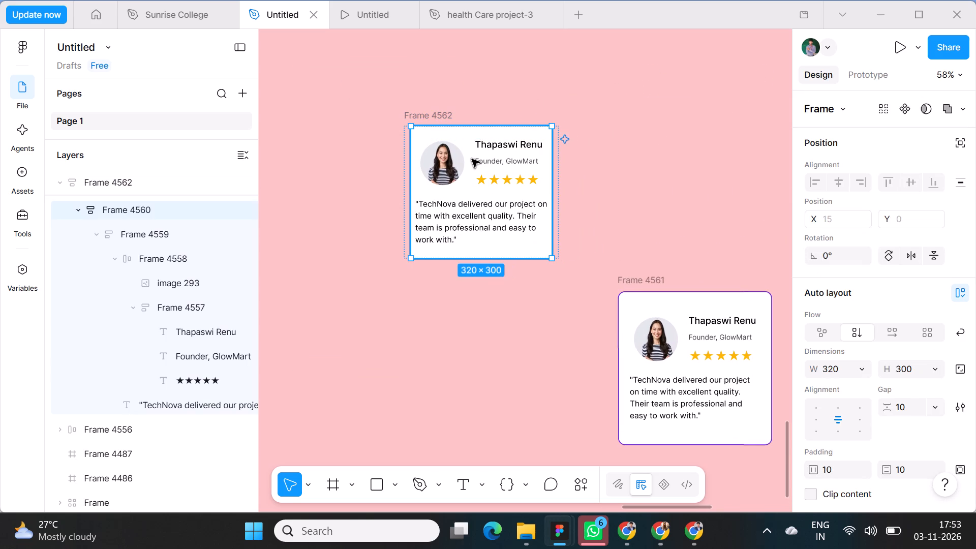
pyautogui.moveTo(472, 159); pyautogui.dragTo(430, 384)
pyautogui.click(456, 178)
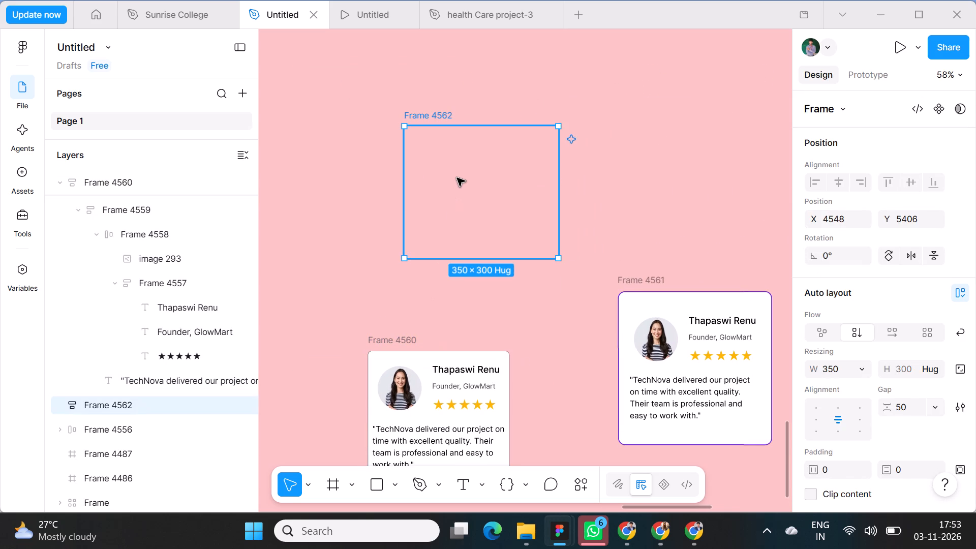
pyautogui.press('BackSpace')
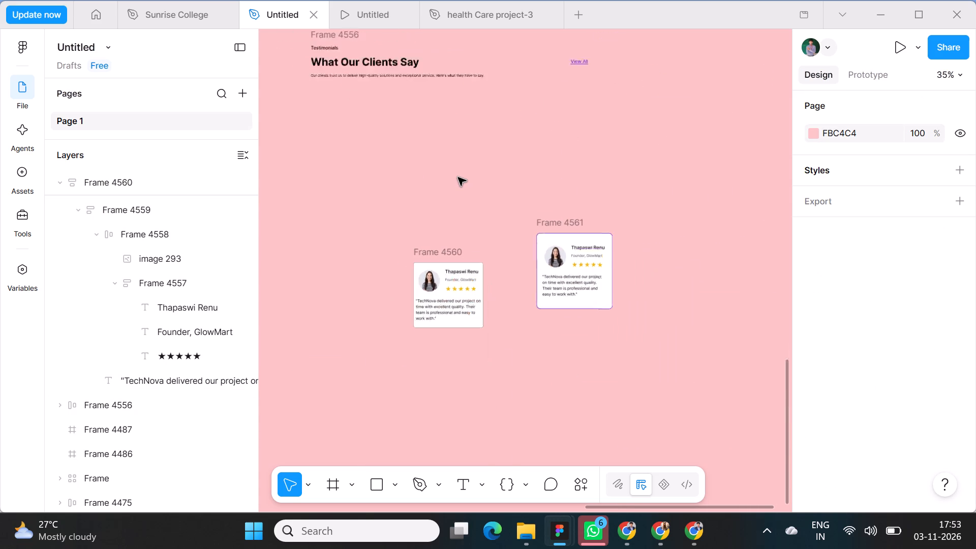
# Turn the grey-bordered testimonial card, Frame 4560, into a component and add a second variant to it.
pyautogui.scroll(-1, 475, 226)
pyautogui.click(466, 220)
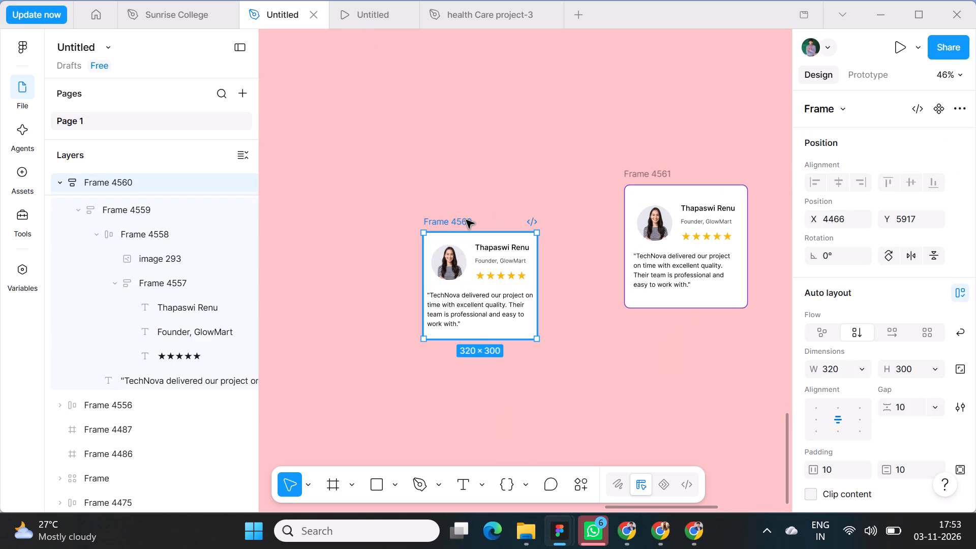
pyautogui.click(936, 107)
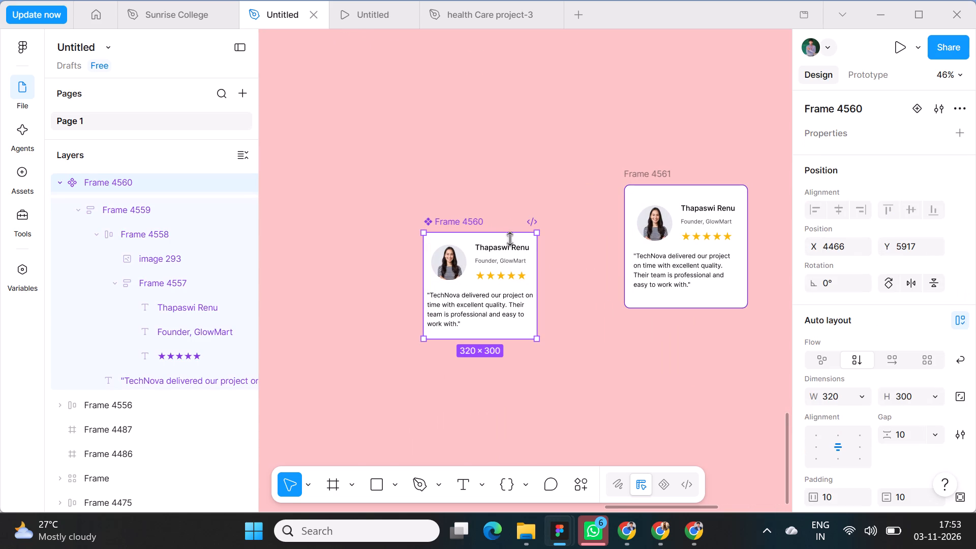
pyautogui.click(909, 110)
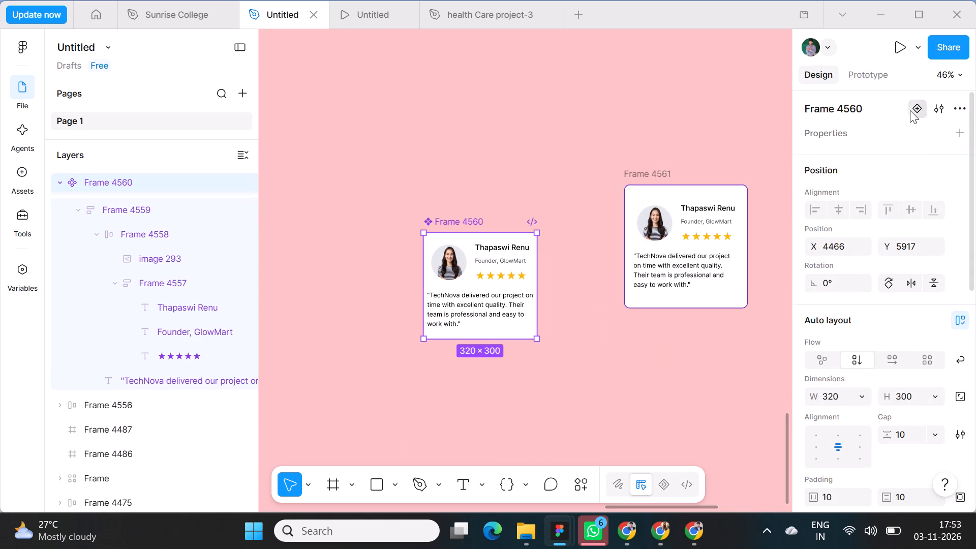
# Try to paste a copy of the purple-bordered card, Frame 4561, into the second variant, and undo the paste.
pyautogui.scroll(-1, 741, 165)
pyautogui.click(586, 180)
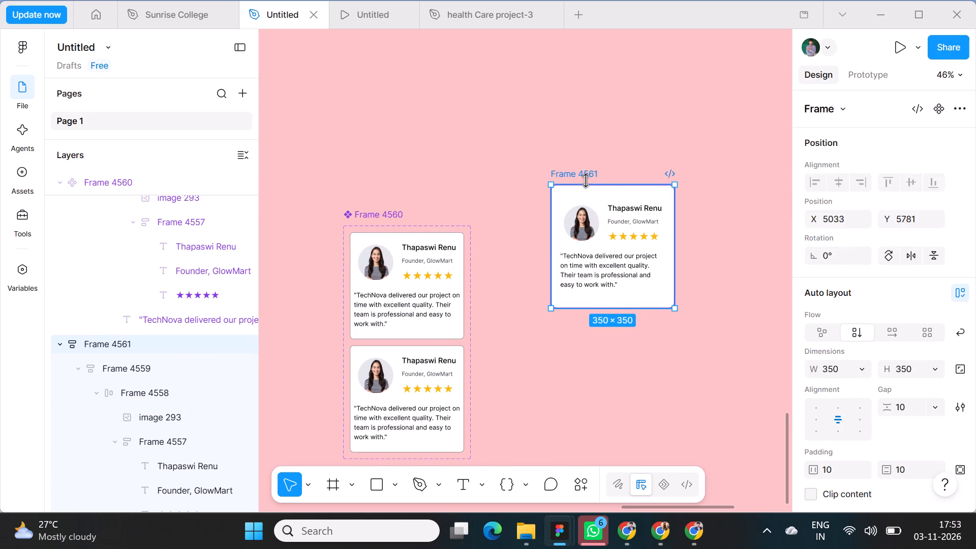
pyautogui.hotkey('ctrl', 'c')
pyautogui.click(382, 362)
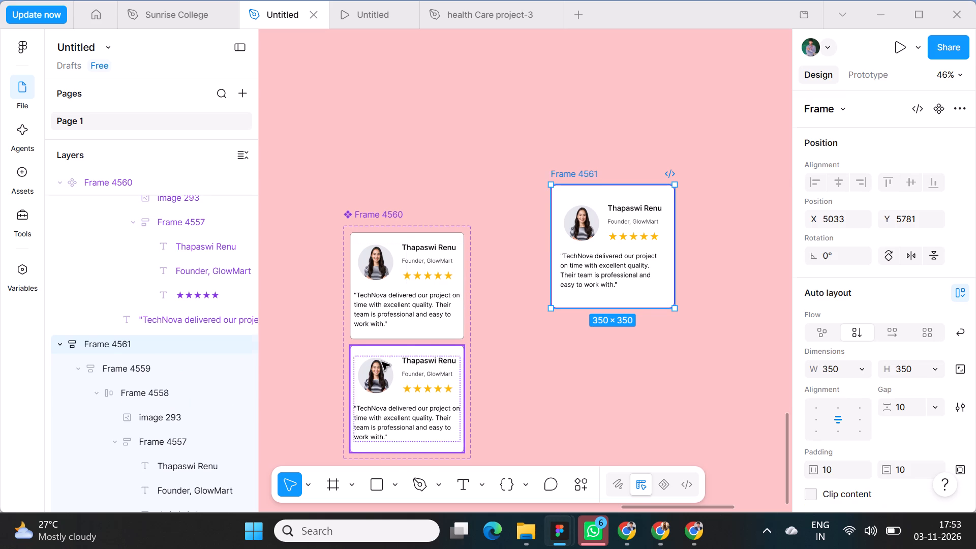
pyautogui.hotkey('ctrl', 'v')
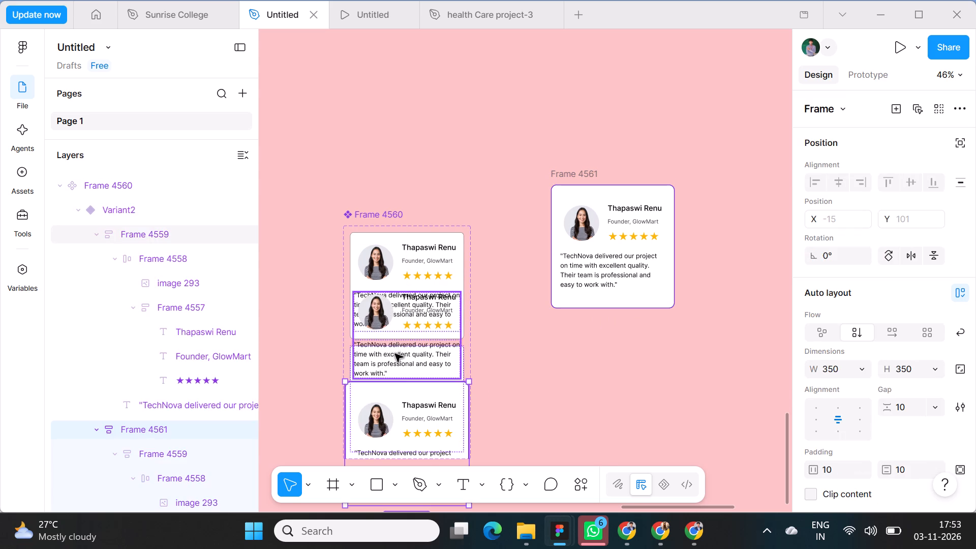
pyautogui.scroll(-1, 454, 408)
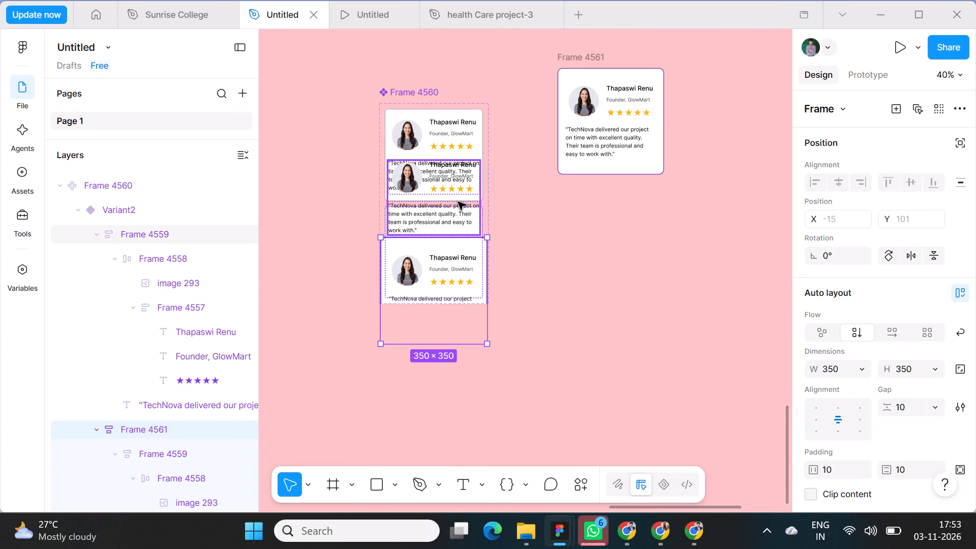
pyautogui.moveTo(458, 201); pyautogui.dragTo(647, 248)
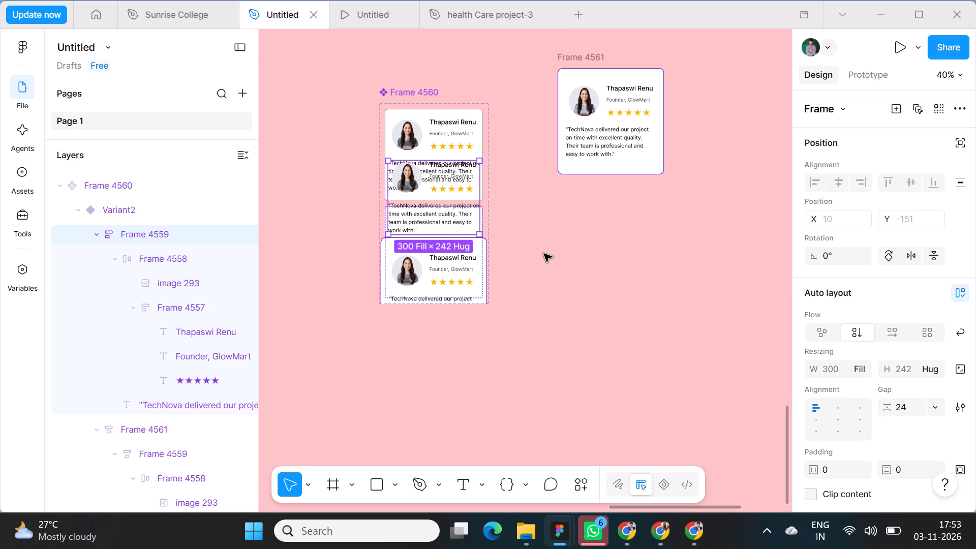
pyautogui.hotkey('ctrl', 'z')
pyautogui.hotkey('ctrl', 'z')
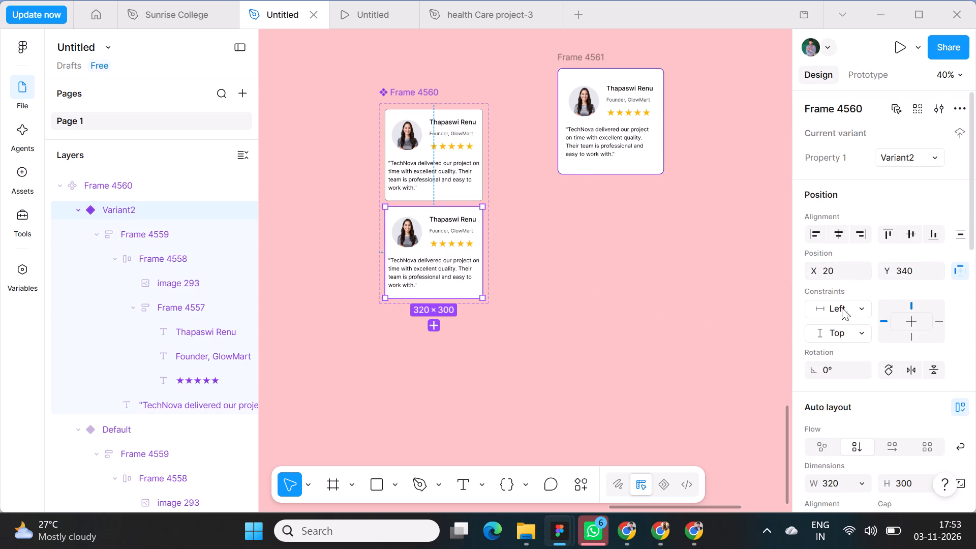
# Set the second variant's width to 350 and its height to 350.
pyautogui.scroll(-2, 831, 346)
pyautogui.click(836, 334)
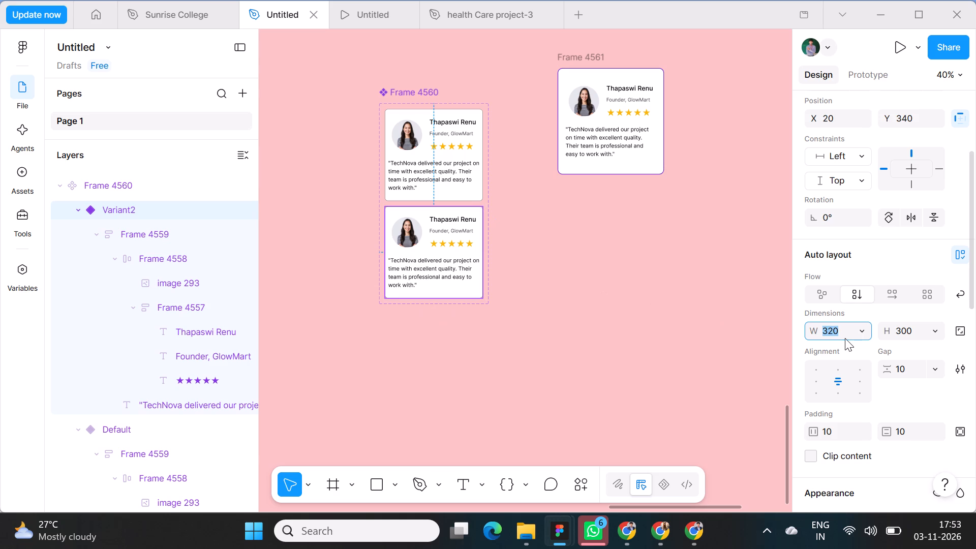
pyautogui.press('BackSpace')
pyautogui.press('3')
pyautogui.write('50')
pyautogui.press('Return')
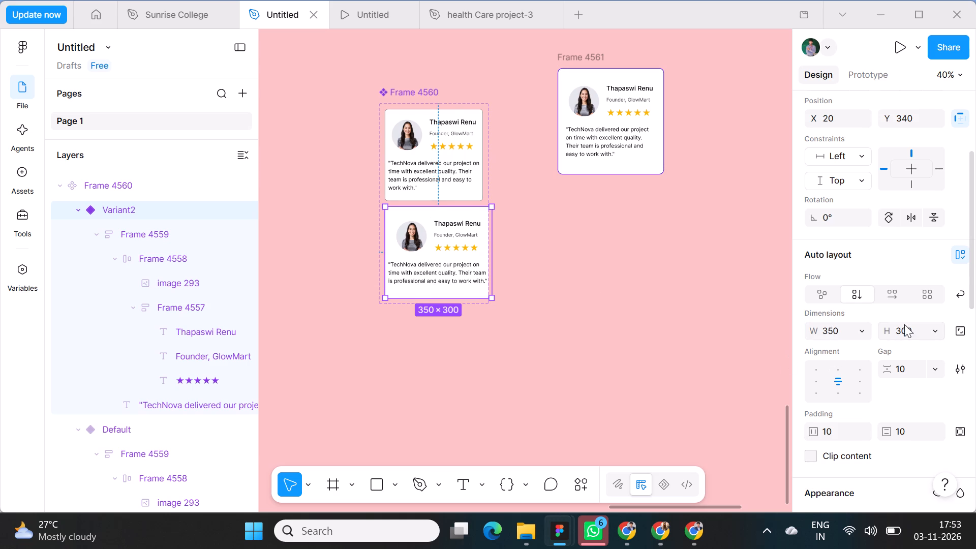
pyautogui.click(909, 331)
pyautogui.press('BackSpace')
pyautogui.press('3')
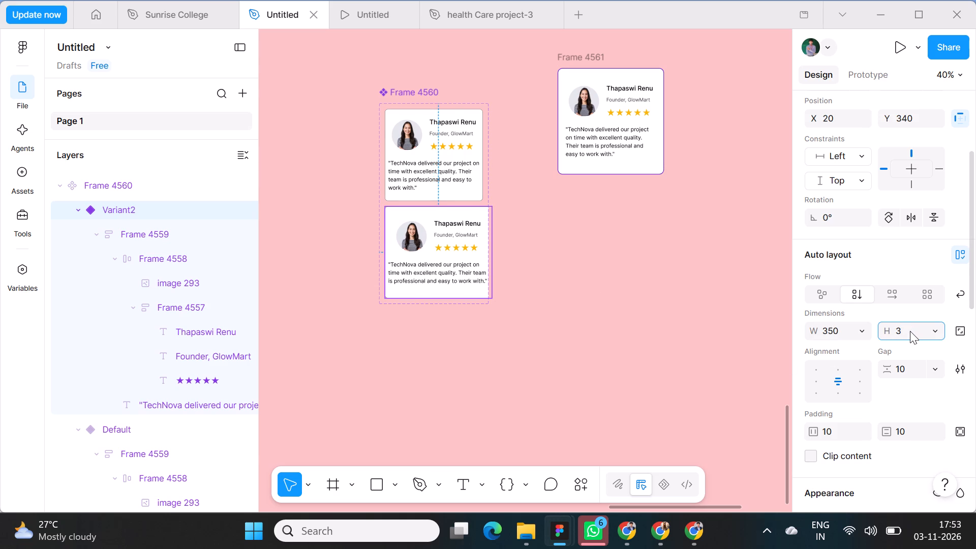
pyautogui.write('50')
pyautogui.press('Return')
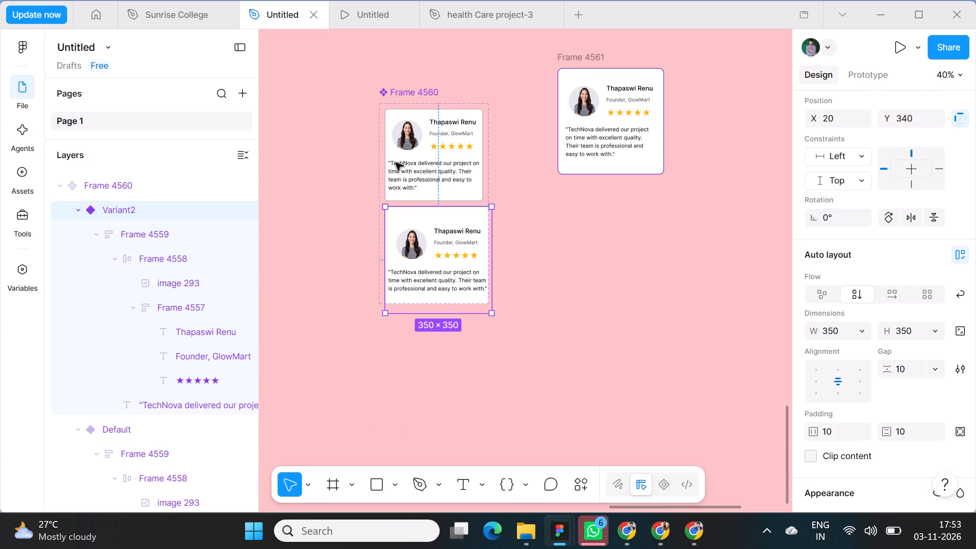
# Enlarge the Frame 4560 component set to about 395 × 723 so it encloses the larger second variant.
pyautogui.click(400, 88)
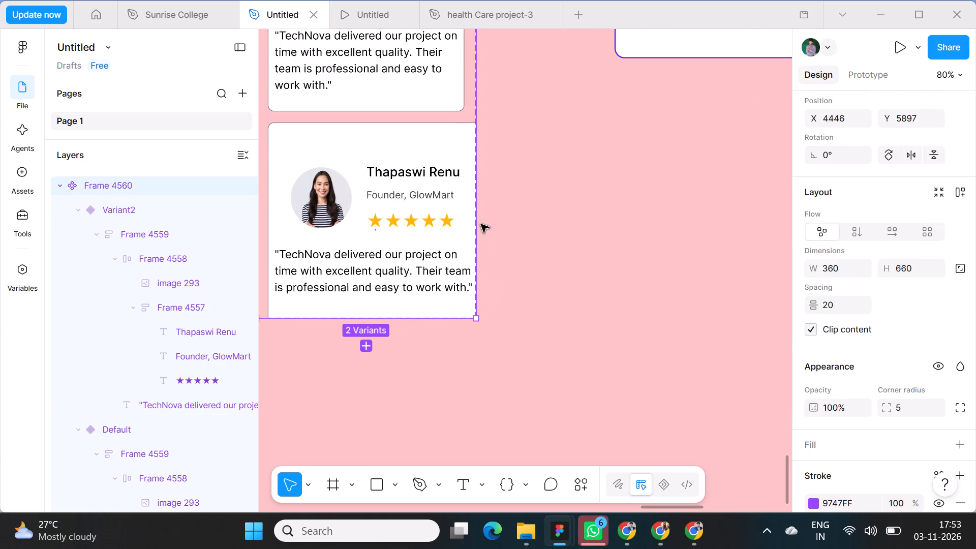
pyautogui.moveTo(474, 100); pyautogui.dragTo(497, 109)
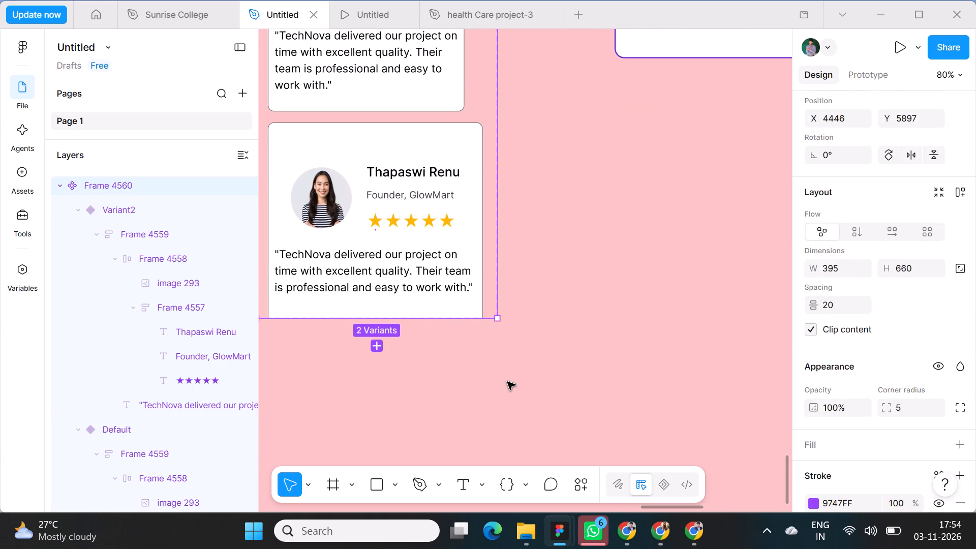
pyautogui.moveTo(486, 317); pyautogui.dragTo(486, 357)
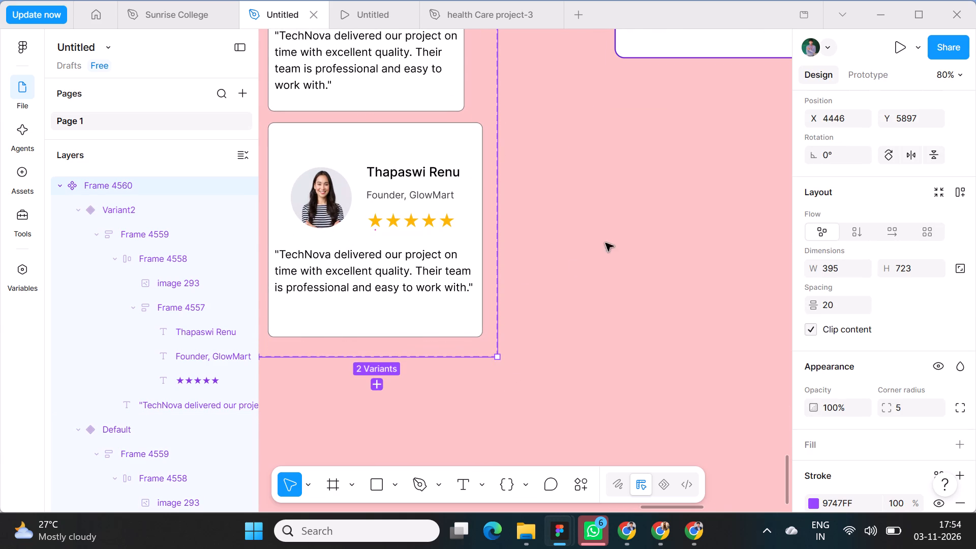
# Move the second variant within the component set to about X 13, Y 350, centred beneath the default card.
pyautogui.hscroll(2, 631, 234)
pyautogui.click(549, 237)
pyautogui.moveTo(552, 175); pyautogui.dragTo(543, 175)
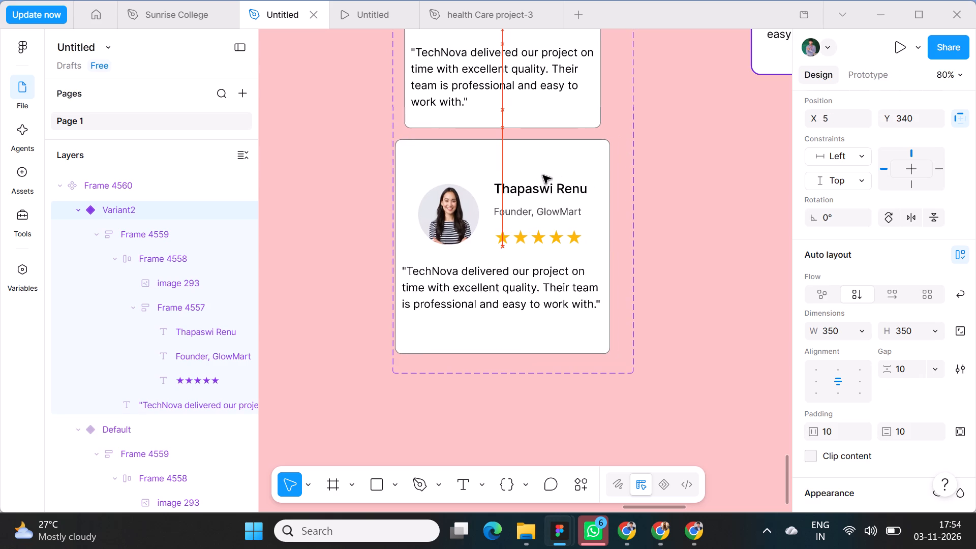
pyautogui.moveTo(543, 175); pyautogui.dragTo(545, 176)
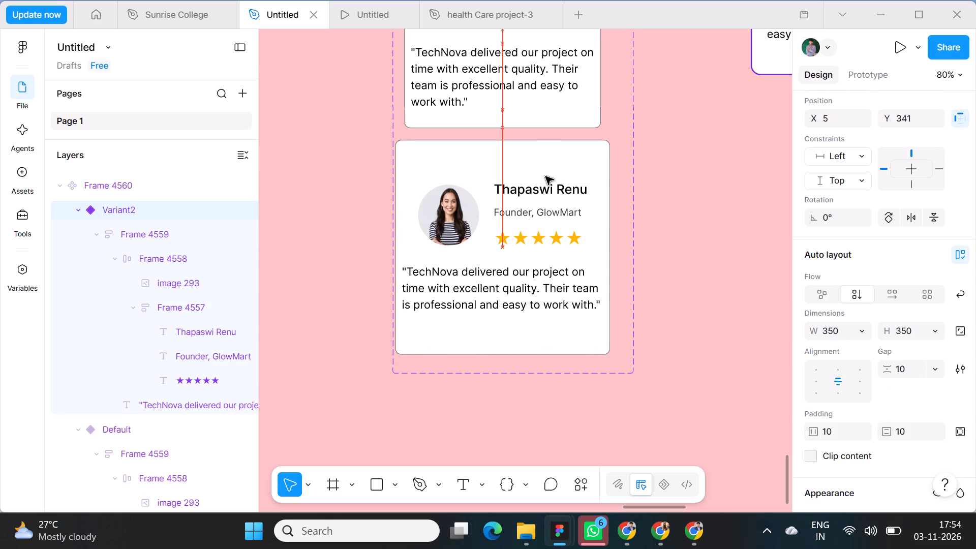
pyautogui.moveTo(545, 176); pyautogui.dragTo(546, 177)
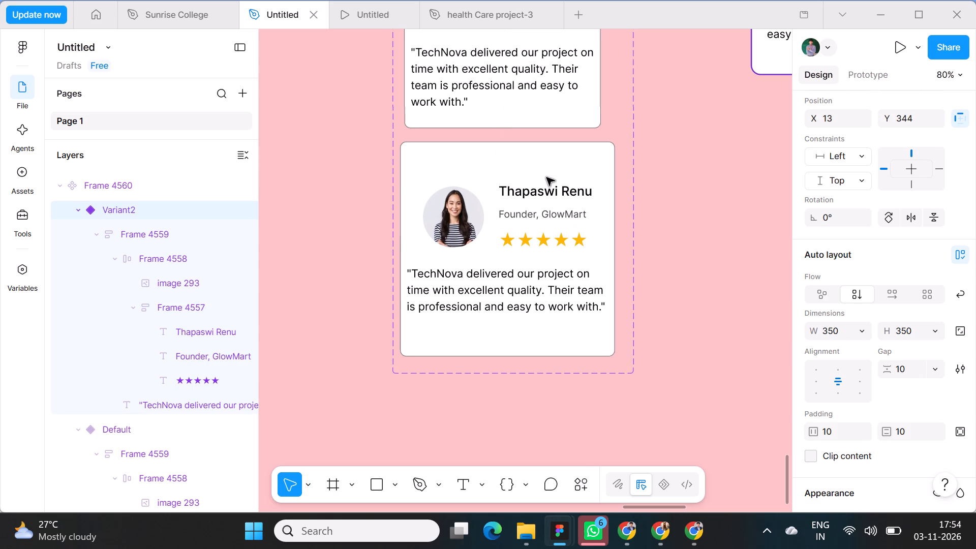
pyautogui.moveTo(546, 177); pyautogui.dragTo(547, 181)
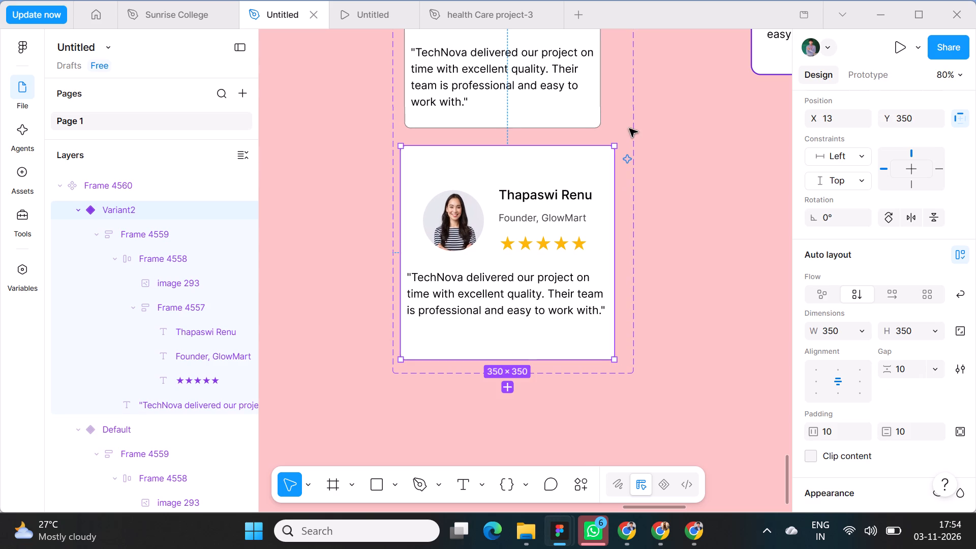
# Add a prototype interaction from the default card to Variant2 with the While hovering trigger.
pyautogui.click(873, 74)
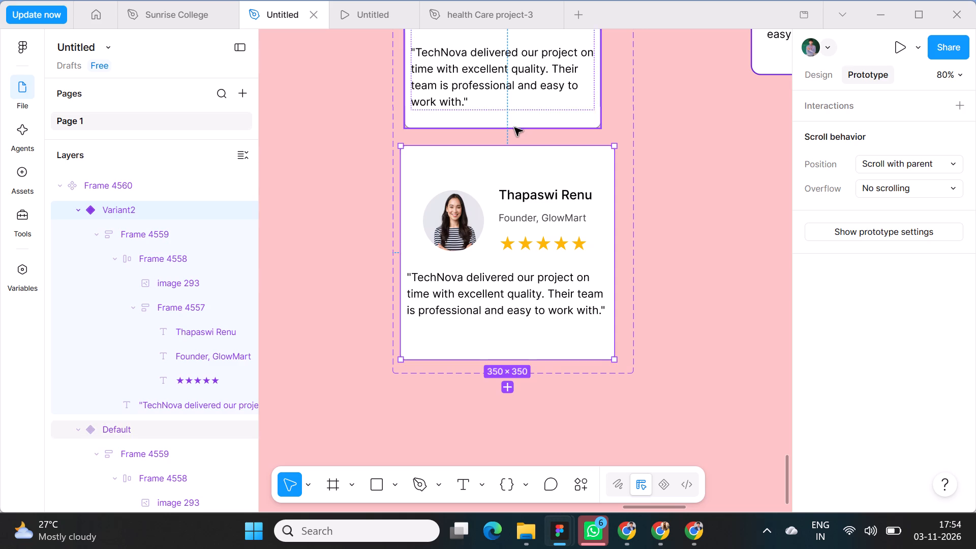
pyautogui.click(514, 127)
pyautogui.moveTo(503, 127); pyautogui.dragTo(507, 150)
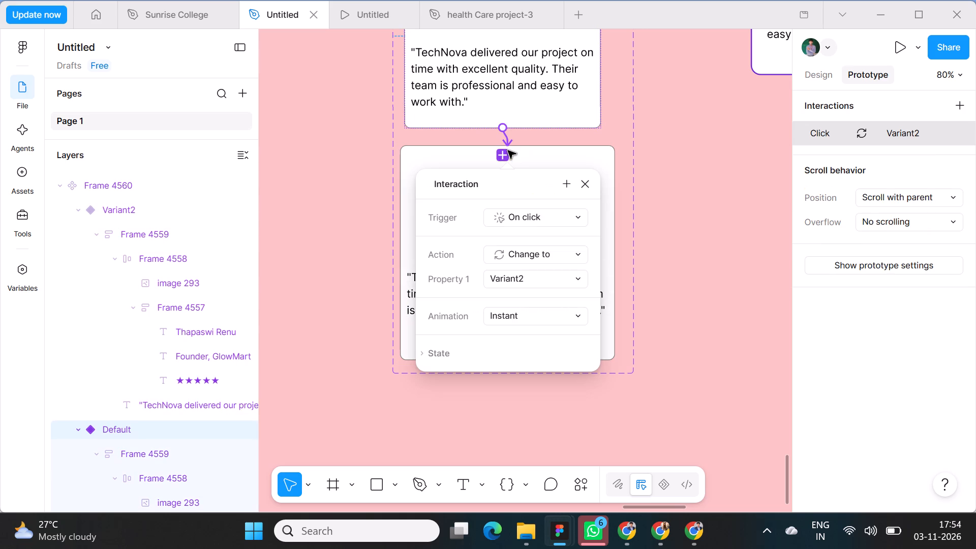
pyautogui.click(578, 217)
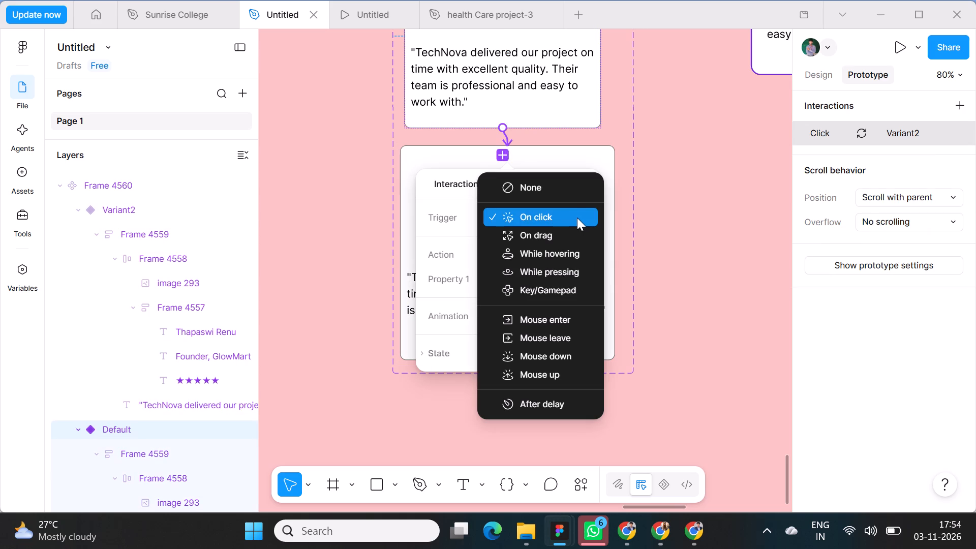
pyautogui.click(567, 250)
# Set the hover interaction's animation to Smart animate with Gentle easing, following the Vijayawada component in the health Care project-3 file.
pyautogui.click(508, 17)
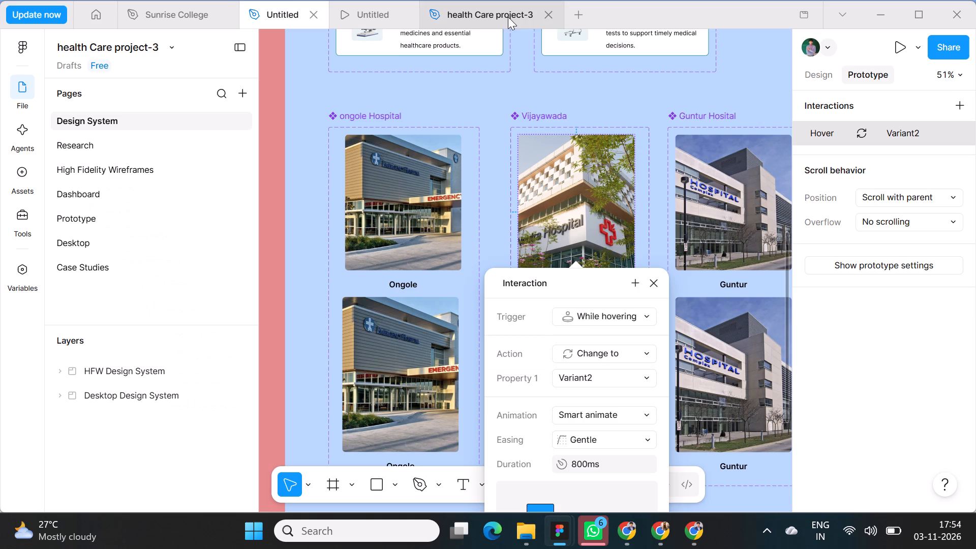
pyautogui.scroll(-2, 597, 437)
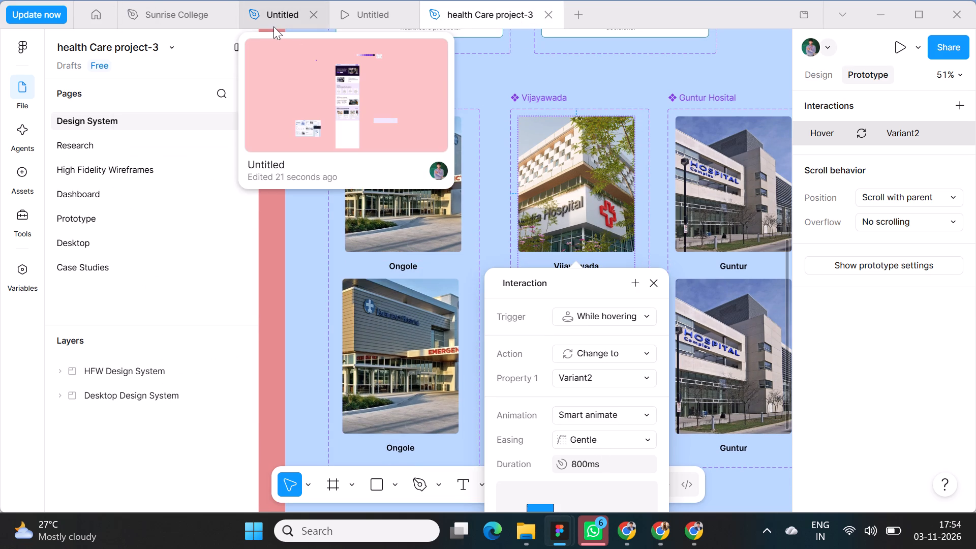
pyautogui.click(275, 23)
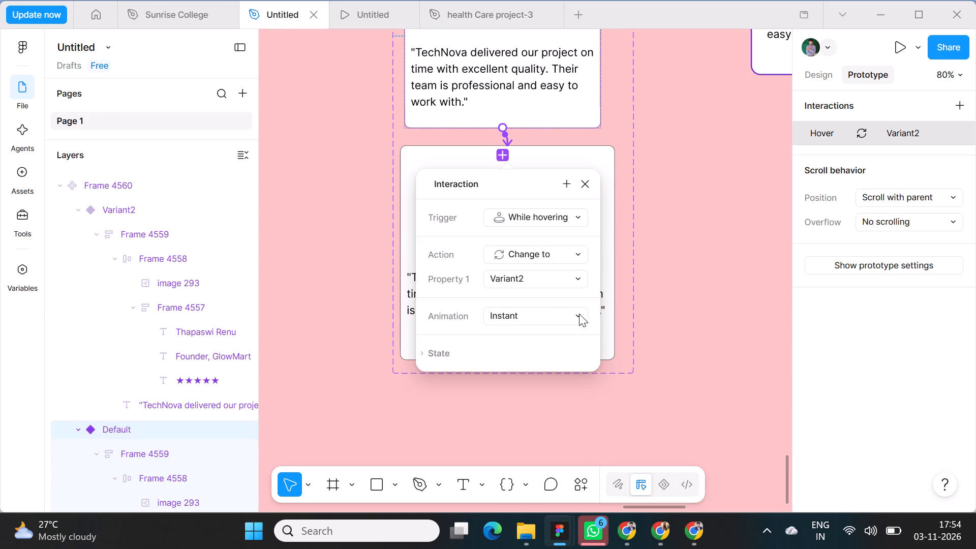
pyautogui.click(579, 314)
pyautogui.click(544, 349)
pyautogui.scroll(-1, 548, 363)
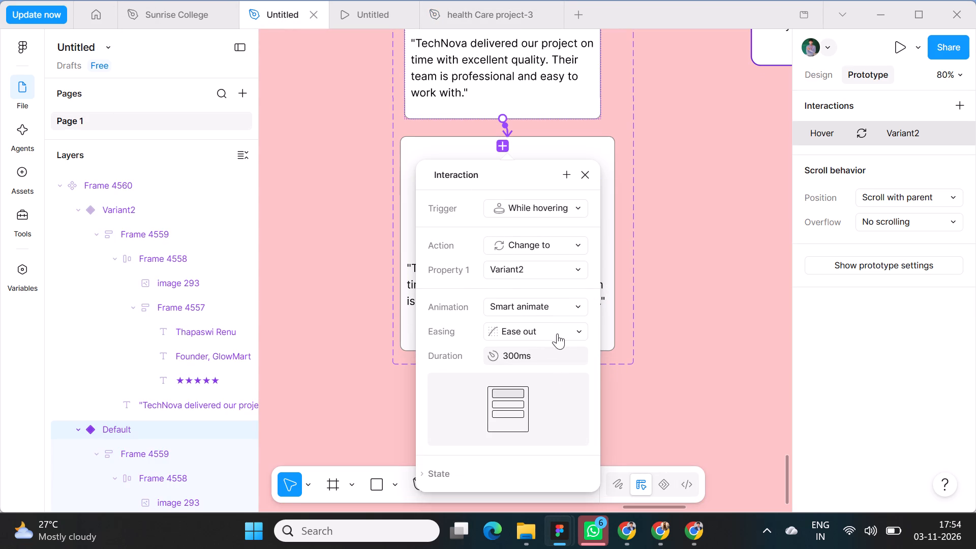
pyautogui.click(482, 20)
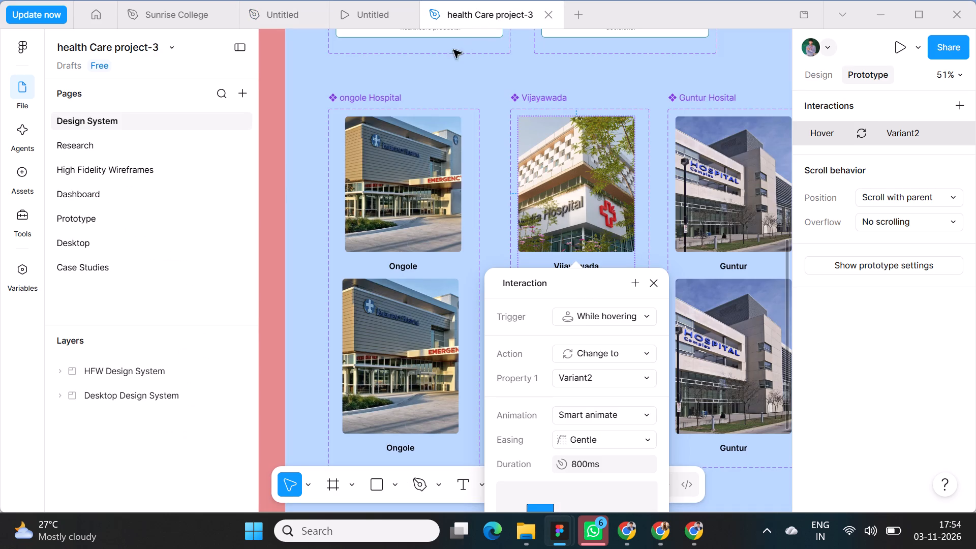
pyautogui.click(297, 16)
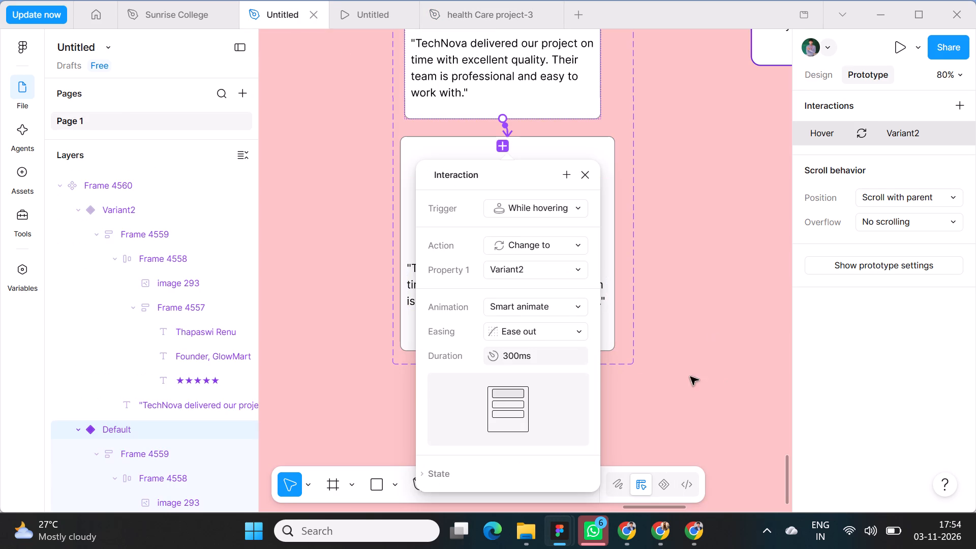
pyautogui.click(576, 332)
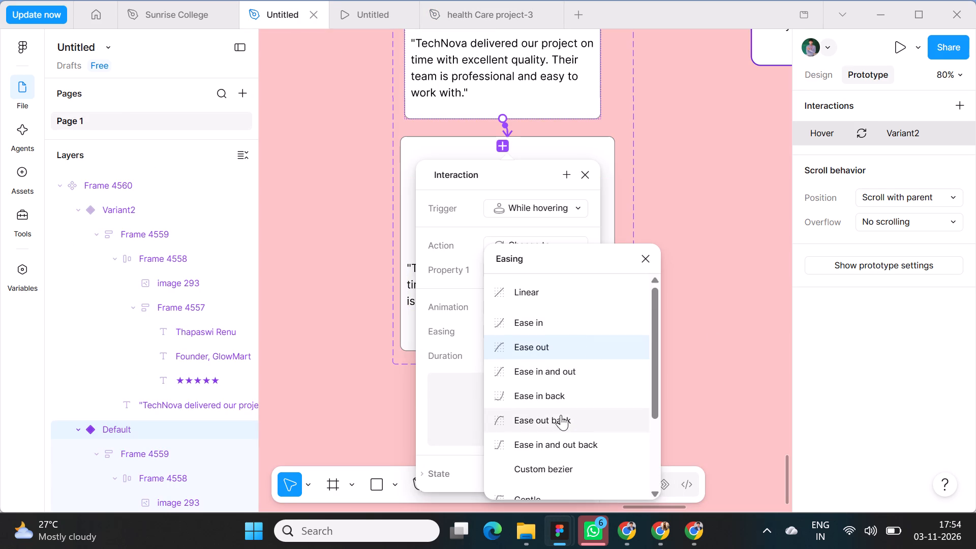
pyautogui.scroll(-1, 557, 421)
pyautogui.click(547, 420)
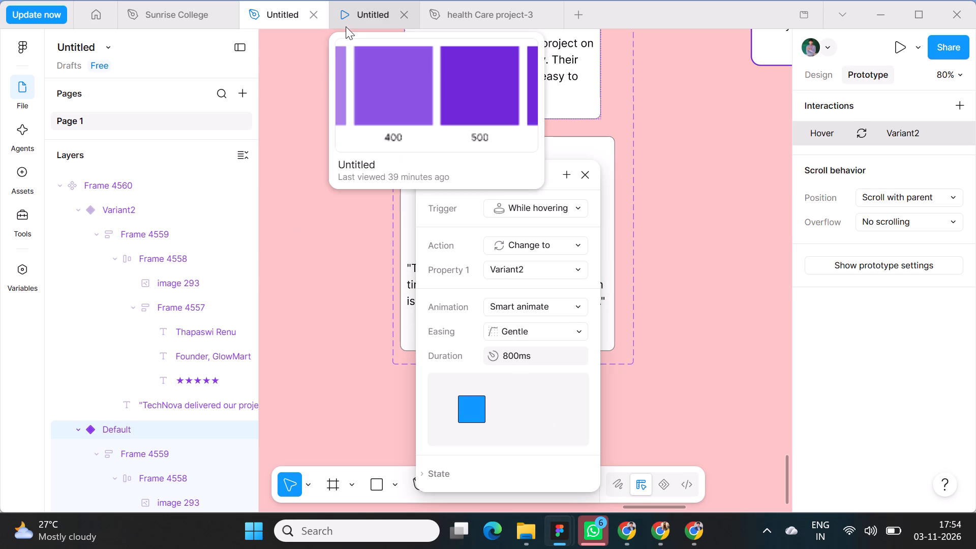
pyautogui.click(502, 18)
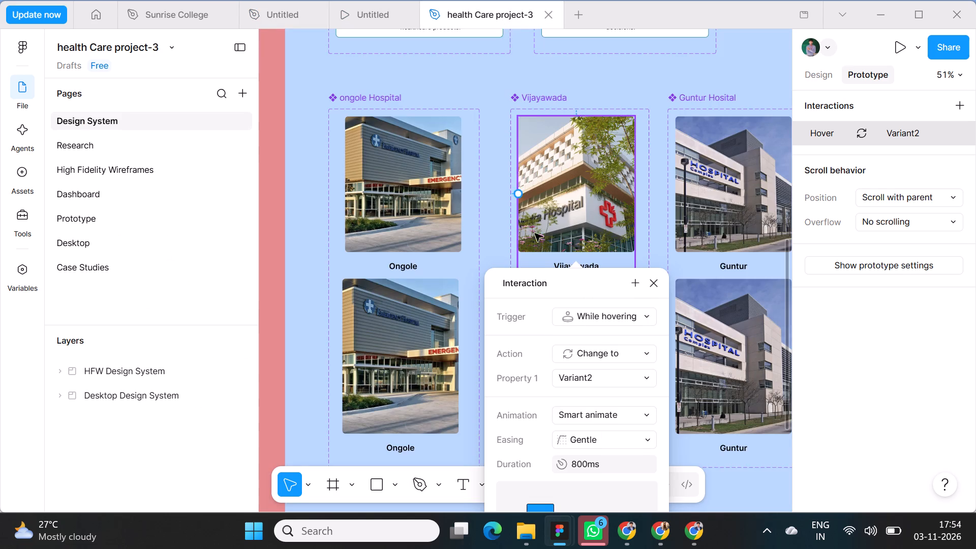
pyautogui.scroll(-3, 535, 310)
pyautogui.click(281, 18)
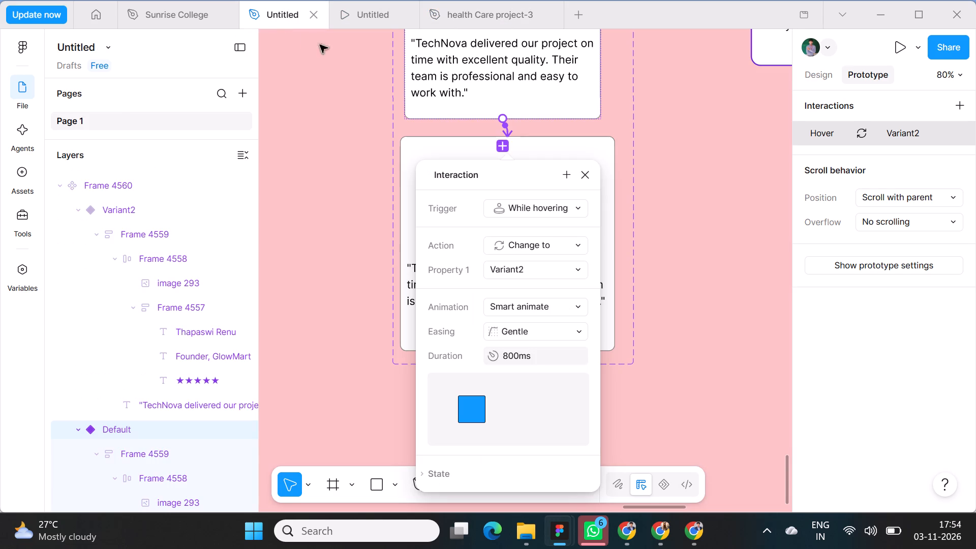
pyautogui.click(695, 243)
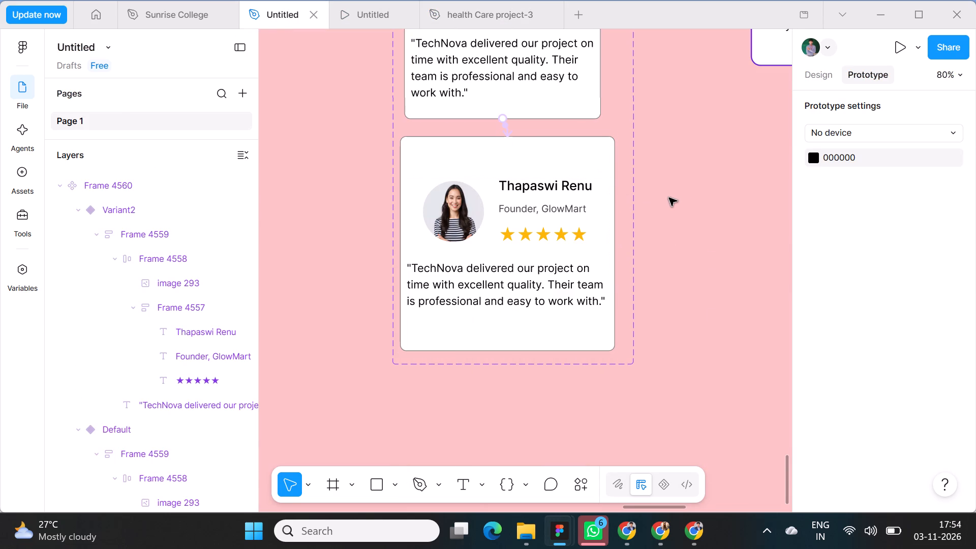
# Delete the spare client card frame that sits beside the Frame 4560 component set.
pyautogui.click(680, 195)
pyautogui.hscroll(-1, 676, 156)
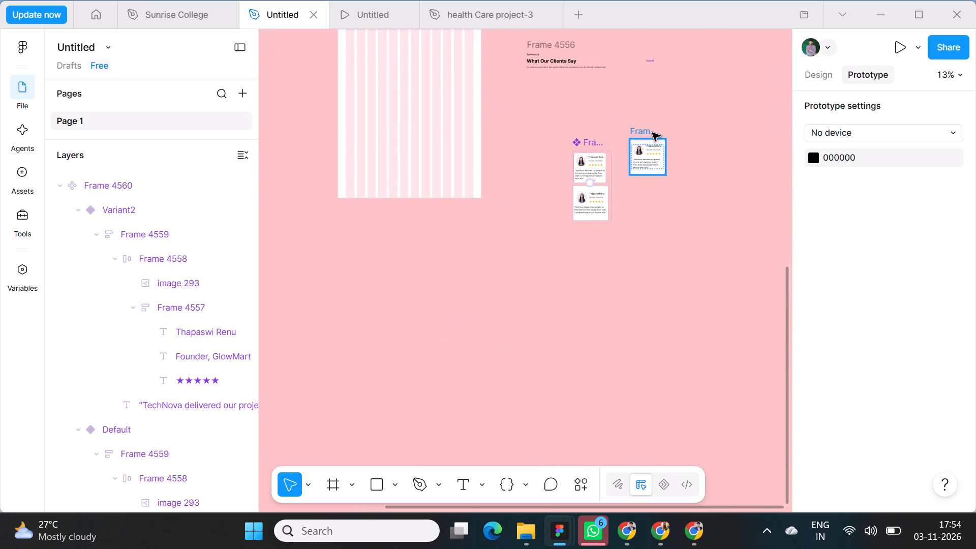
pyautogui.click(644, 131)
pyautogui.press('BackSpace')
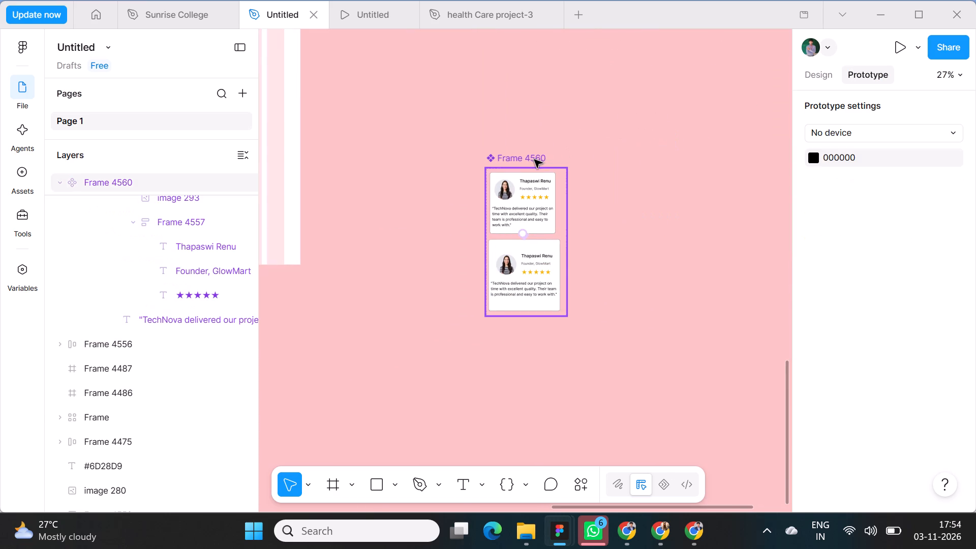
# Move the Frame 4560 component set slightly farther away from the page design on the canvas.
pyautogui.moveTo(534, 160); pyautogui.dragTo(566, 161)
pyautogui.click(23, 125)
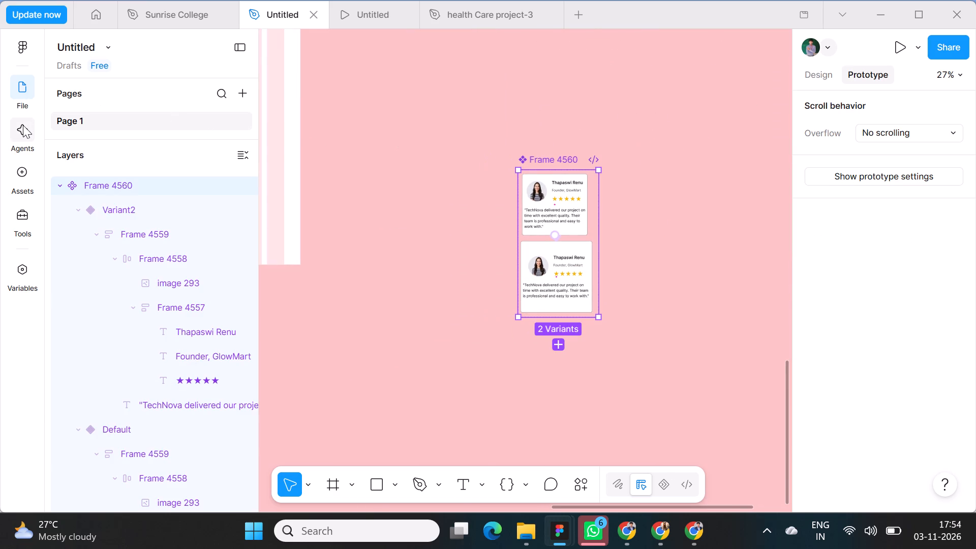
pyautogui.scroll(-2, 121, 377)
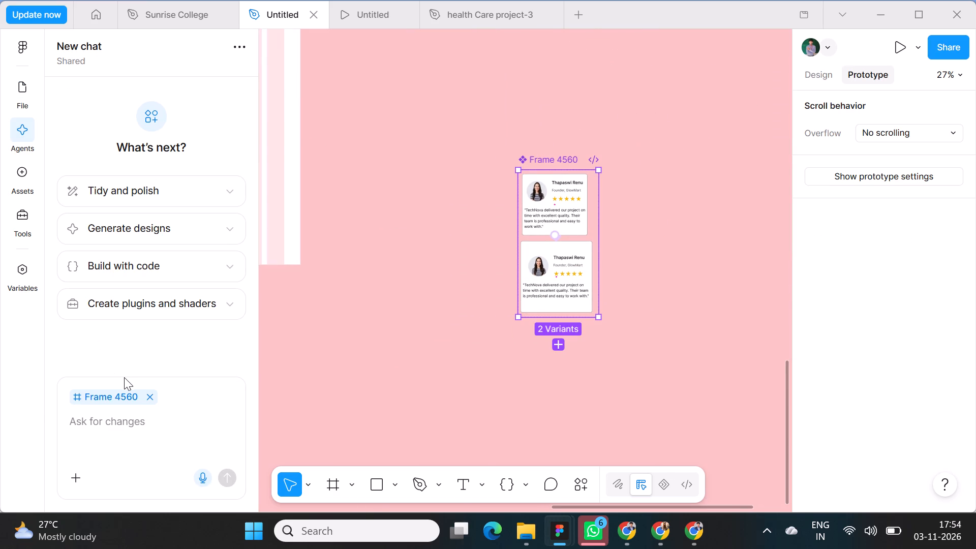
pyautogui.click(147, 390)
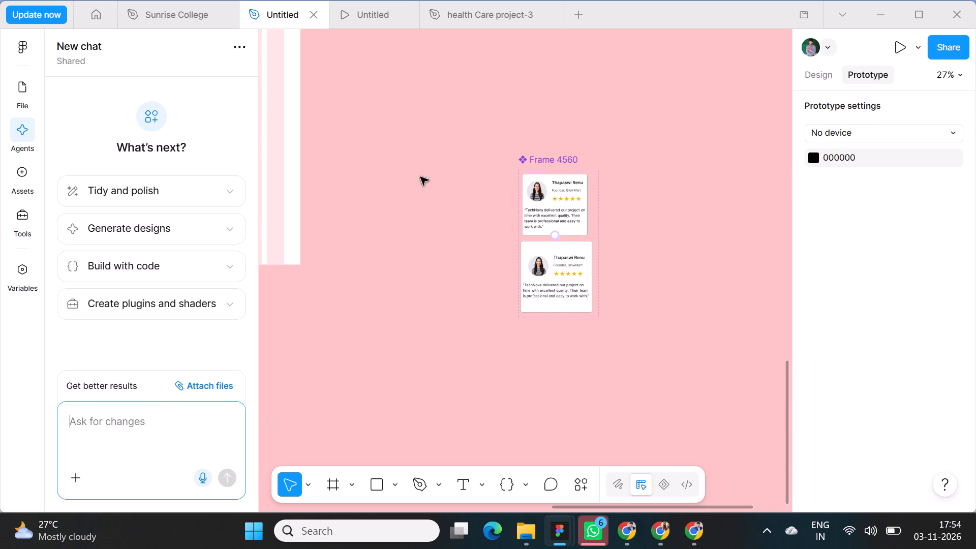
pyautogui.moveTo(539, 159); pyautogui.dragTo(568, 152)
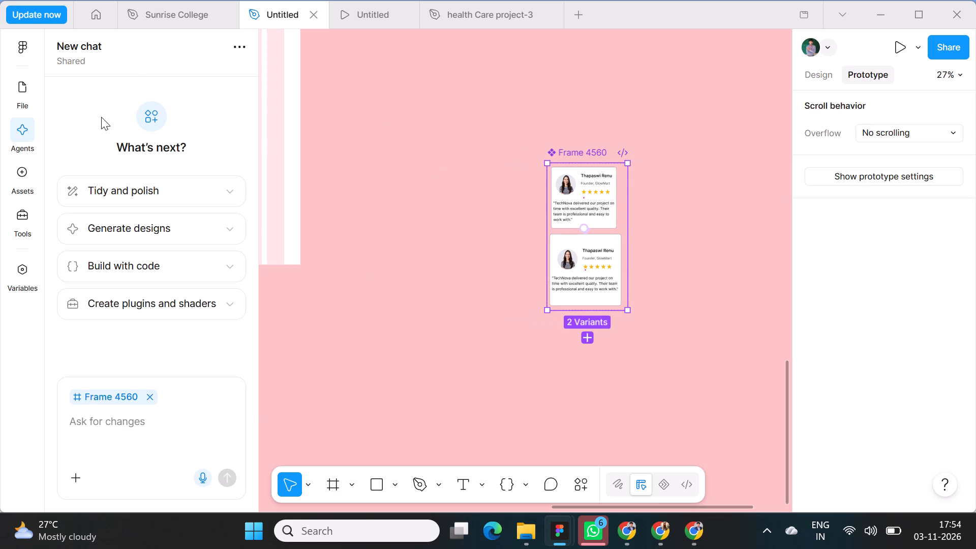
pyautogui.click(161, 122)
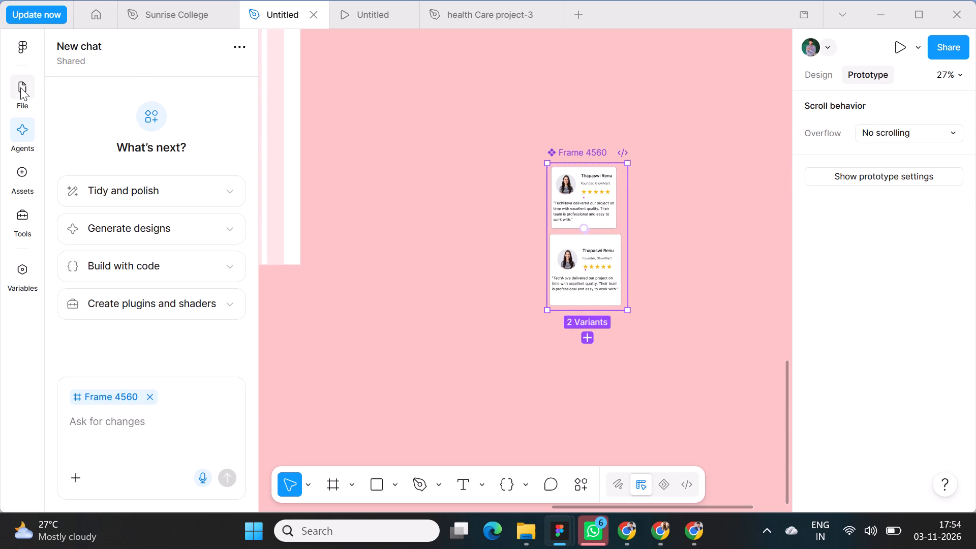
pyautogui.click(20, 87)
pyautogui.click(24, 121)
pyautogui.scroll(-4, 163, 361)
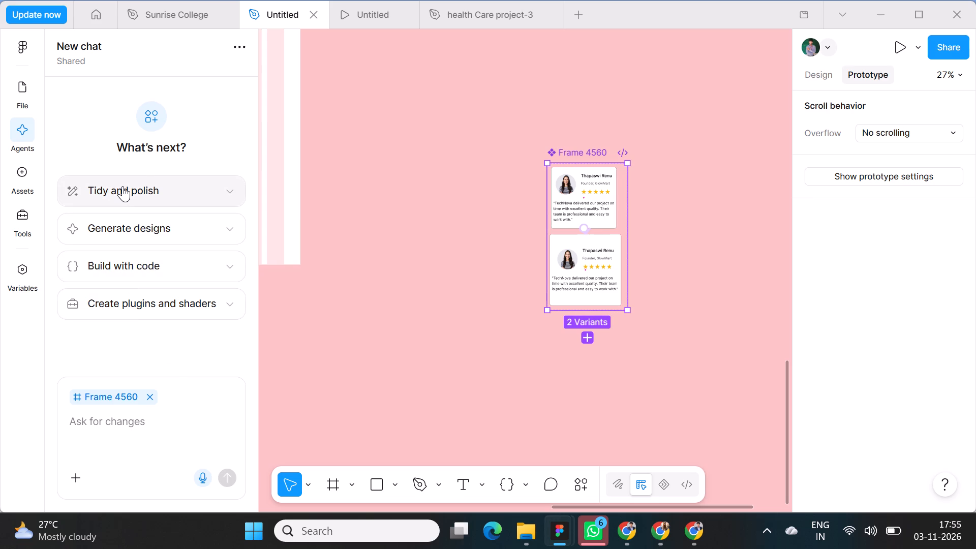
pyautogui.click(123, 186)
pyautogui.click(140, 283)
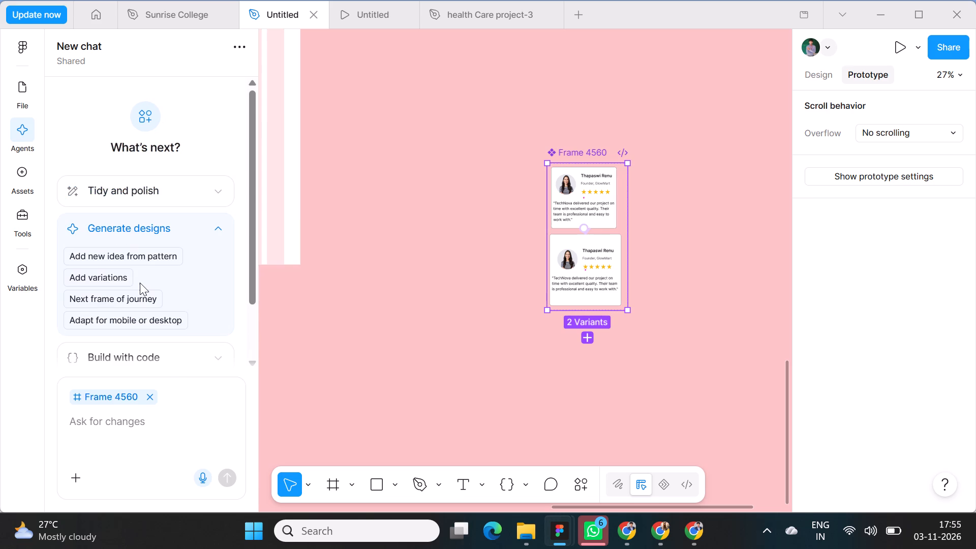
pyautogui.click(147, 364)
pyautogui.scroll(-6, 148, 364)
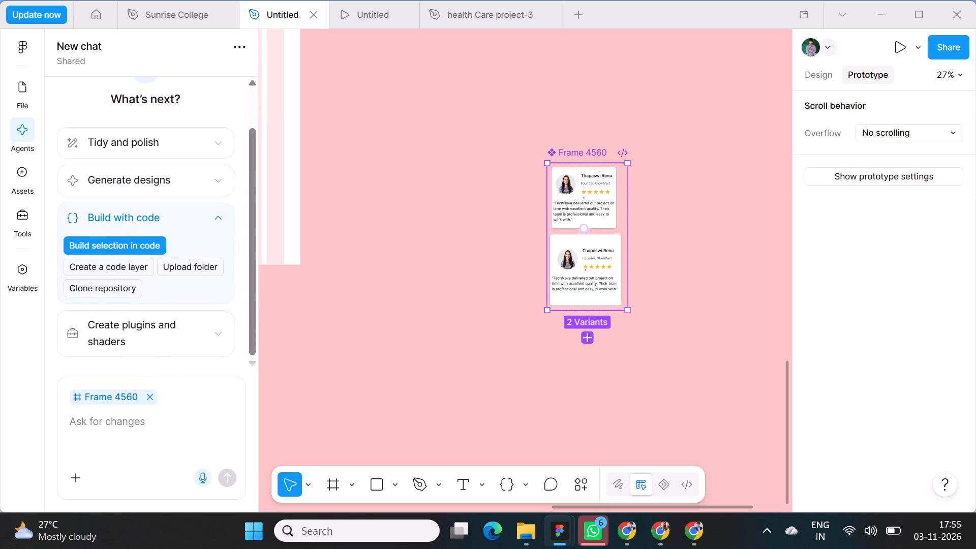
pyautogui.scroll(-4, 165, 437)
# Insert a default instance of the Frame 4560 component from this file's assets and place it on the page design below the Projects section.
pyautogui.click(22, 178)
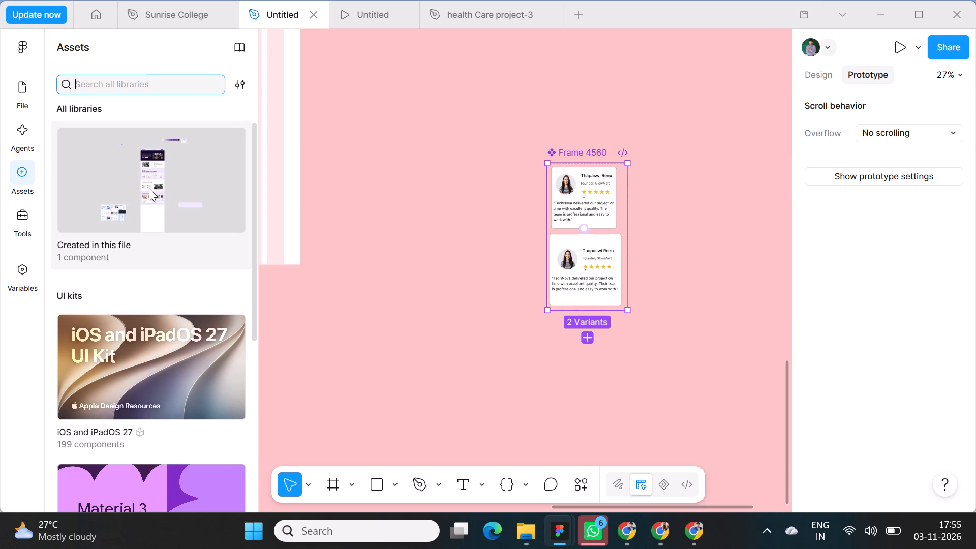
pyautogui.click(149, 188)
pyautogui.click(85, 179)
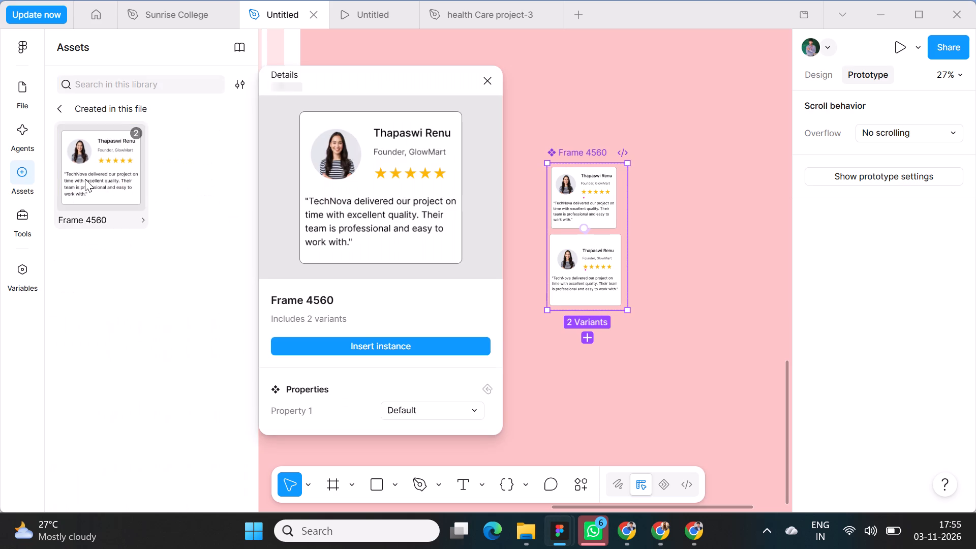
pyautogui.click(345, 345)
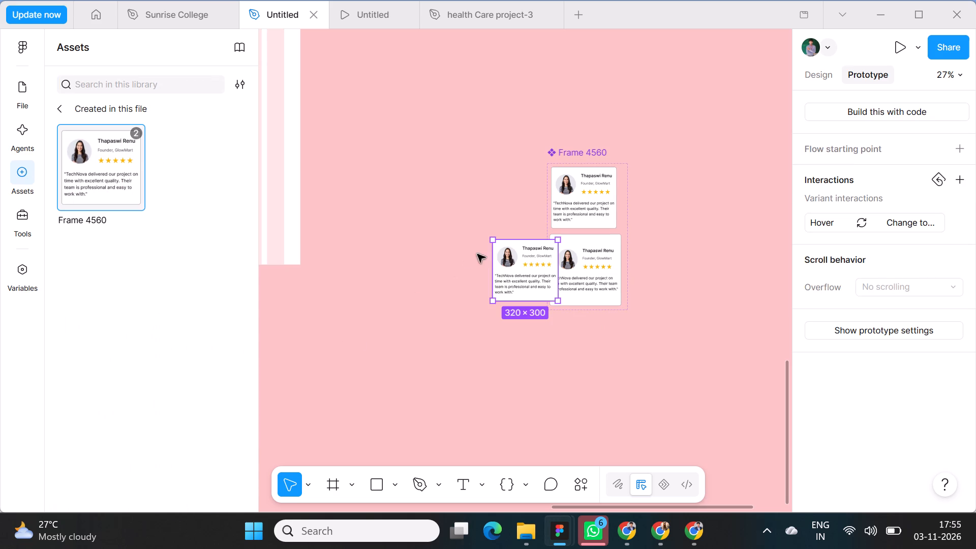
pyautogui.moveTo(511, 273); pyautogui.dragTo(407, 182)
pyautogui.hscroll(4, 418, 242)
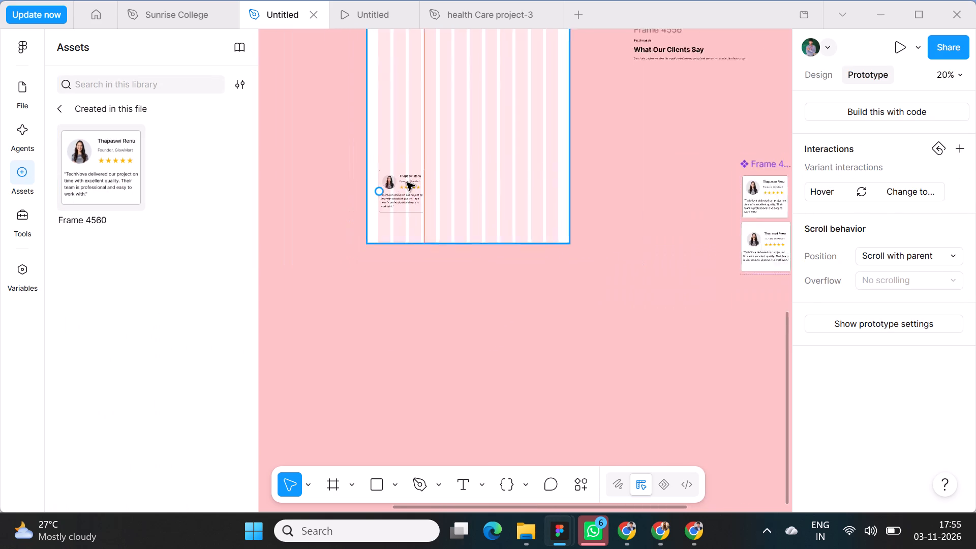
pyautogui.moveTo(407, 182); pyautogui.dragTo(411, 255)
pyautogui.scroll(2, 412, 179)
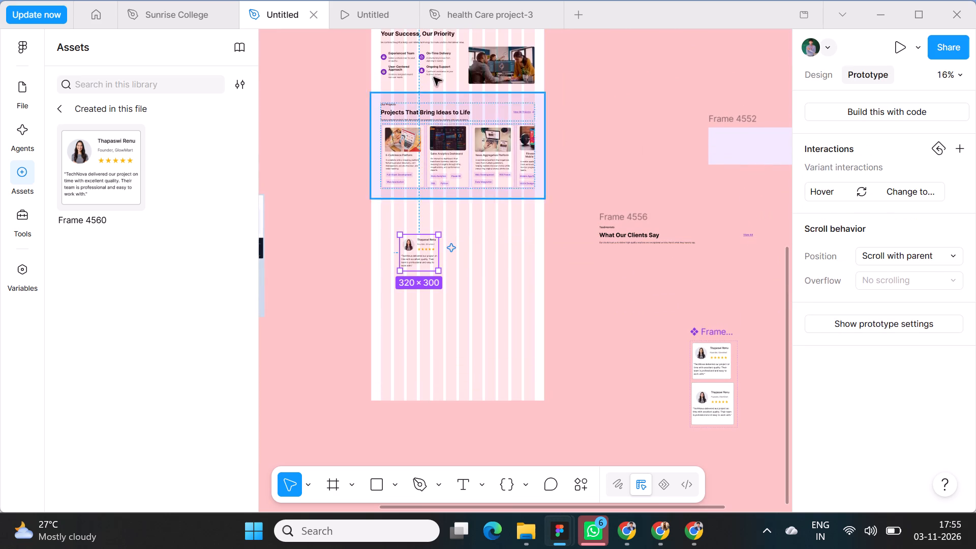
# Restart the prototype preview, go to the home page design and check the testimonial card's hover behaviour below the Projects section.
pyautogui.click(375, 14)
pyautogui.scroll(-5, 449, 299)
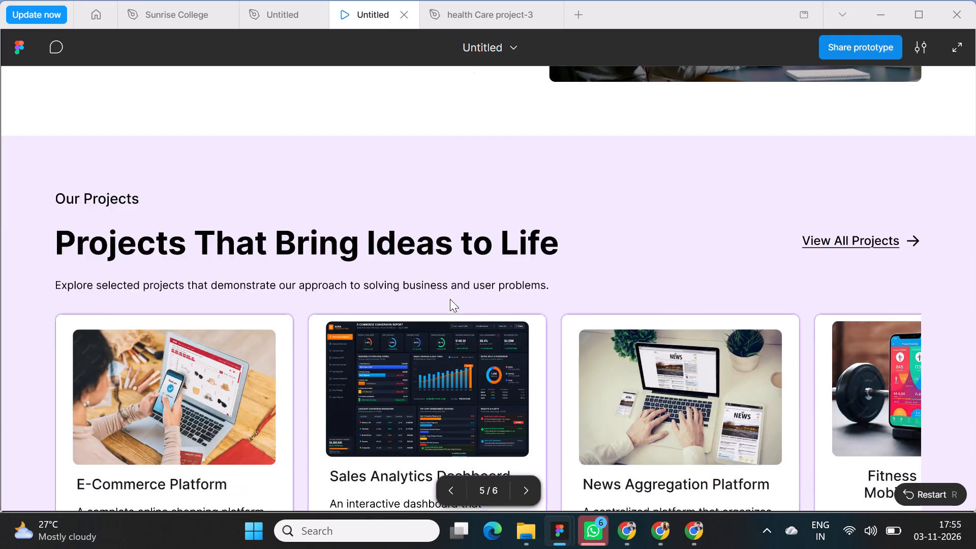
pyautogui.scroll(-12, 450, 299)
pyautogui.scroll(7, 402, 241)
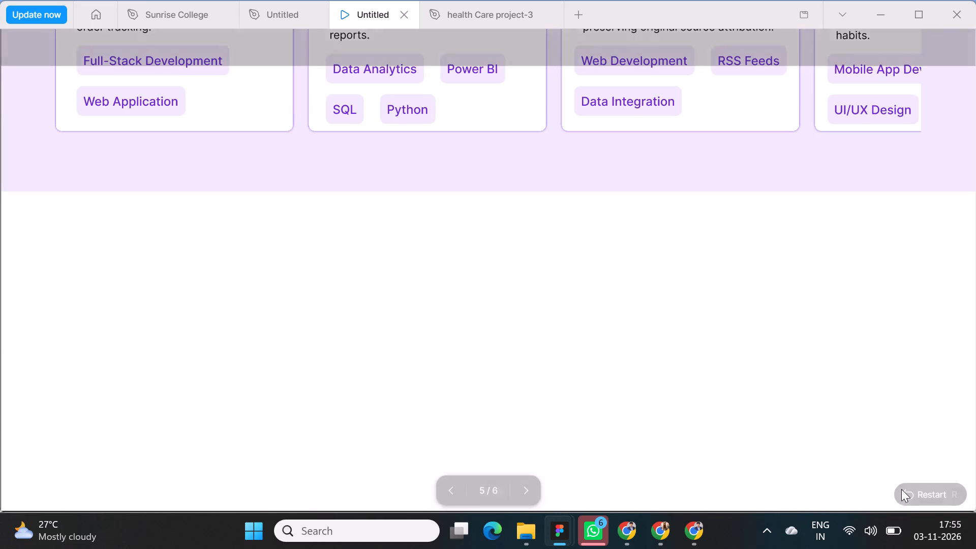
pyautogui.click(901, 490)
pyautogui.click(917, 497)
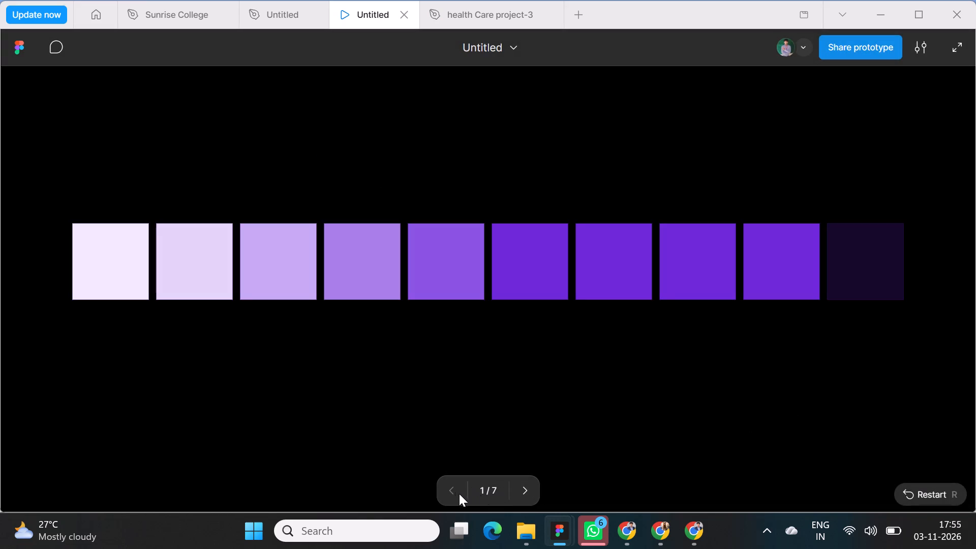
pyautogui.click(518, 493)
pyautogui.tripleClick(516, 489)
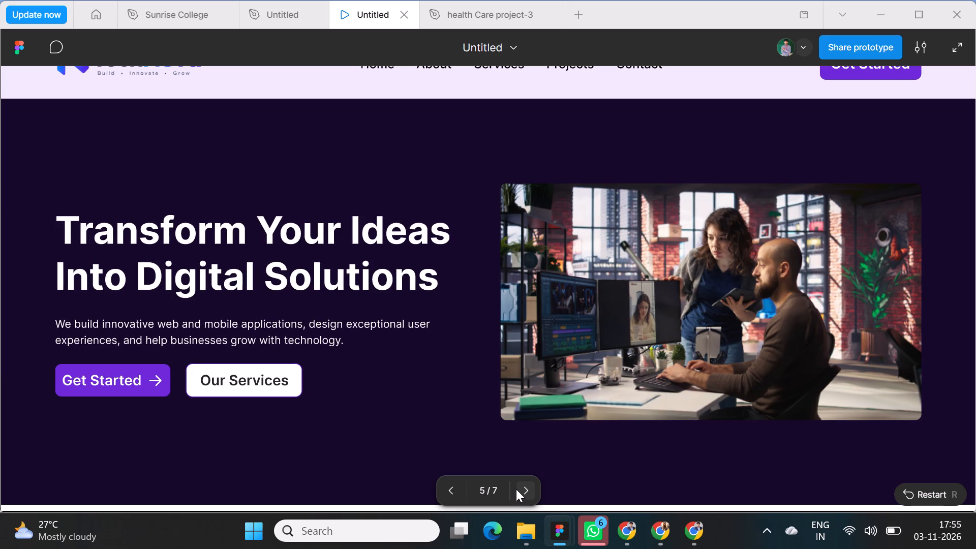
pyautogui.click(516, 489)
pyautogui.click(456, 489)
pyautogui.scroll(-4, 472, 332)
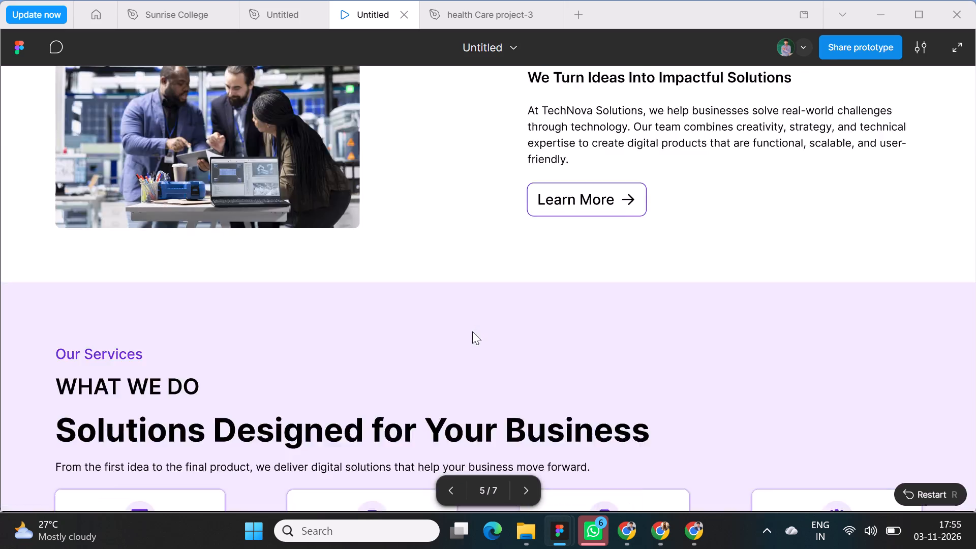
pyautogui.scroll(-16, 472, 331)
pyautogui.scroll(-11, 468, 304)
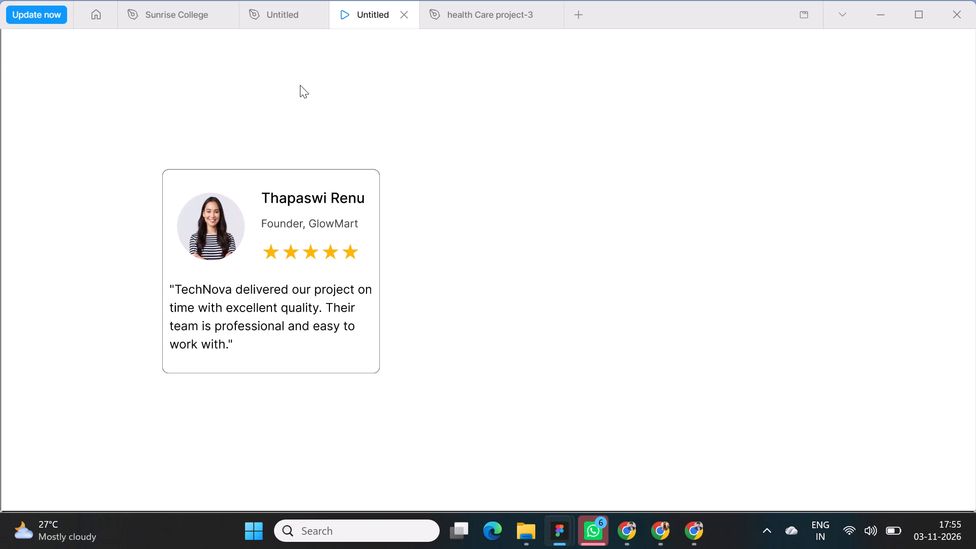
pyautogui.click(180, 16)
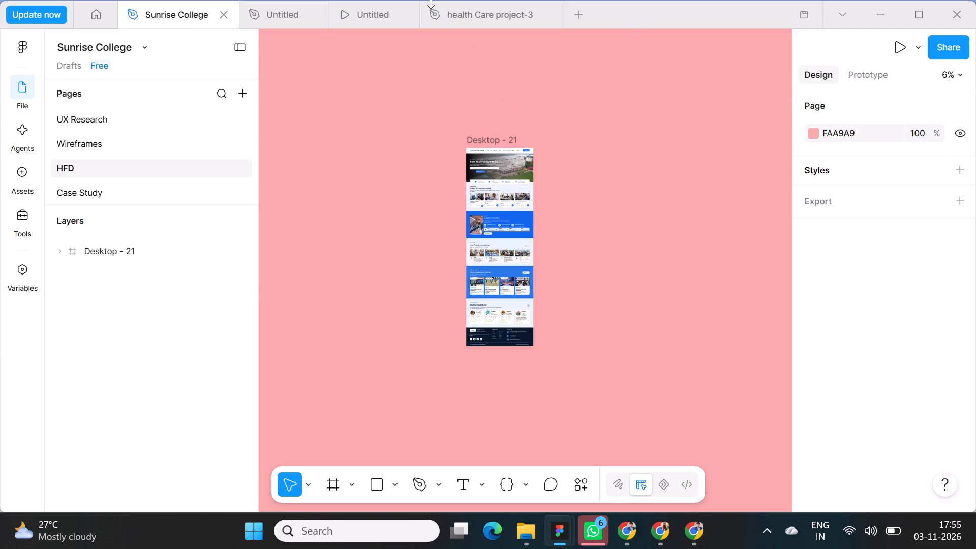
# In the Untitled design file, resize the profile image in the component's second variant to 120 × 120.
pyautogui.click(298, 21)
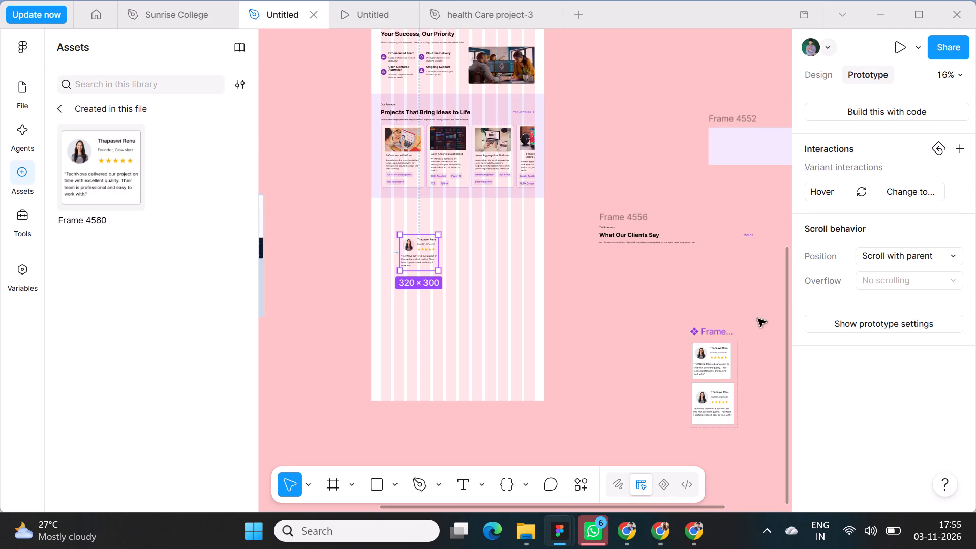
pyautogui.scroll(-1, 686, 405)
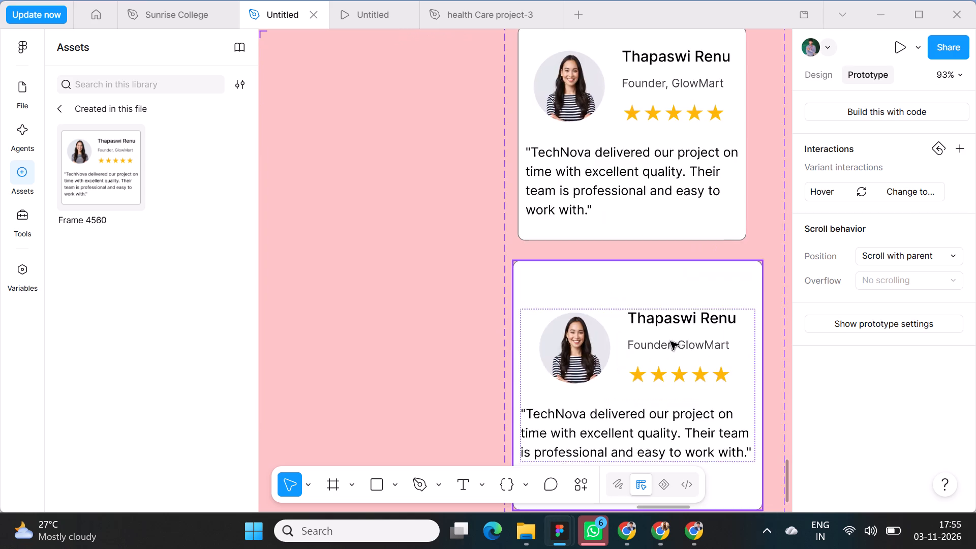
pyautogui.scroll(-3, 654, 333)
pyautogui.scroll(1, 462, 240)
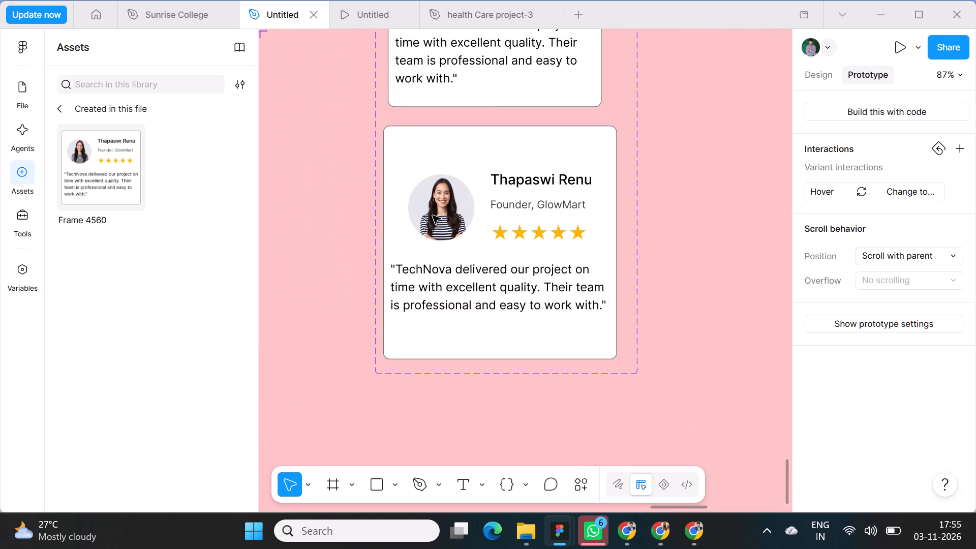
pyautogui.tripleClick(433, 216)
pyautogui.doubleClick(433, 215)
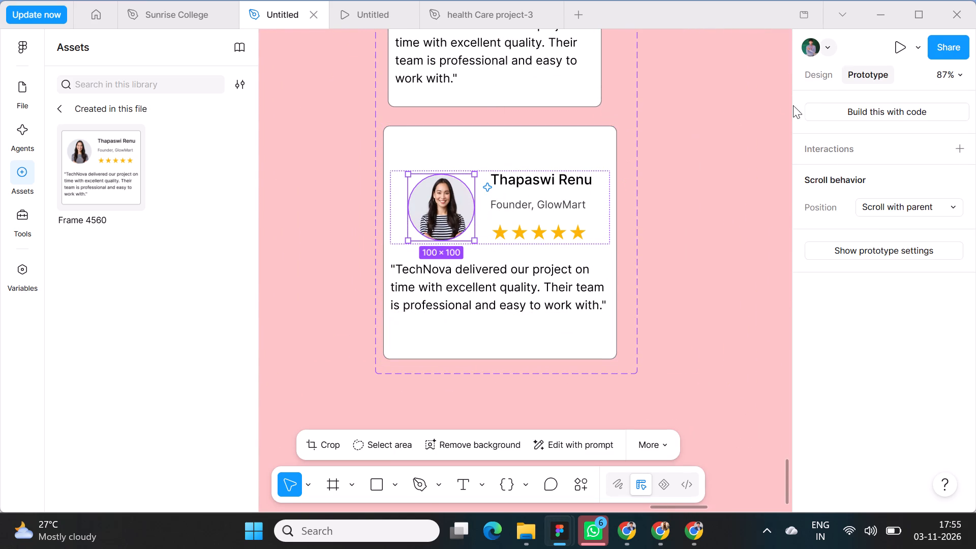
pyautogui.click(829, 81)
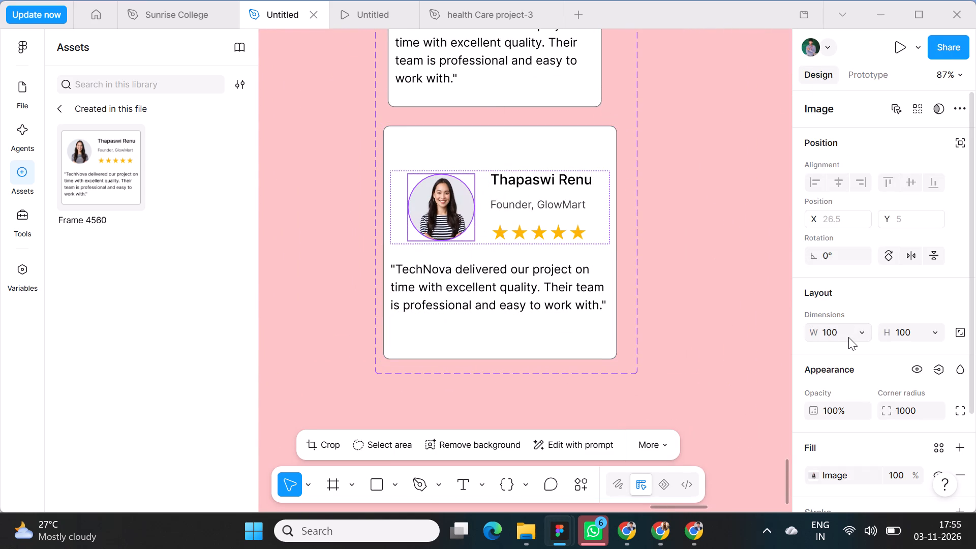
pyautogui.click(845, 337)
pyautogui.press('BackSpace')
pyautogui.write('120')
pyautogui.press('Return')
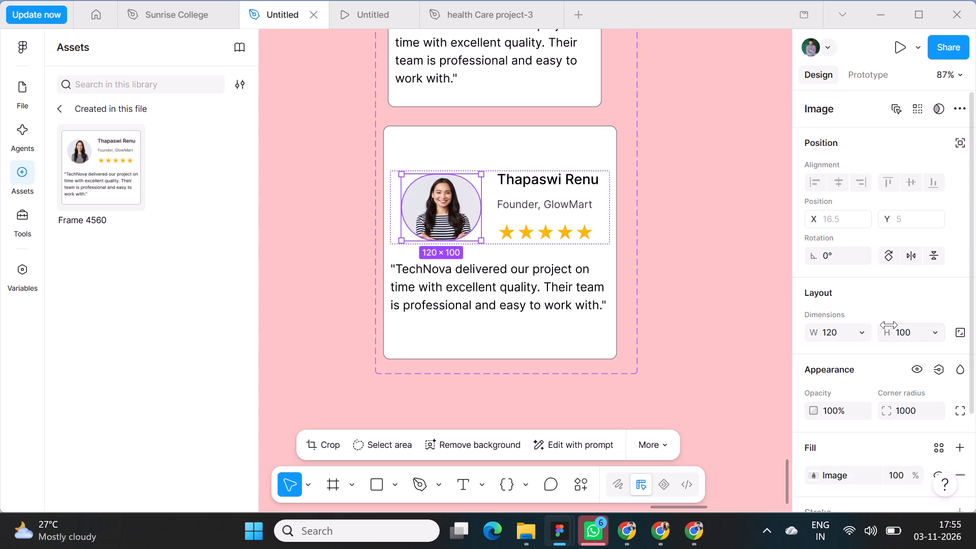
pyautogui.click(913, 326)
pyautogui.press('BackSpace')
pyautogui.write('120')
pyautogui.press('Return')
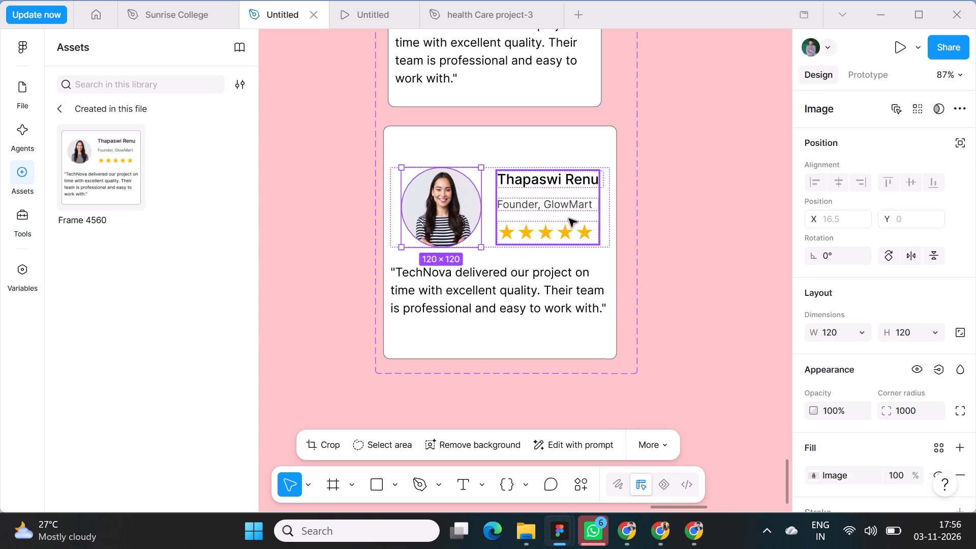
# Set the client name text in the second variant to font size 24.
pyautogui.click(566, 213)
pyautogui.doubleClick(567, 182)
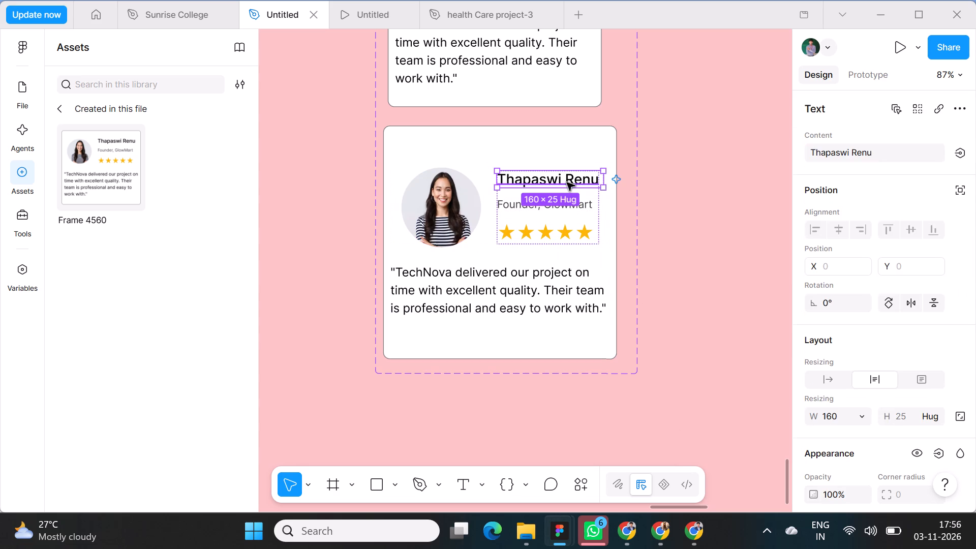
pyautogui.scroll(-2, 842, 424)
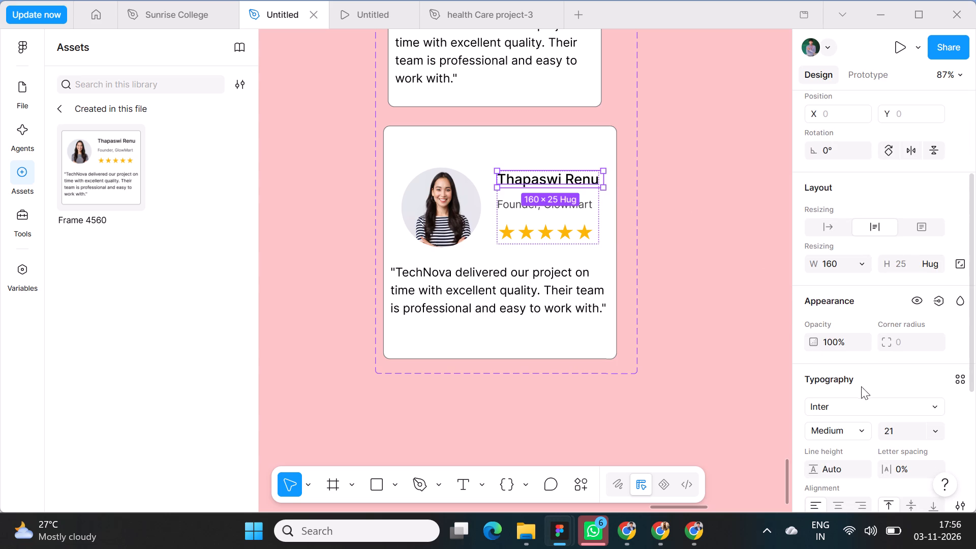
pyautogui.click(911, 430)
pyautogui.press('BackSpace')
pyautogui.write('24')
pyautogui.press('Return')
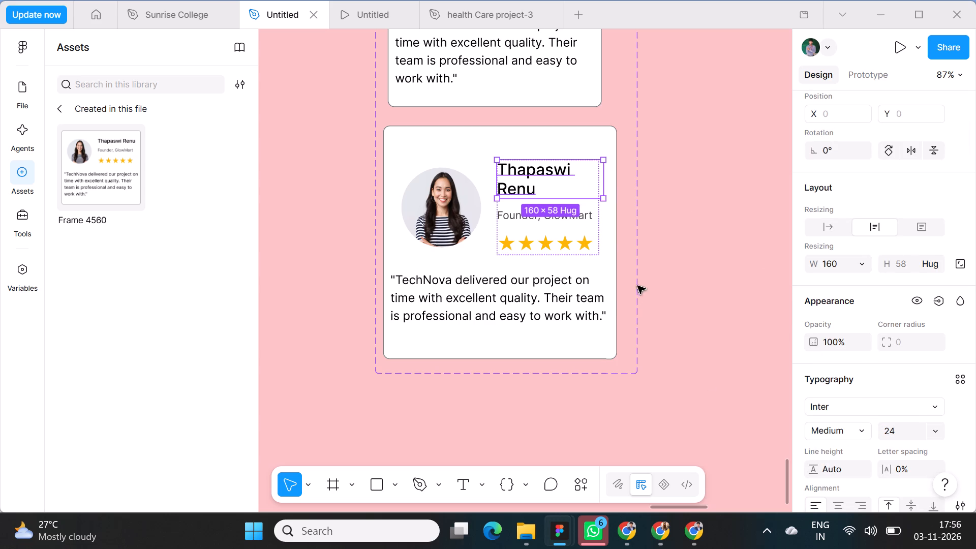
# Widen the second variant's client details column to 177 and stretch the client name to fit on one line.
pyautogui.click(604, 230)
pyautogui.doubleClick(539, 180)
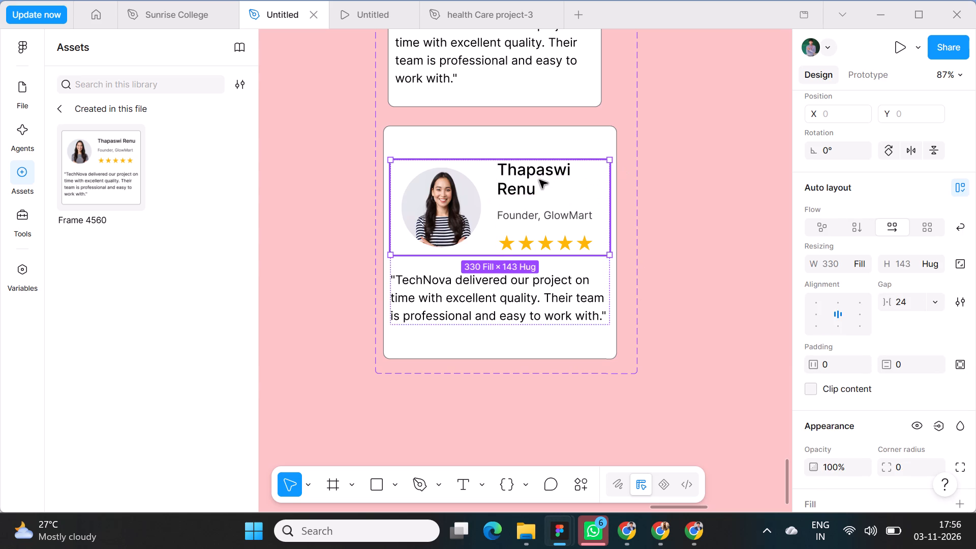
pyautogui.moveTo(599, 190); pyautogui.dragTo(616, 193)
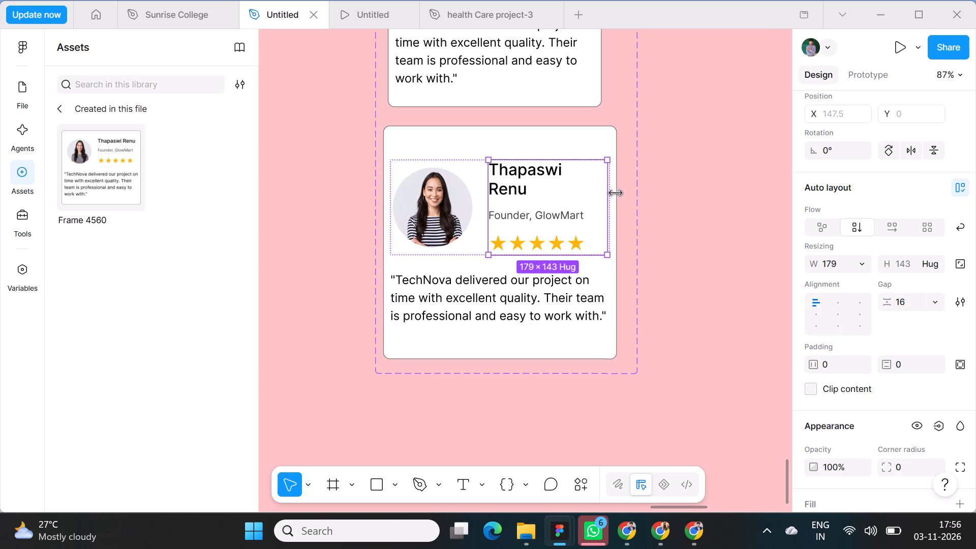
pyautogui.moveTo(616, 193); pyautogui.dragTo(615, 196)
pyautogui.doubleClick(528, 189)
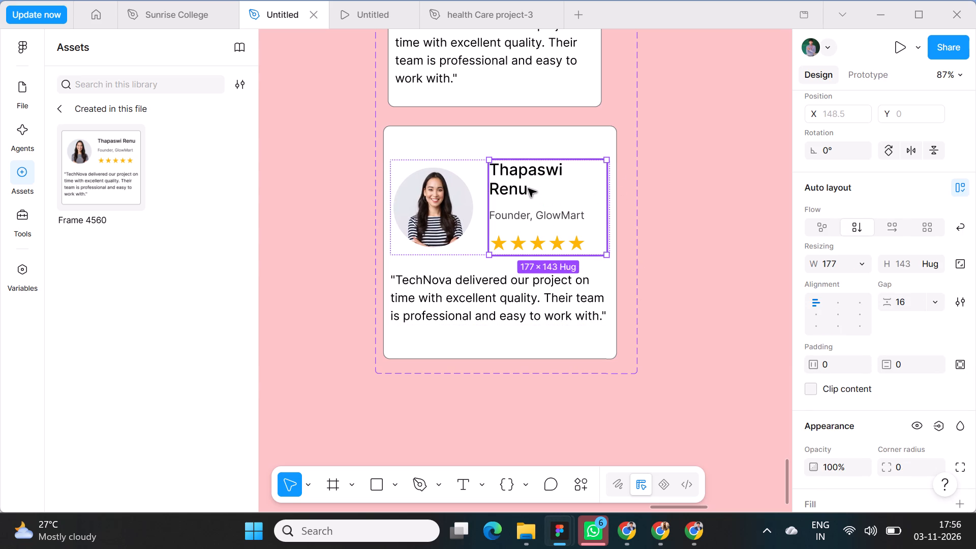
pyautogui.moveTo(597, 182); pyautogui.dragTo(611, 183)
pyautogui.click(712, 226)
# Set the "Founder, GlowMart" text in the second variant to Medium weight and font size 18.
pyautogui.tripleClick(561, 204)
pyautogui.click(561, 204)
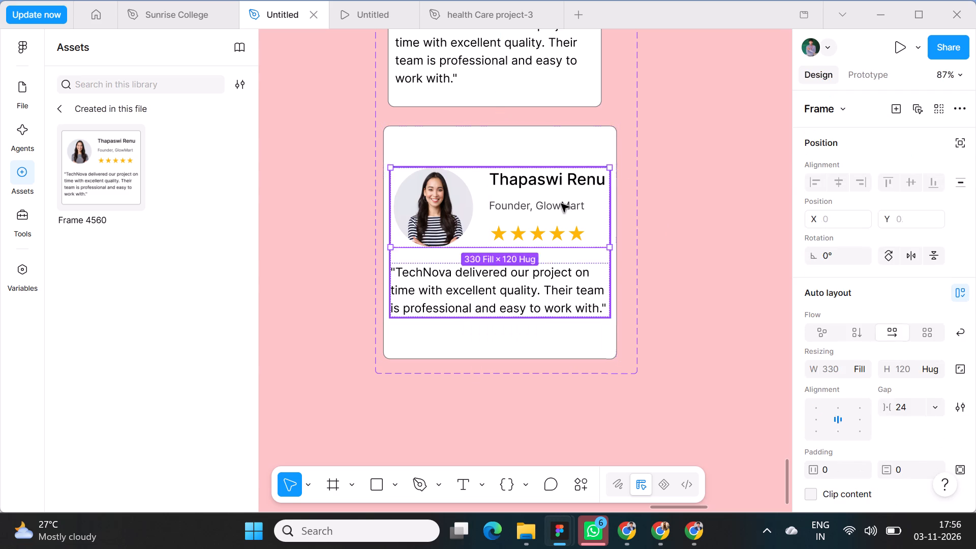
pyautogui.doubleClick(561, 204)
pyautogui.scroll(-4, 858, 378)
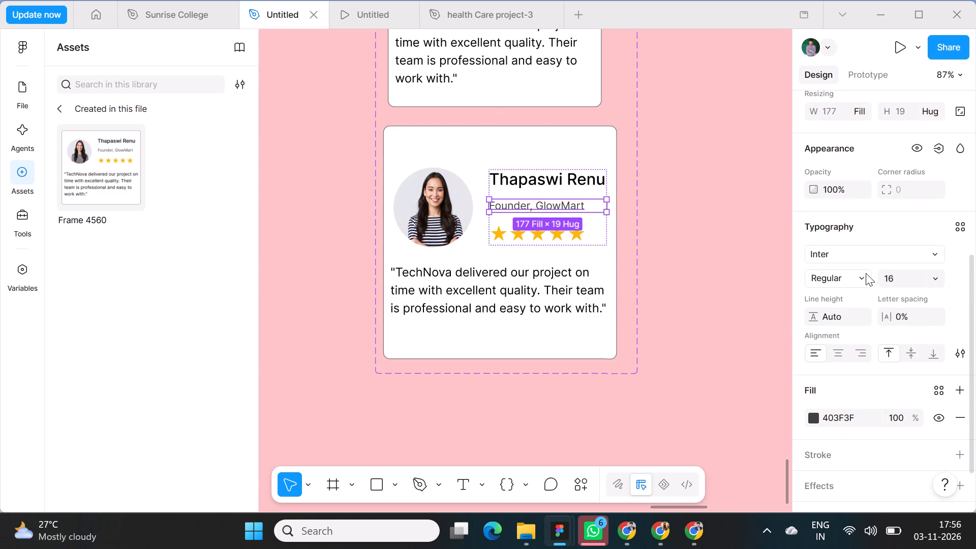
pyautogui.click(859, 276)
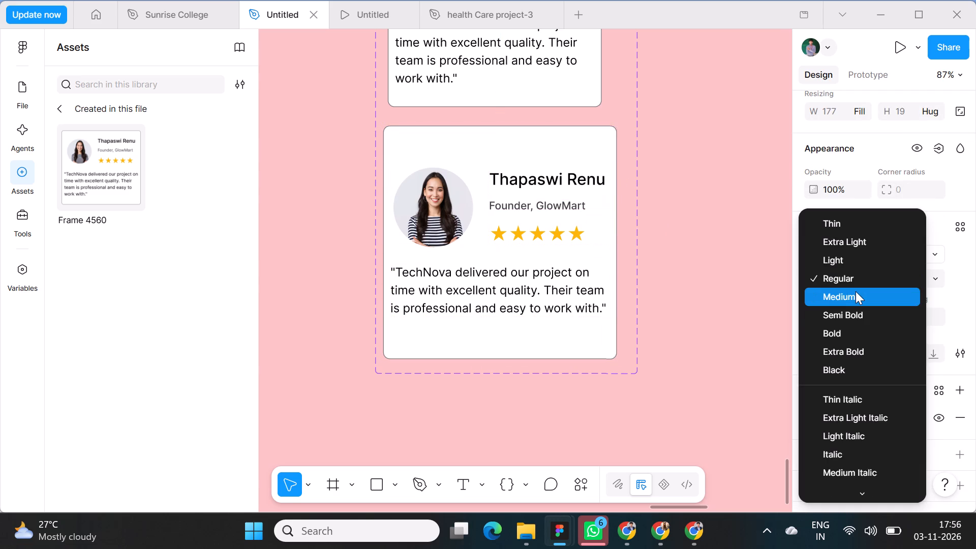
pyautogui.click(856, 291)
pyautogui.click(899, 282)
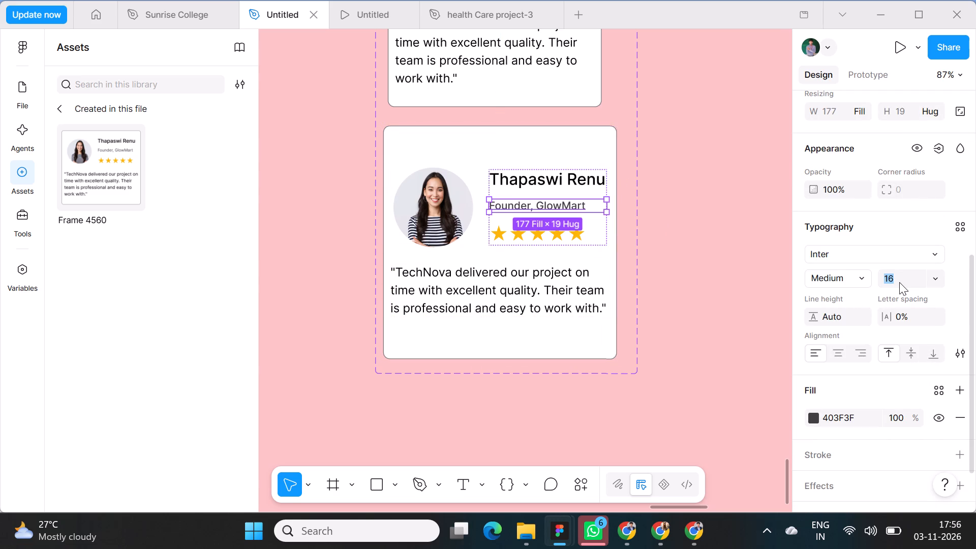
pyautogui.press('BackSpace')
pyautogui.write('18')
pyautogui.press('Return')
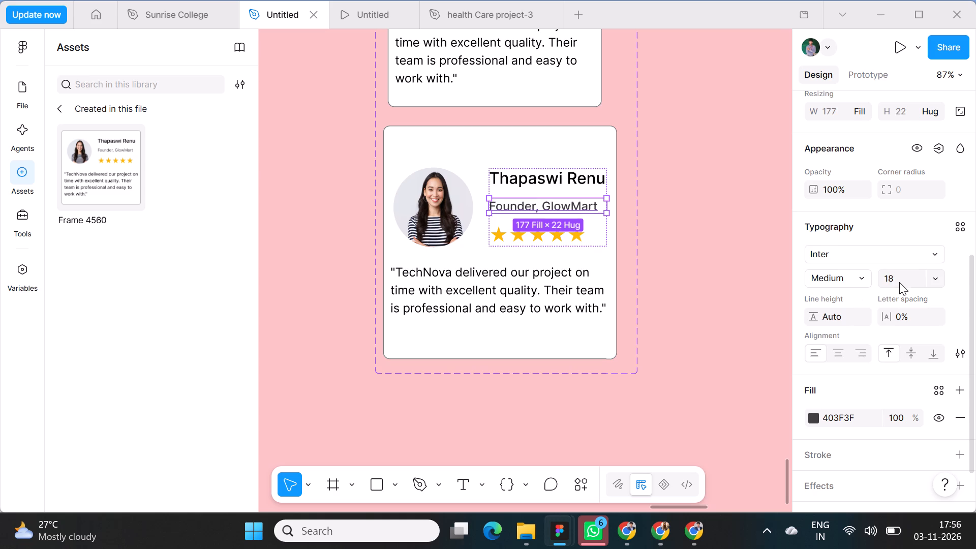
pyautogui.click(657, 277)
# Set the star rating text in the second variant to font size 32.
pyautogui.tripleClick(547, 230)
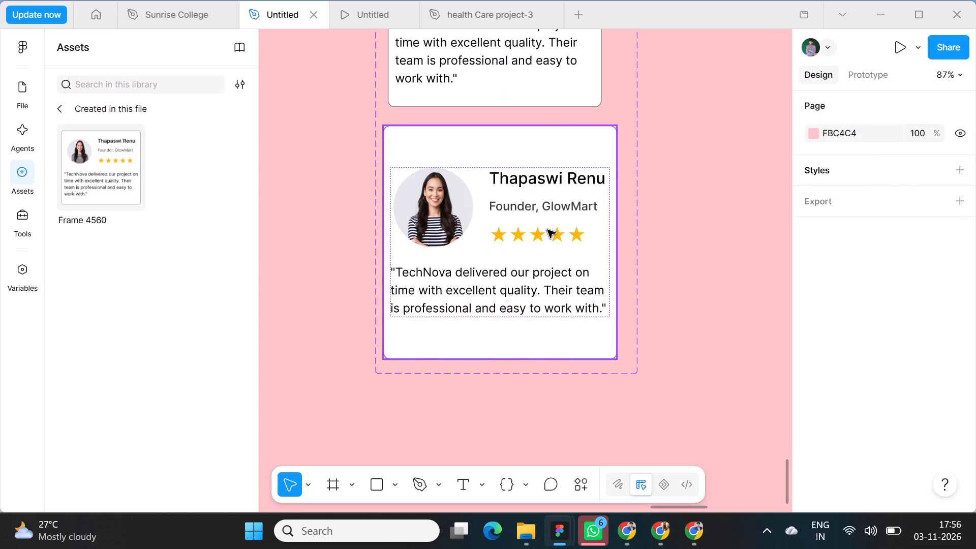
pyautogui.tripleClick(547, 230)
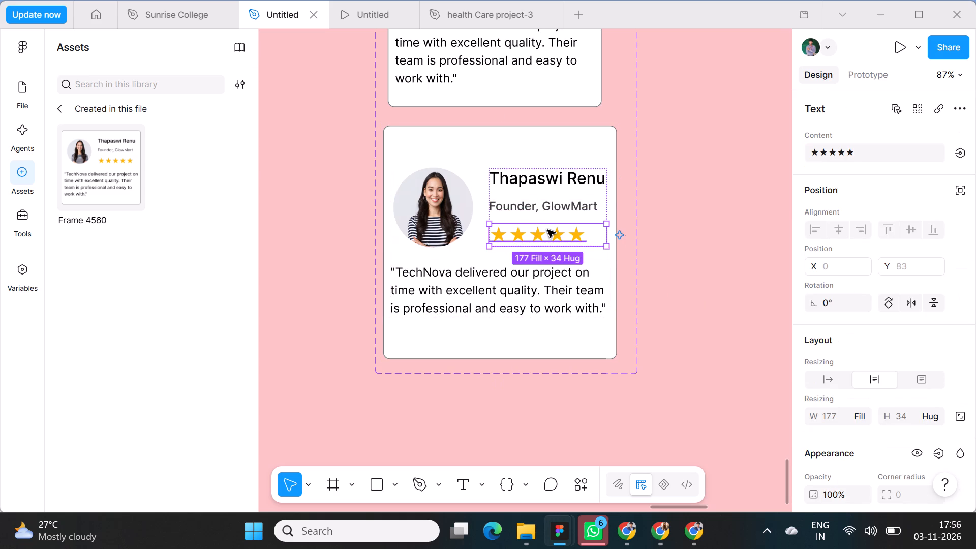
pyautogui.scroll(-4, 863, 399)
pyautogui.click(909, 277)
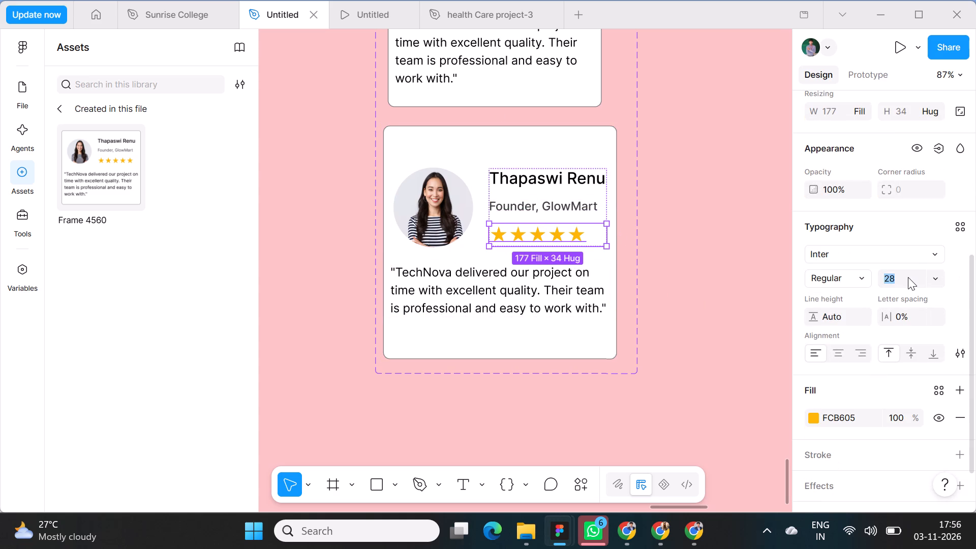
pyautogui.press('BackSpace')
pyautogui.write('32')
pyautogui.press('Return')
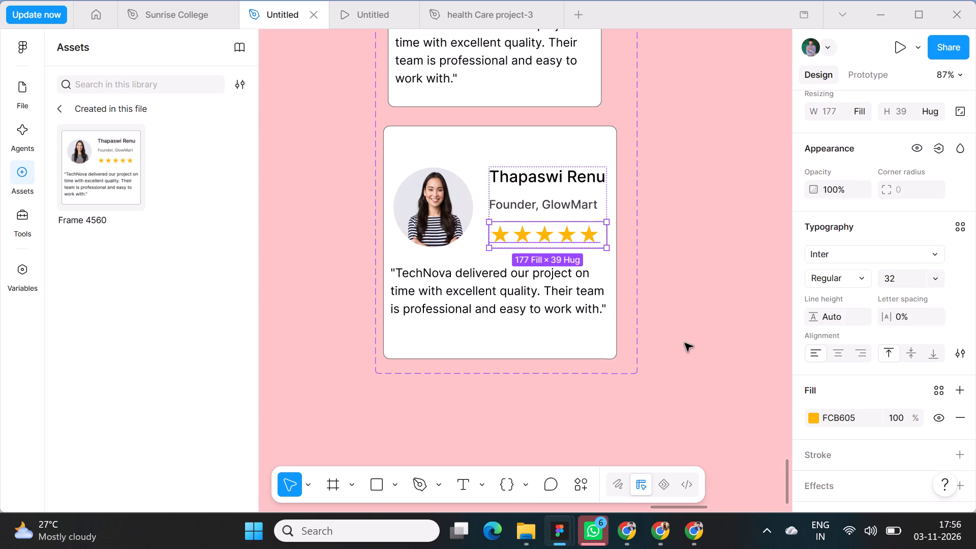
pyautogui.click(685, 341)
# Extend the second variant's testimonial quote box to a height of 112 and set its font size to 21.
pyautogui.tripleClick(506, 294)
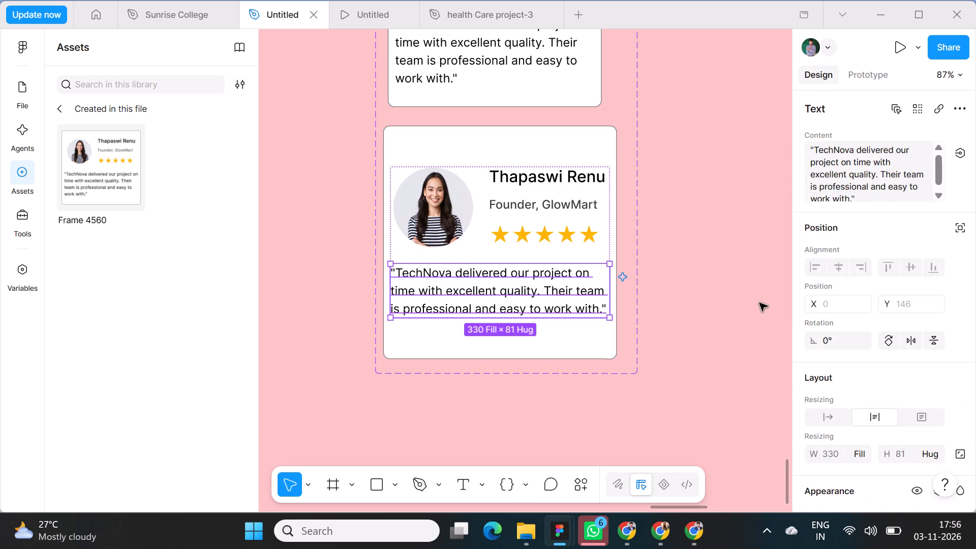
pyautogui.moveTo(577, 318); pyautogui.dragTo(576, 338)
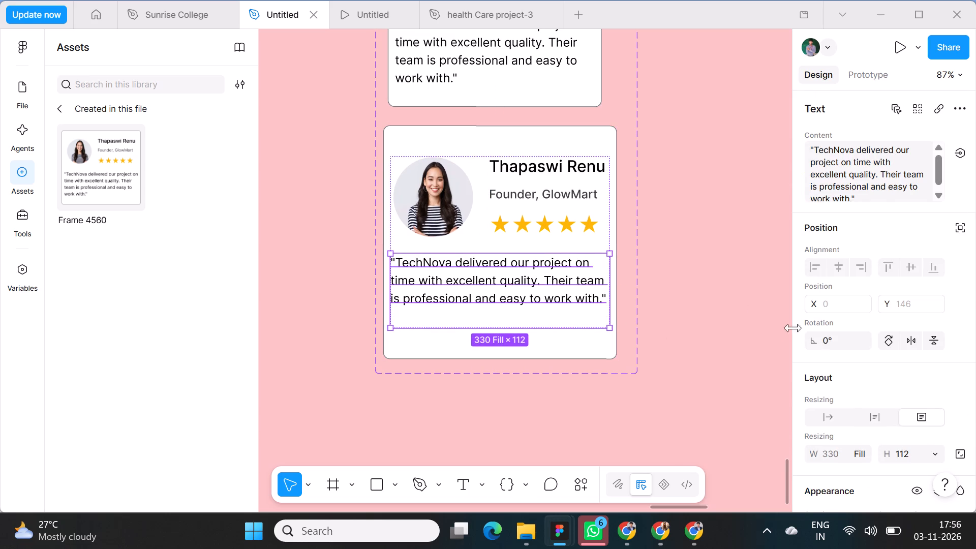
pyautogui.scroll(-5, 887, 374)
pyautogui.click(893, 245)
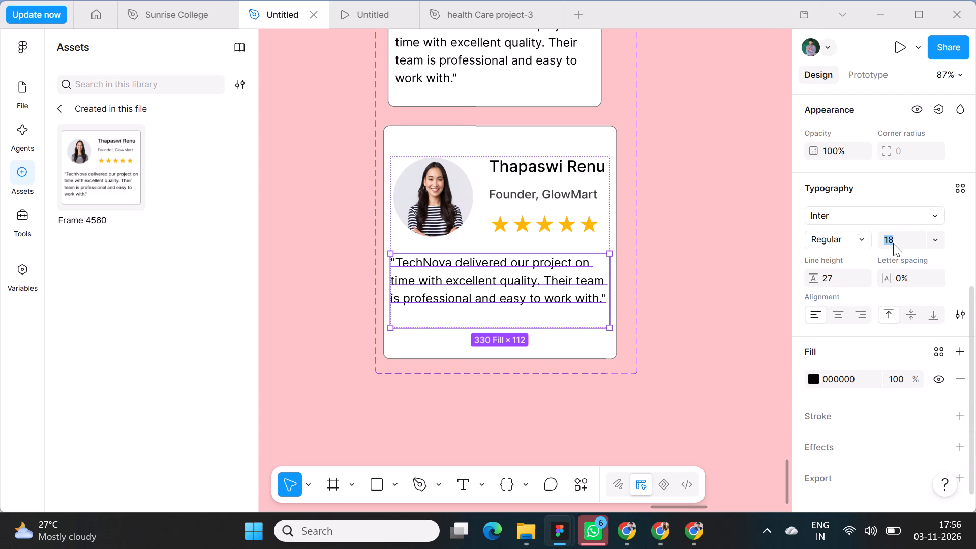
pyautogui.press('BackSpace')
pyautogui.write('21')
pyautogui.press('Return')
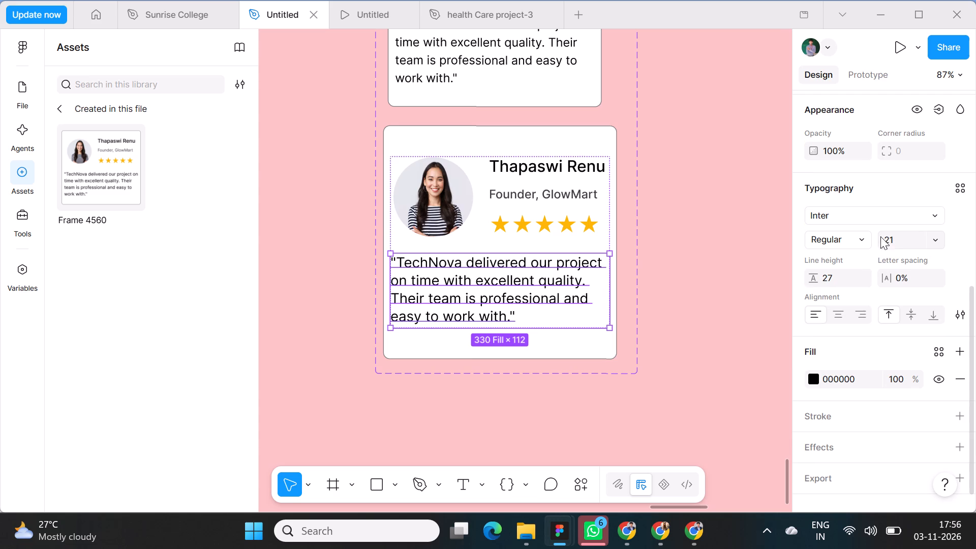
pyautogui.click(703, 313)
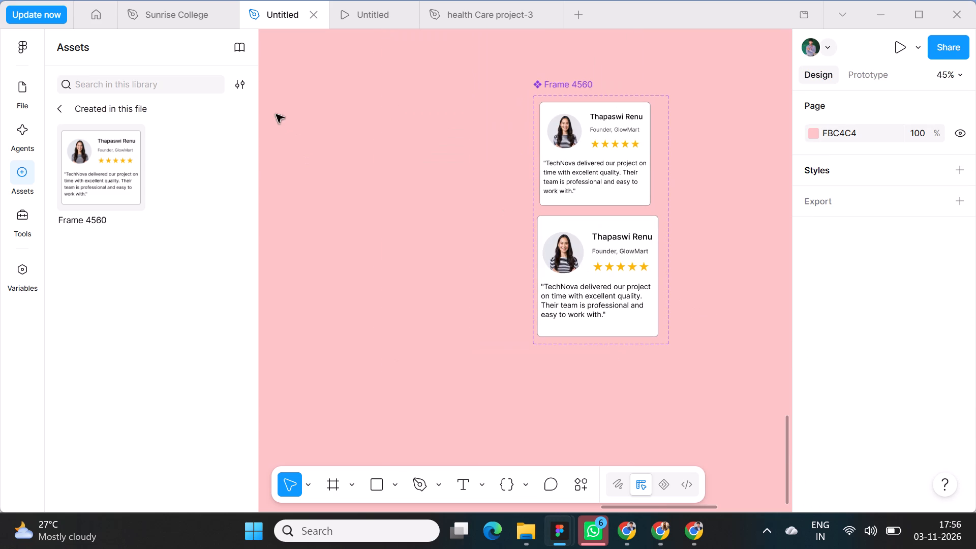
# Check the testimonial card's hover animation in the prototype preview.
pyautogui.click(380, 21)
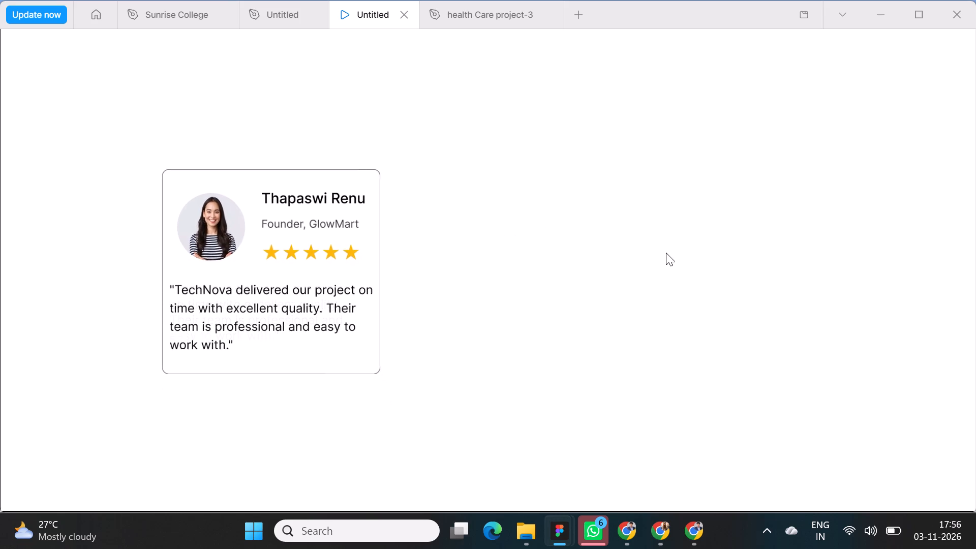
# In the Untitled design file, give the second variant's card a purple 6D28D9 stroke with weight 3.
pyautogui.click(278, 23)
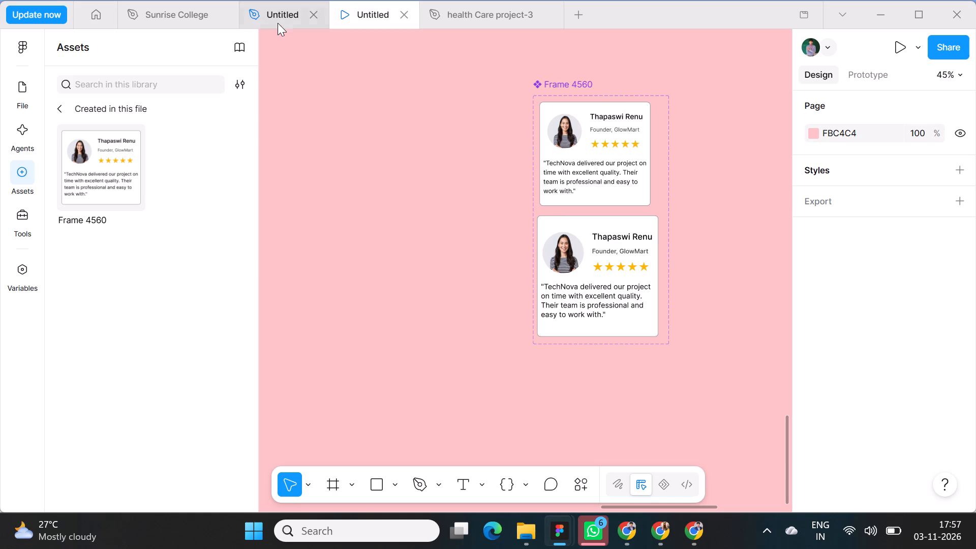
pyautogui.click(621, 285)
pyautogui.scroll(-6, 975, 378)
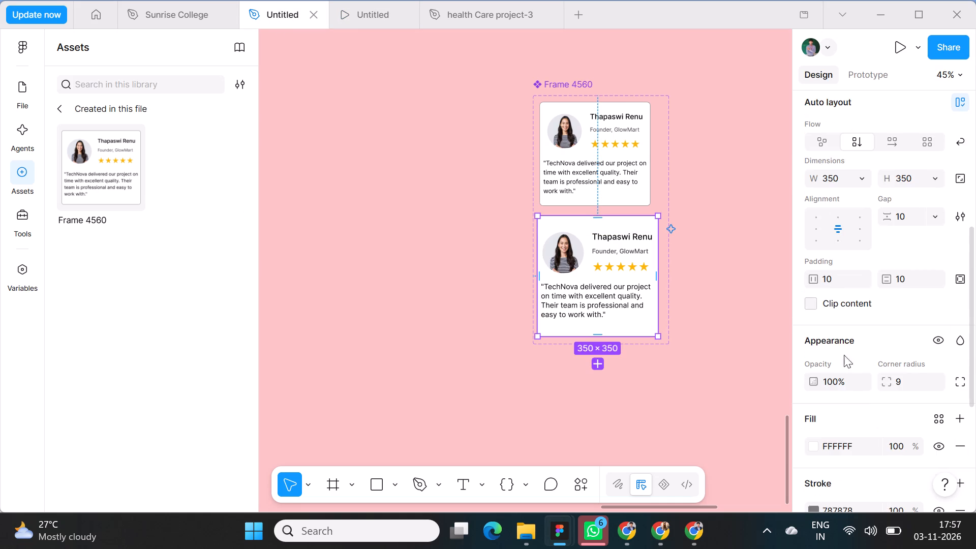
pyautogui.scroll(-4, 831, 406)
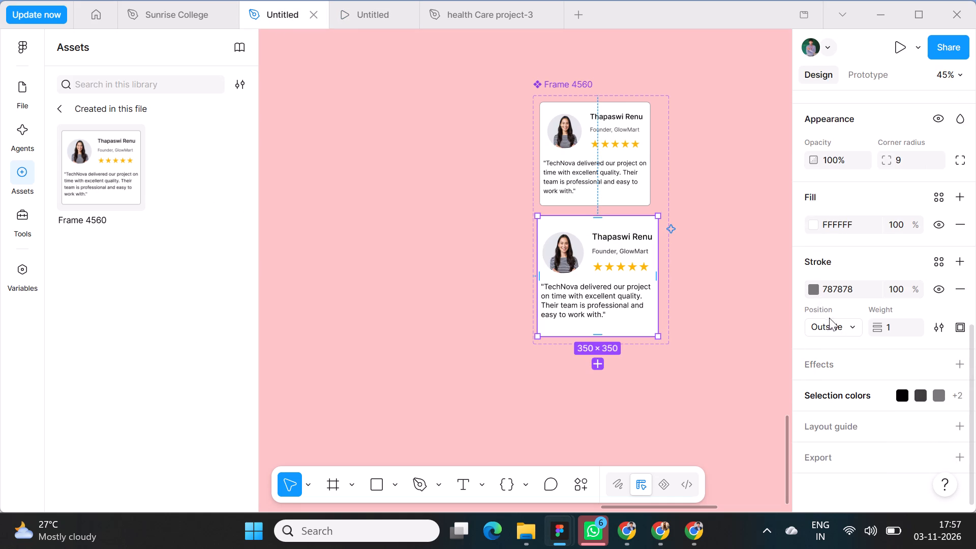
pyautogui.click(812, 291)
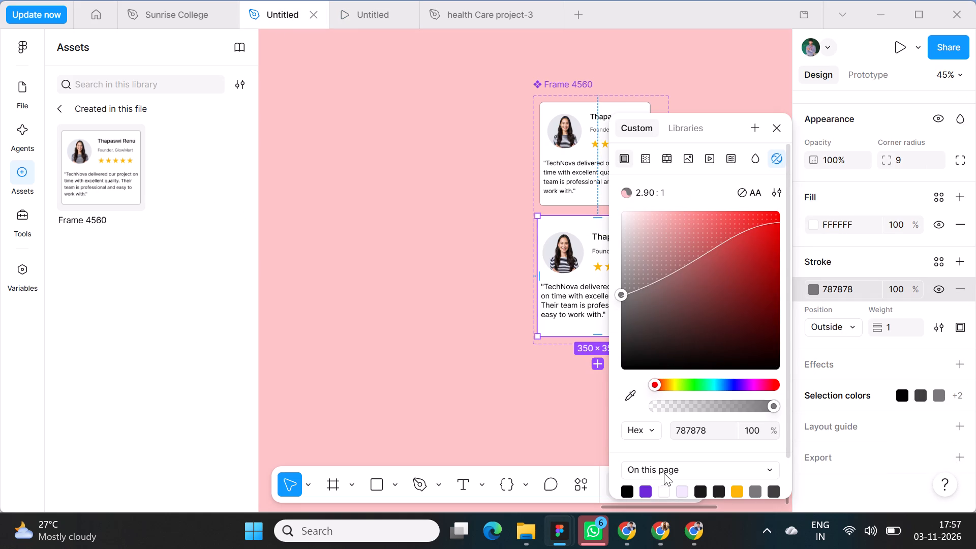
pyautogui.click(648, 493)
pyautogui.click(894, 326)
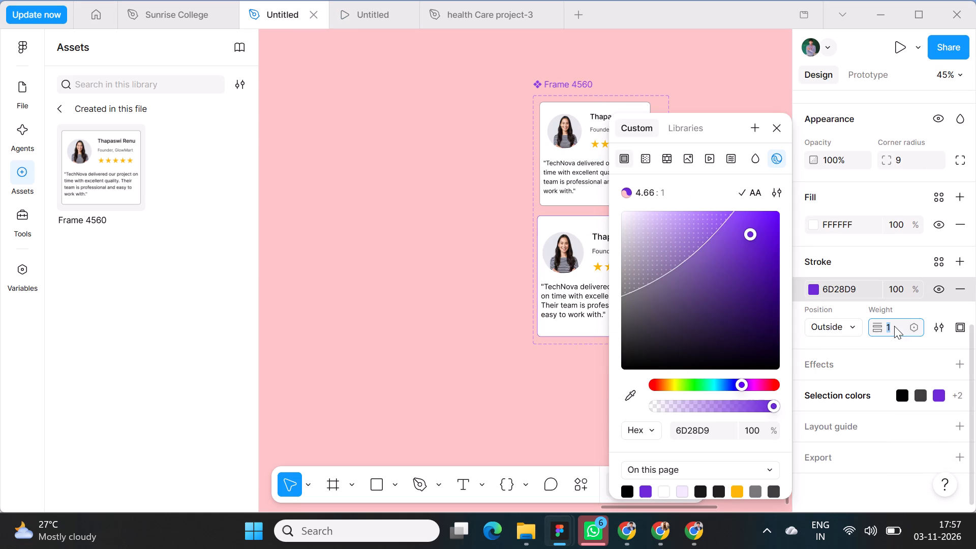
pyautogui.press('BackSpace')
pyautogui.press('3')
pyautogui.press('Return')
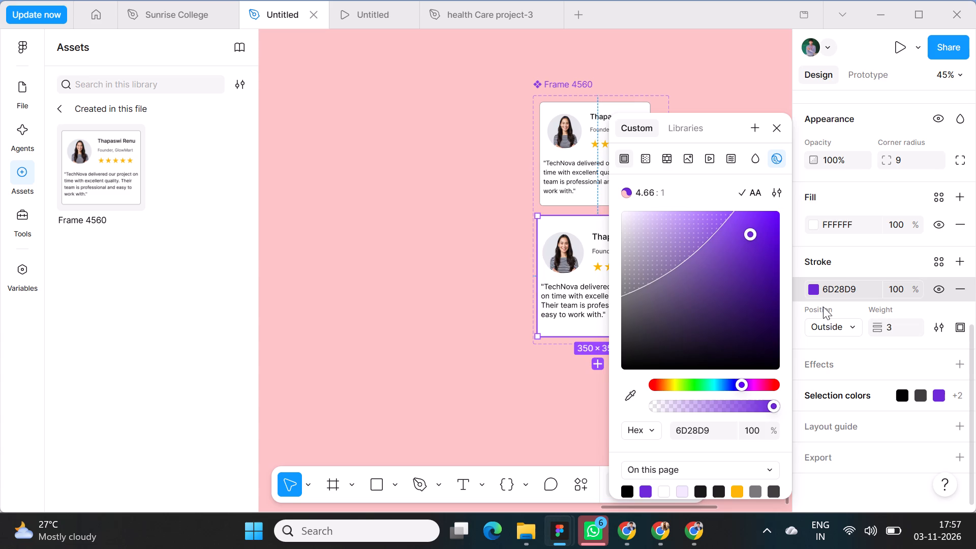
# Check the card's hover state with the purple stroke in the prototype preview.
pyautogui.click(364, 14)
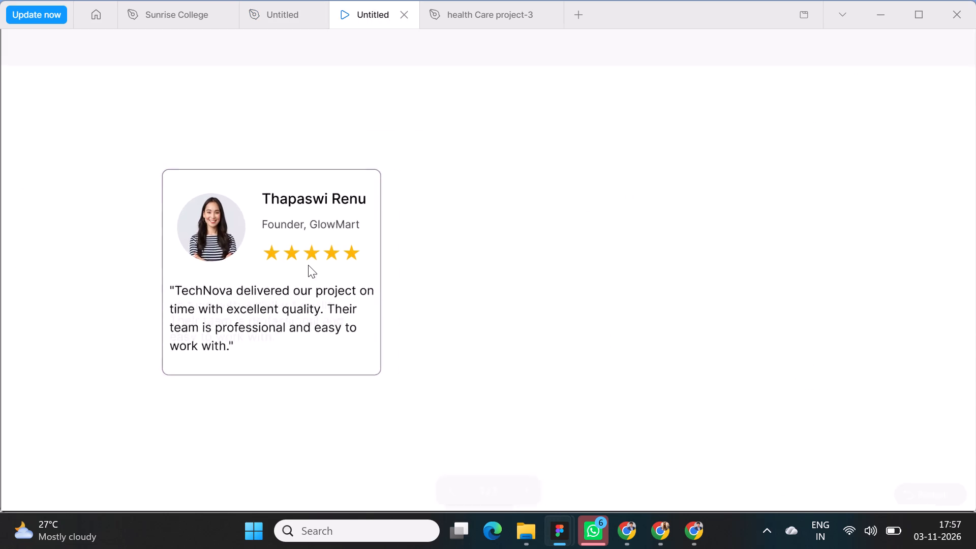
# Back in the design file, set the second variant's stroke weight to 2.
pyautogui.click(285, 13)
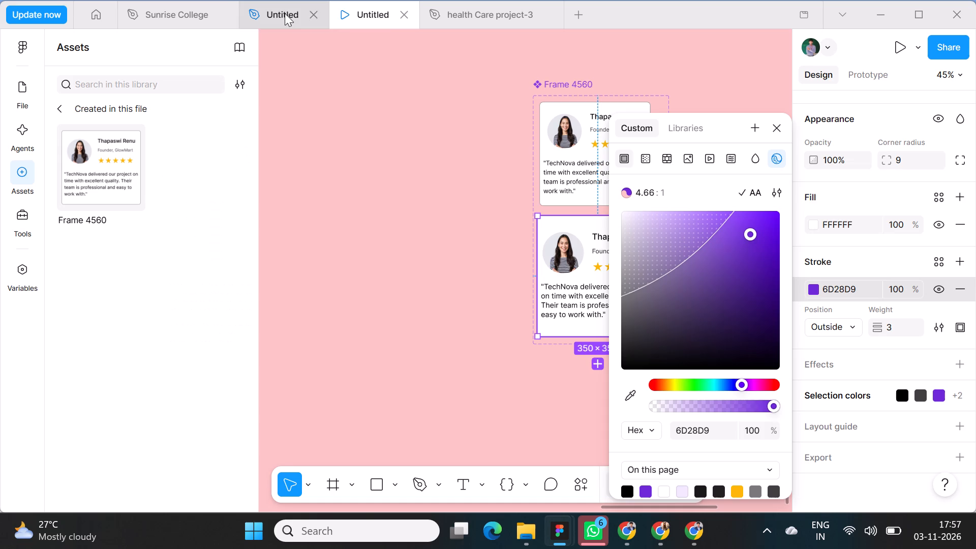
pyautogui.click(895, 332)
pyautogui.press('BackSpace')
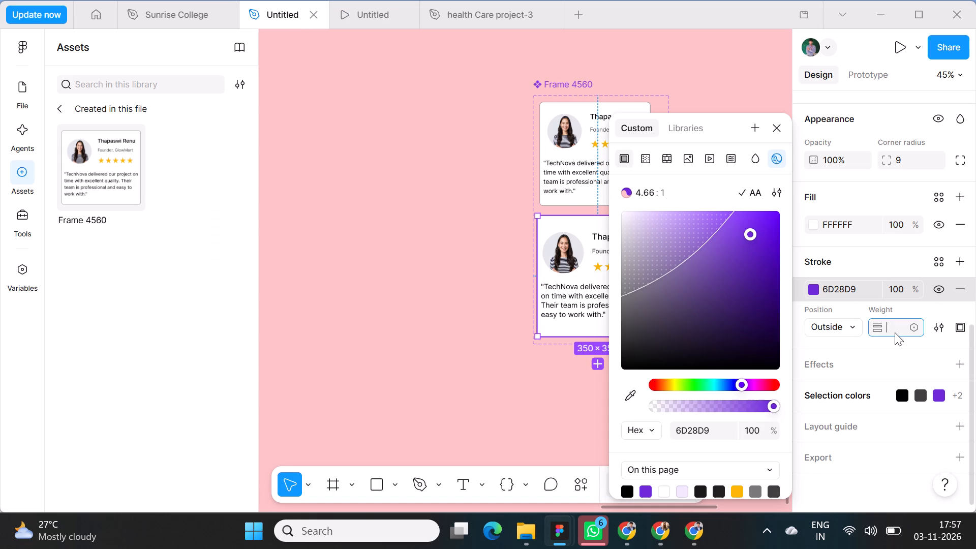
pyautogui.press('2')
pyautogui.press('Return')
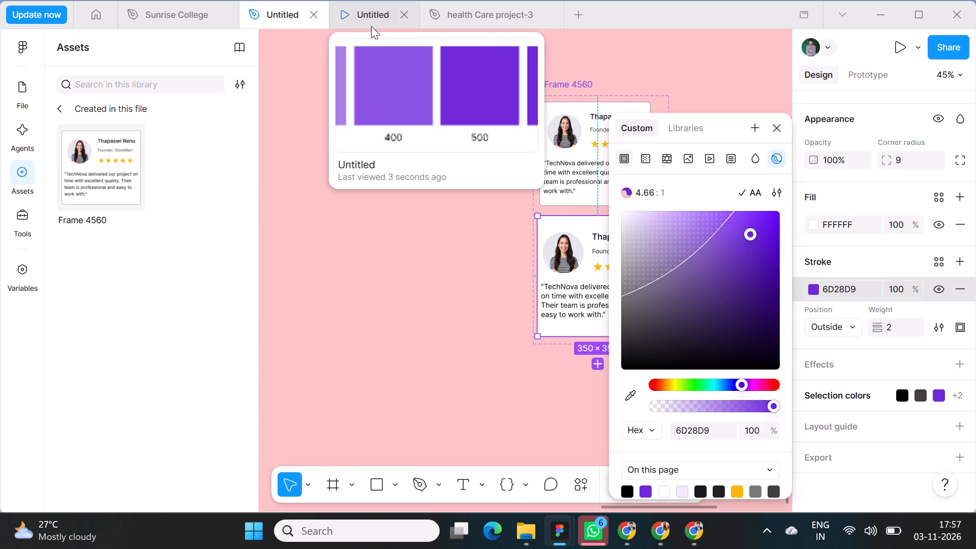
# In the prototype preview, check the card's hover stroke and swipe through the project cards above it.
pyautogui.click(371, 26)
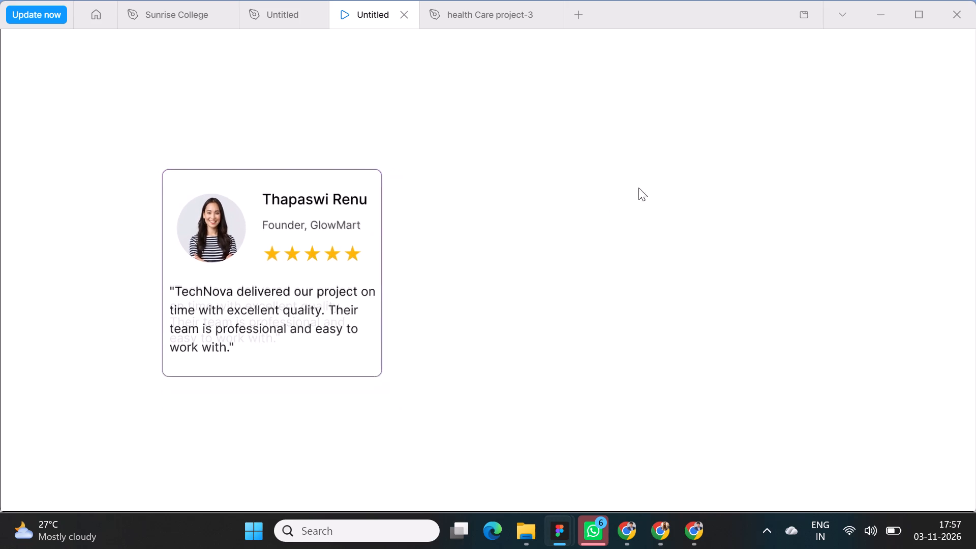
pyautogui.scroll(4, 592, 309)
pyautogui.scroll(-2, 505, 303)
pyautogui.scroll(2, 505, 275)
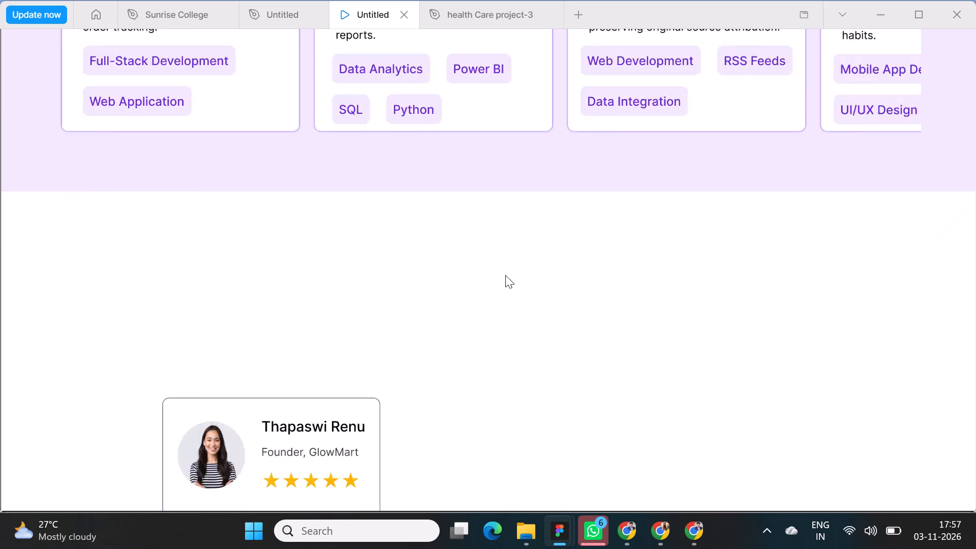
pyautogui.scroll(1, 505, 275)
pyautogui.moveTo(667, 166); pyautogui.dragTo(211, 301)
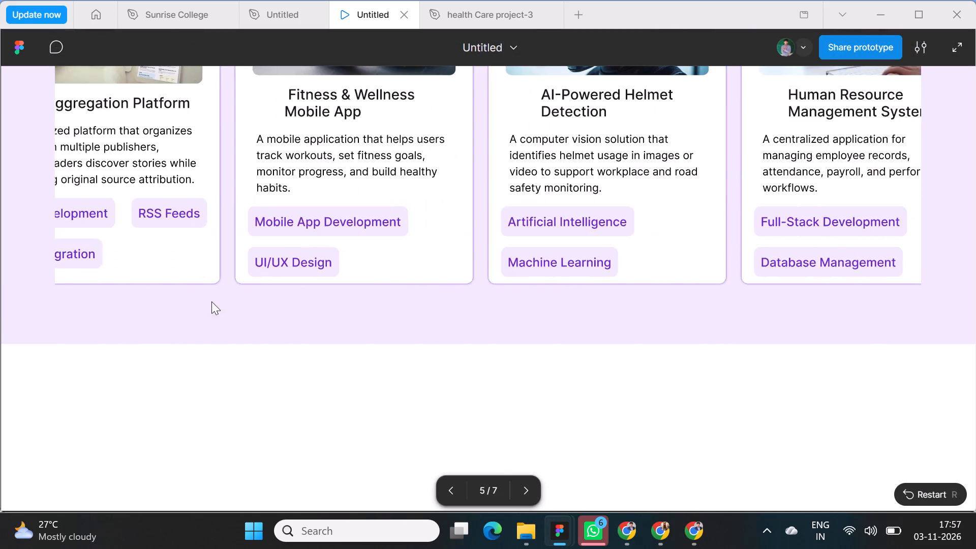
pyautogui.moveTo(211, 301); pyautogui.dragTo(697, 299)
pyautogui.scroll(-5, 607, 352)
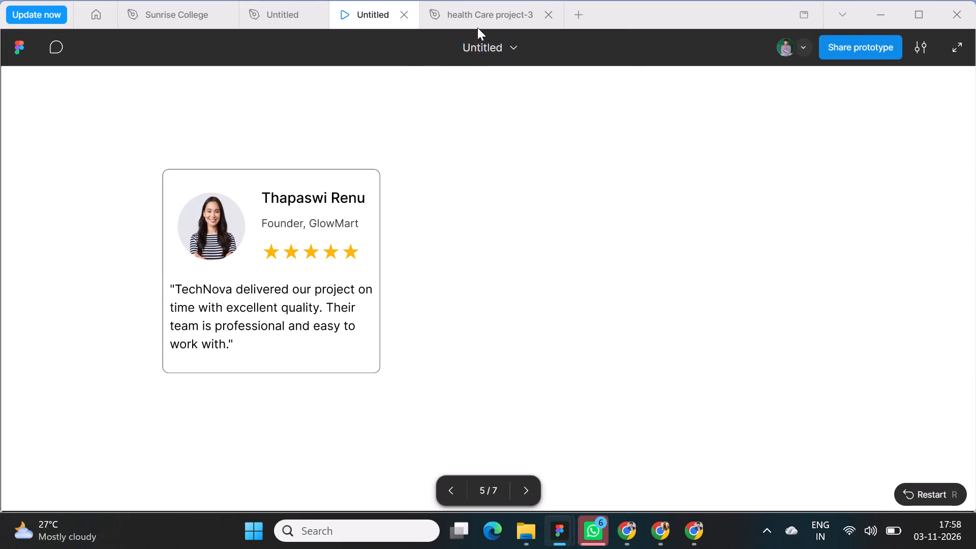
# Back in the Untitled design file, widen the client card component set to 423 by extending its left edge.
pyautogui.click(282, 14)
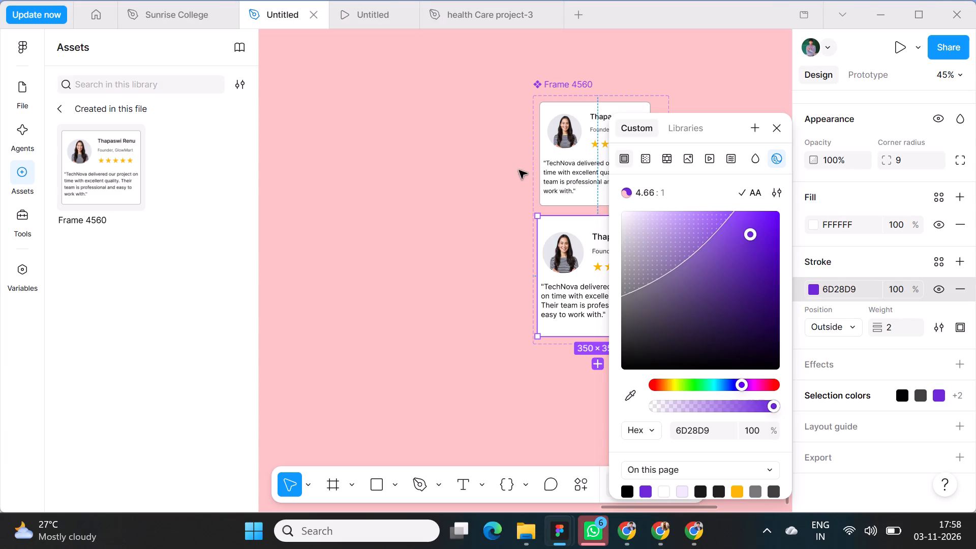
pyautogui.click(503, 249)
pyautogui.hscroll(-1, 497, 204)
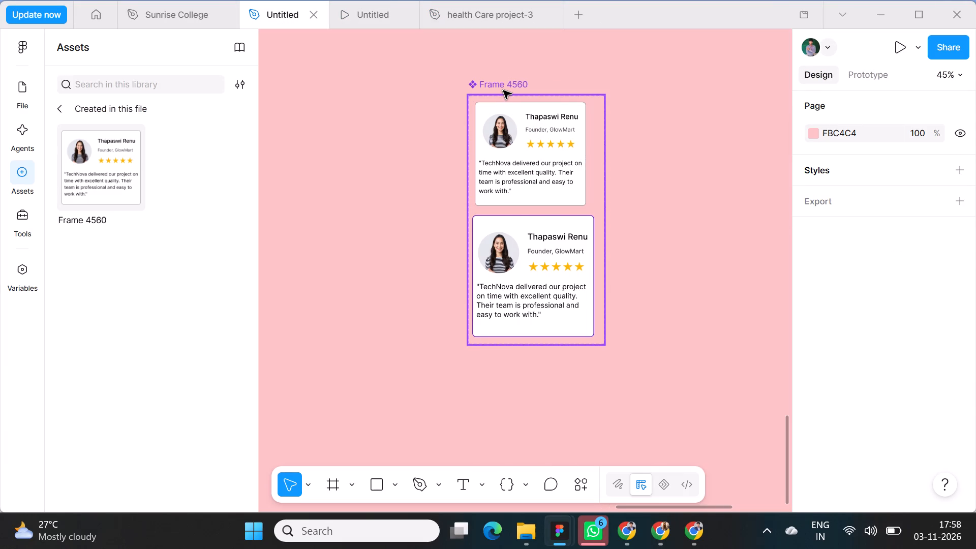
pyautogui.click(503, 90)
pyautogui.moveTo(472, 209); pyautogui.dragTo(460, 210)
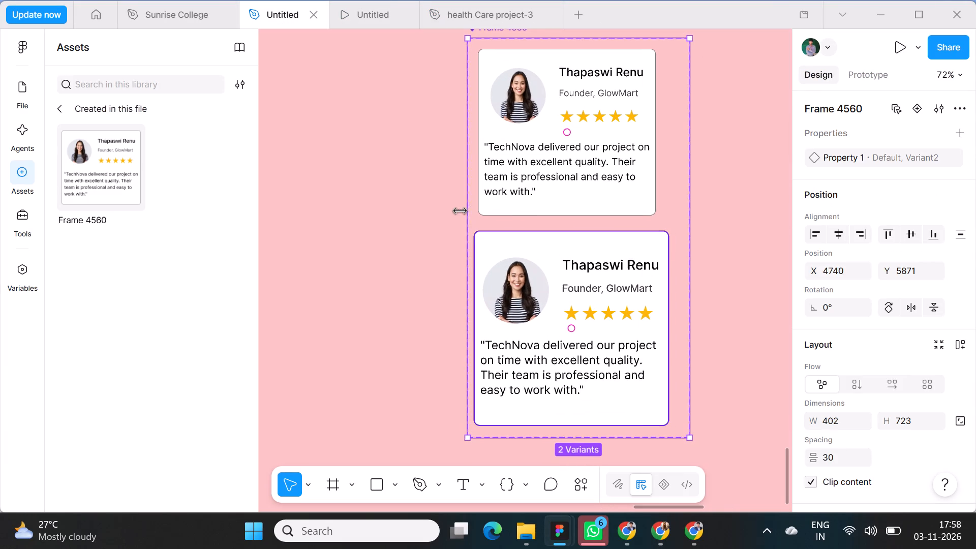
pyautogui.moveTo(460, 210); pyautogui.dragTo(456, 211)
# Reposition the two card variants inside the component set, the default at X 43 and the second at X 28, Y 346, with their centres aligned.
pyautogui.click(551, 158)
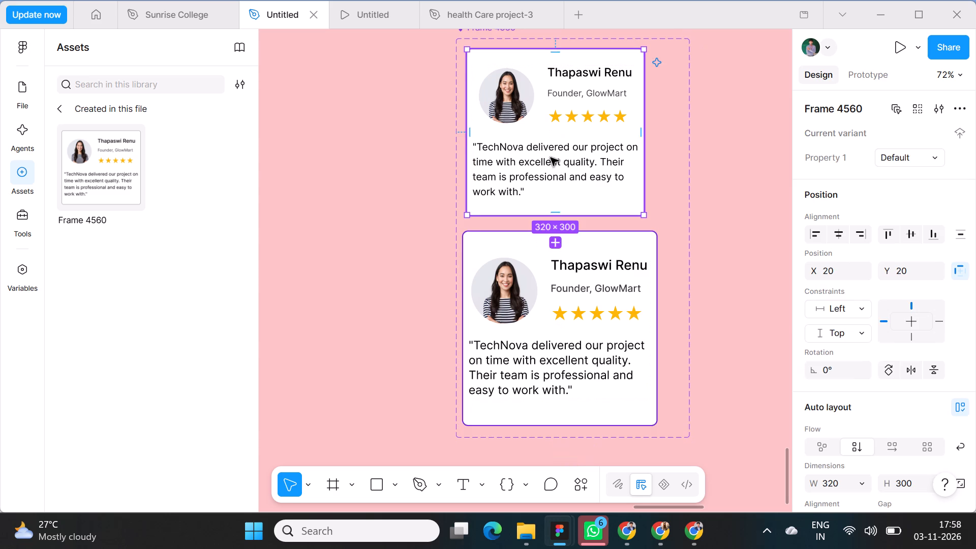
pyautogui.moveTo(551, 158); pyautogui.dragTo(573, 158)
pyautogui.moveTo(592, 159); pyautogui.dragTo(583, 159)
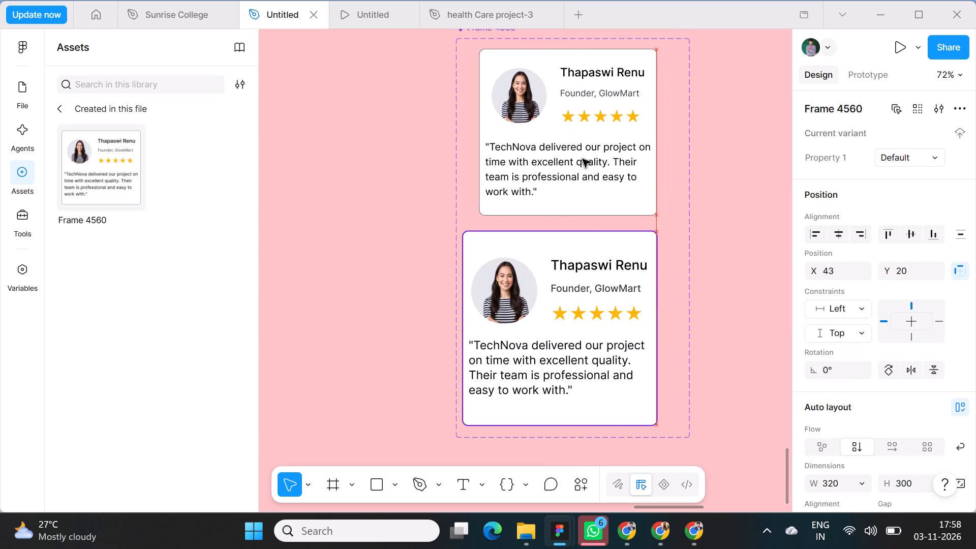
pyautogui.moveTo(583, 159); pyautogui.dragTo(583, 159)
pyautogui.moveTo(562, 262); pyautogui.dragTo(566, 262)
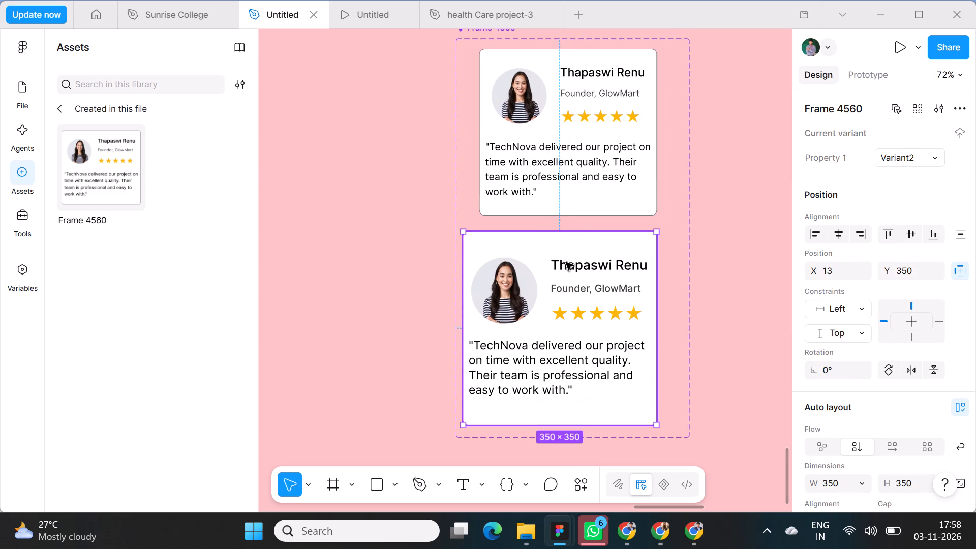
pyautogui.moveTo(566, 262); pyautogui.dragTo(572, 260)
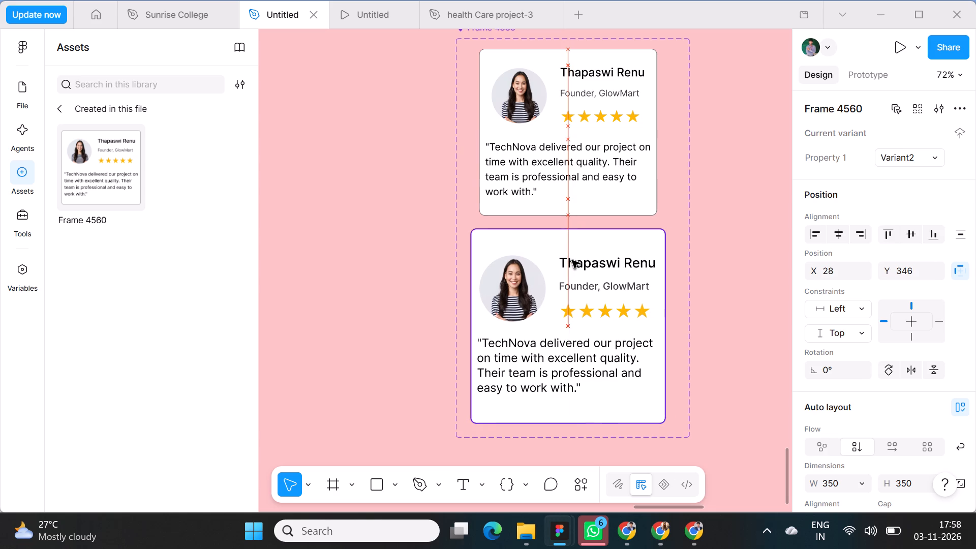
pyautogui.moveTo(572, 260); pyautogui.dragTo(572, 260)
pyautogui.click(719, 267)
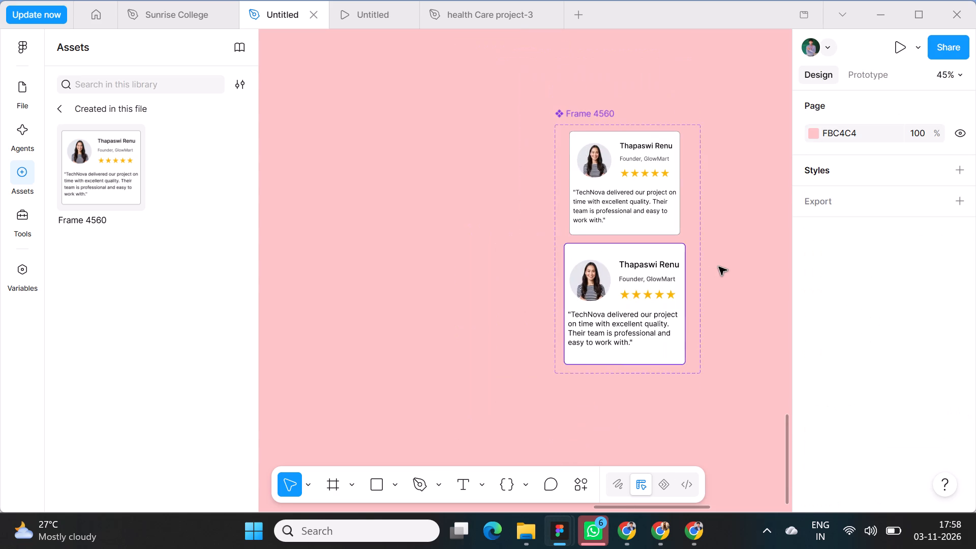
# Duplicate the client card component set and place the copy beside the original at X 5204, Y 5871.
pyautogui.hscroll(-1, 722, 267)
pyautogui.click(498, 140)
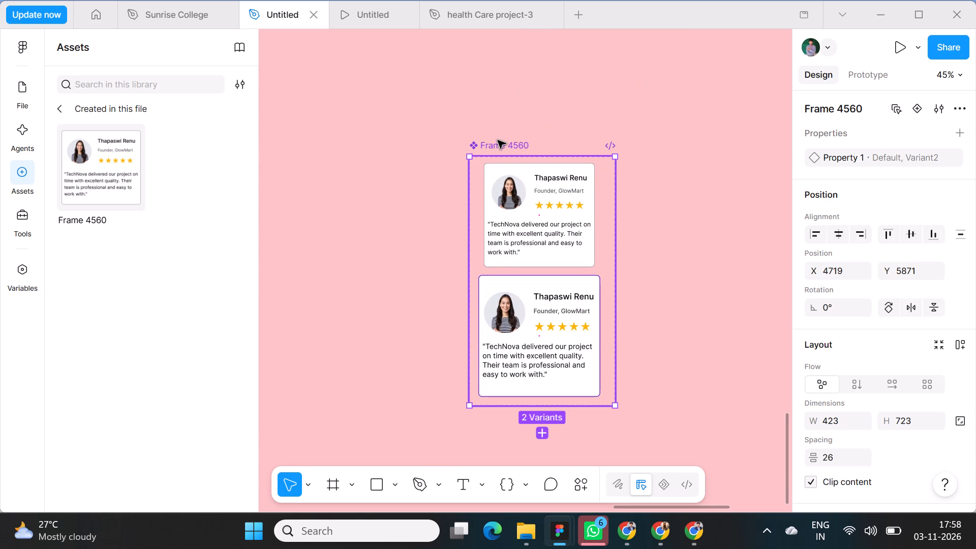
pyautogui.hotkey('ctrl', 'd')
pyautogui.moveTo(658, 223); pyautogui.dragTo(680, 152)
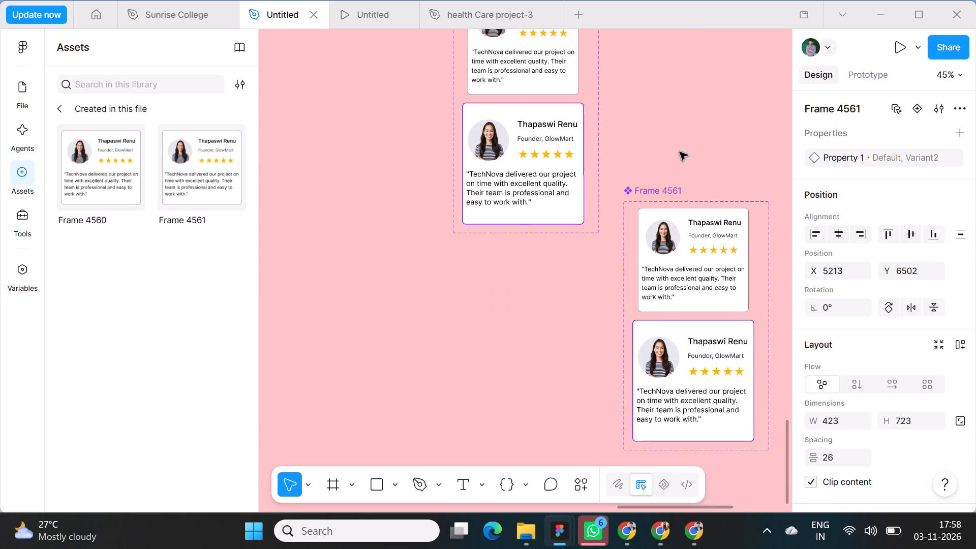
pyautogui.moveTo(680, 152); pyautogui.dragTo(668, 120)
pyautogui.scroll(2, 686, 124)
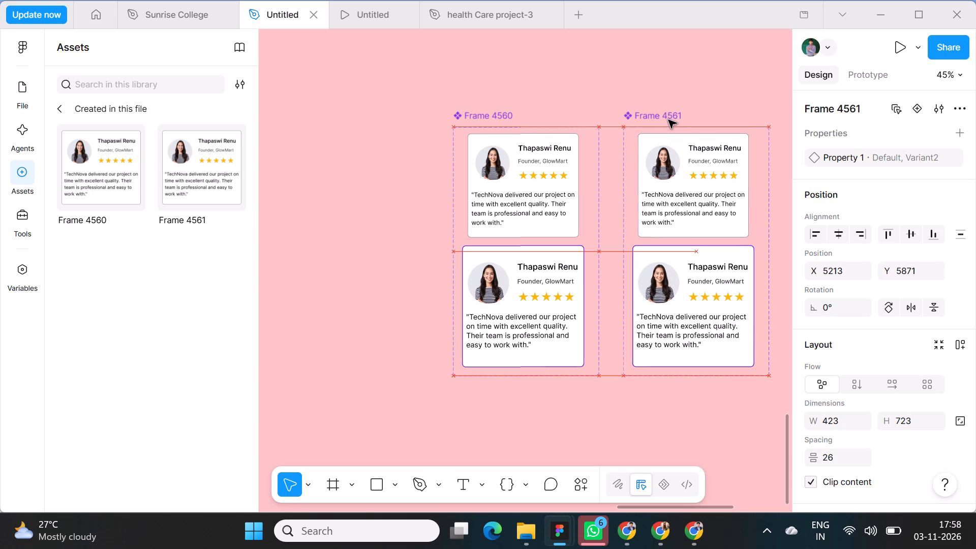
pyautogui.moveTo(668, 120); pyautogui.dragTo(665, 119)
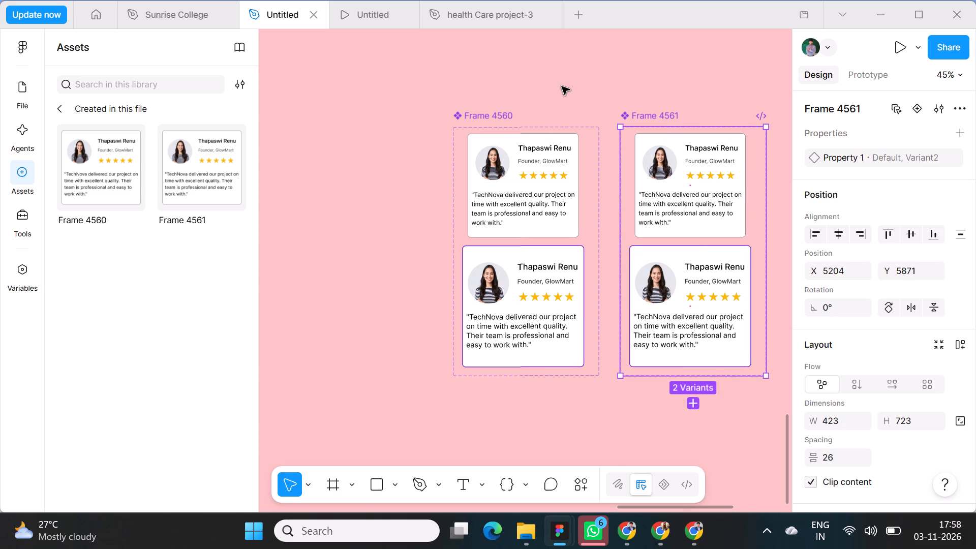
pyautogui.click(562, 86)
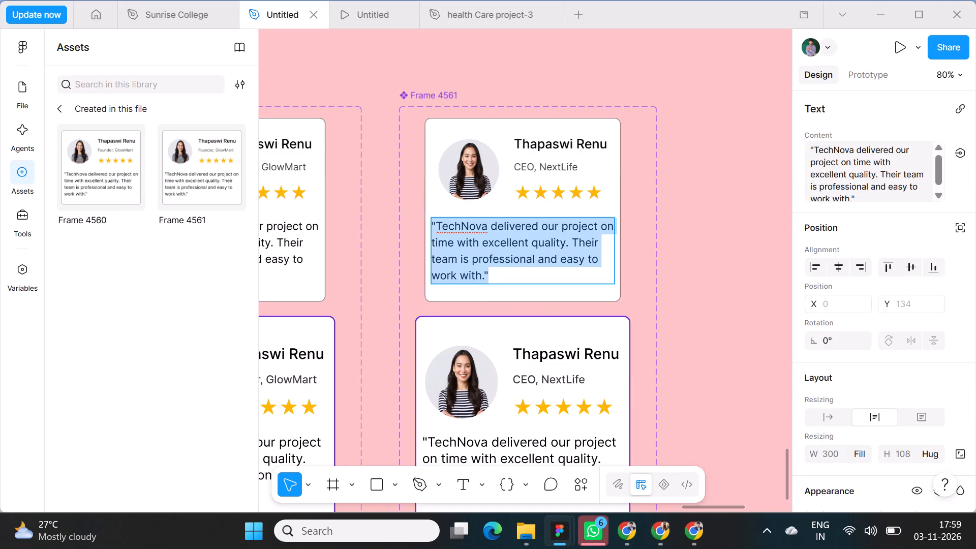
pyautogui.moveTo(429, 228); pyautogui.dragTo(426, 226)
pyautogui.hotkey('ctrl', 'v')
pyautogui.scroll(-3, 569, 321)
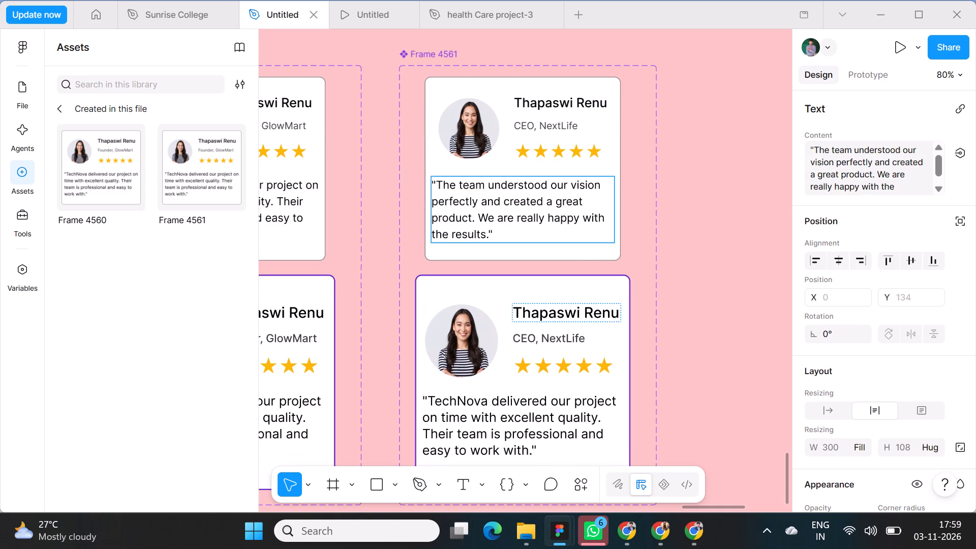
# Replace the duplicated hover card's review with "The team understood our vision perfectly and created a great product. We are really happy with the results.".
pyautogui.scroll(-3, 522, 379)
pyautogui.moveTo(541, 358); pyautogui.dragTo(442, 326)
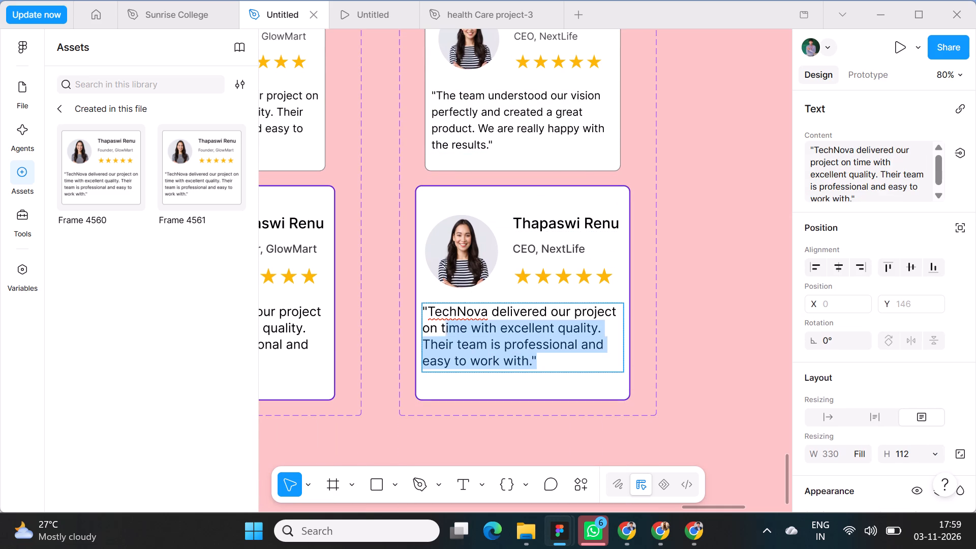
pyautogui.moveTo(442, 326); pyautogui.dragTo(414, 309)
pyautogui.hotkey('ctrl', 'v')
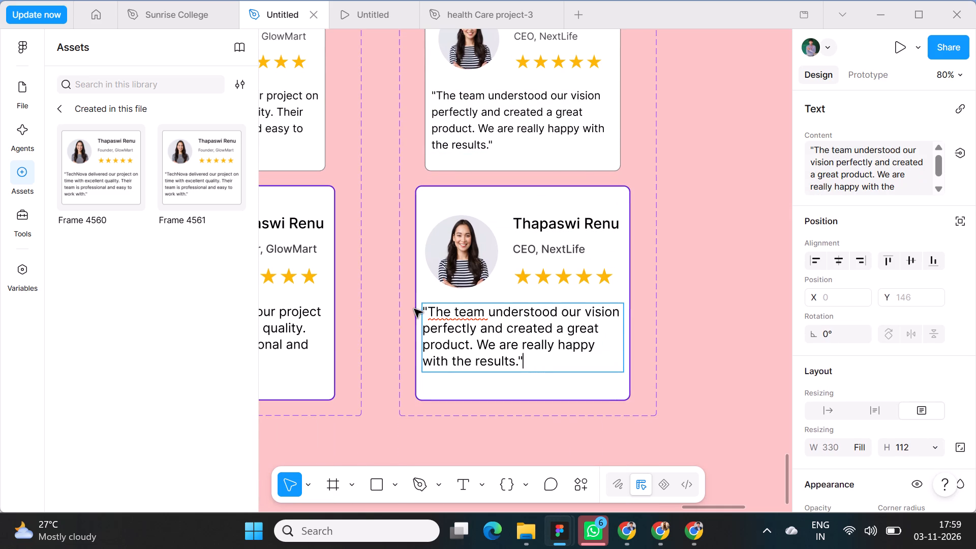
pyautogui.doubleClick(691, 358)
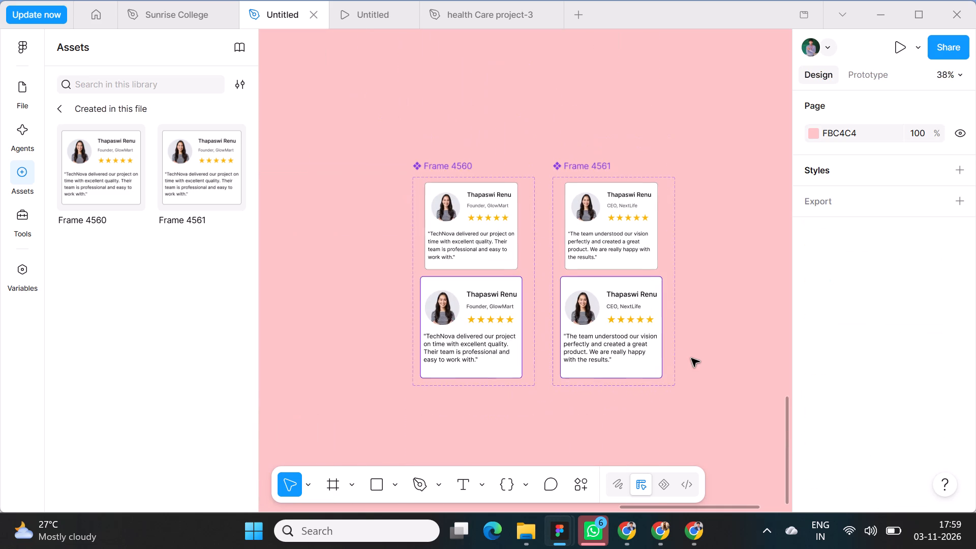
# Change the customer name on the second component set's larger hover card to "Kalyan".
pyautogui.hscroll(-1, 691, 358)
pyautogui.scroll(1, 691, 358)
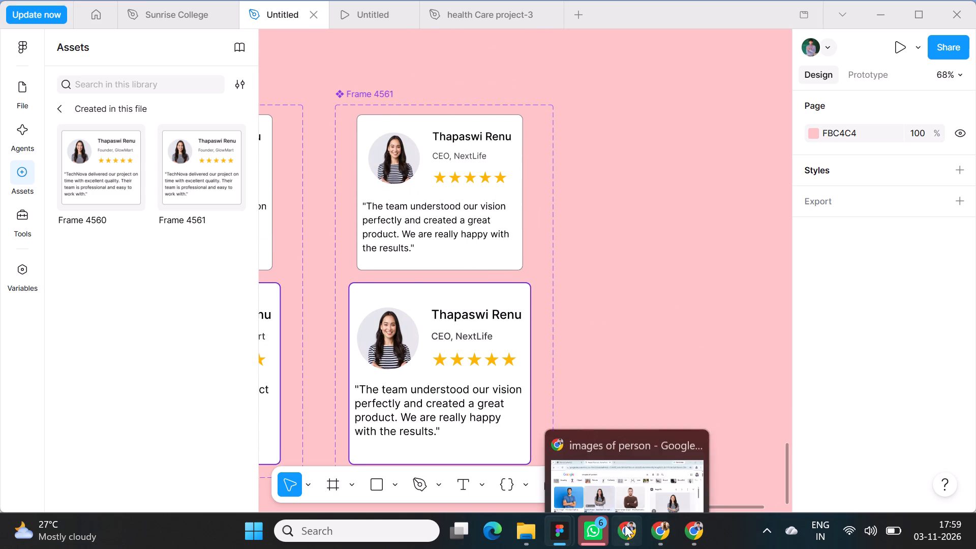
pyautogui.tripleClick(499, 315)
pyautogui.tripleClick(499, 315)
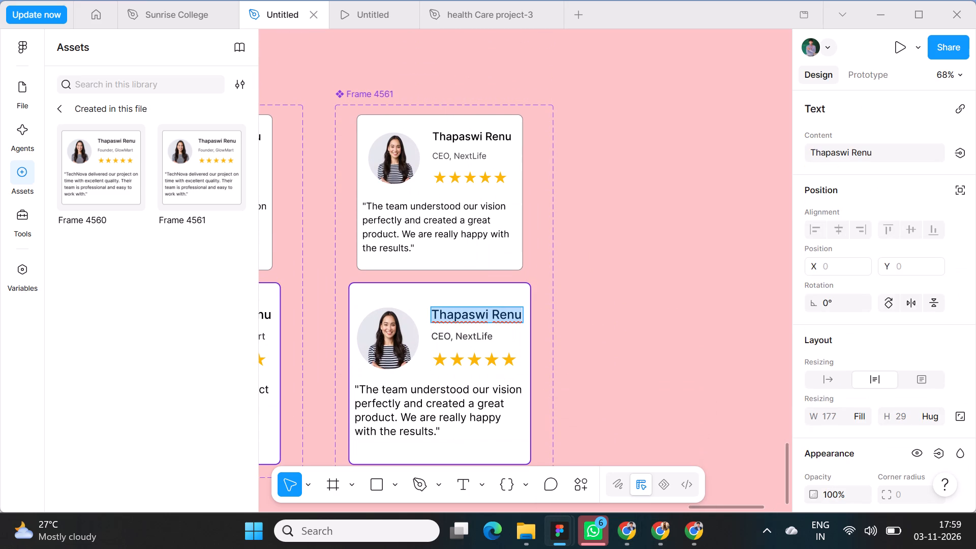
pyautogui.press('BackSpace')
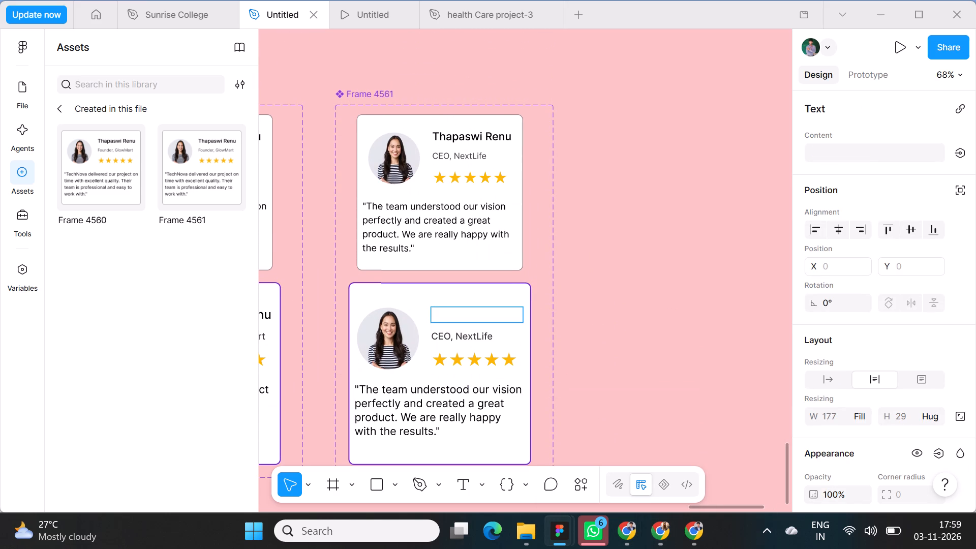
pyautogui.write('Kalyan')
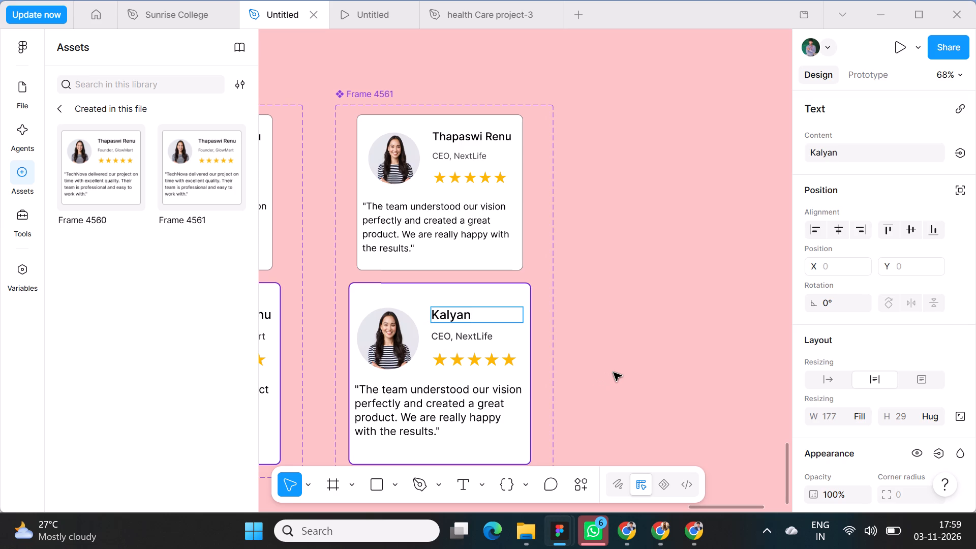
pyautogui.click(593, 349)
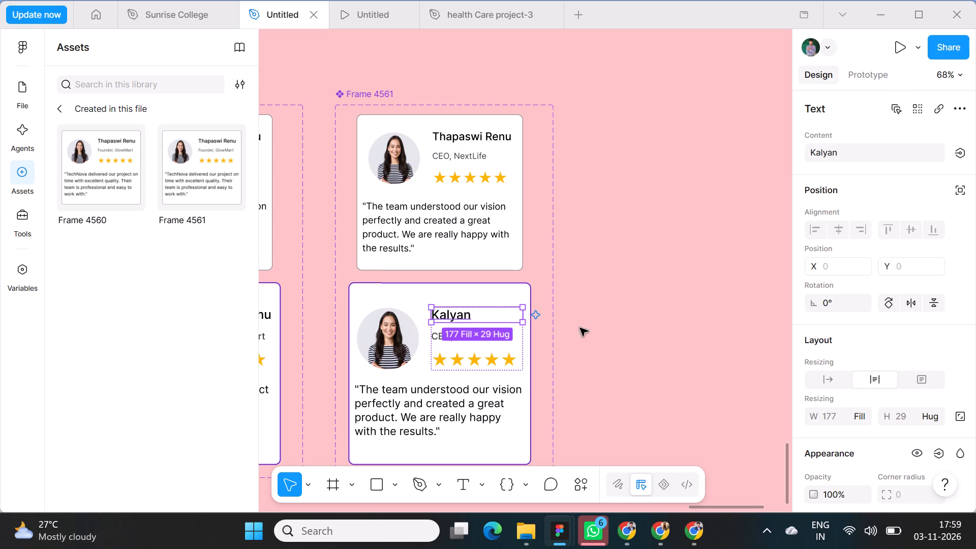
pyautogui.click(595, 335)
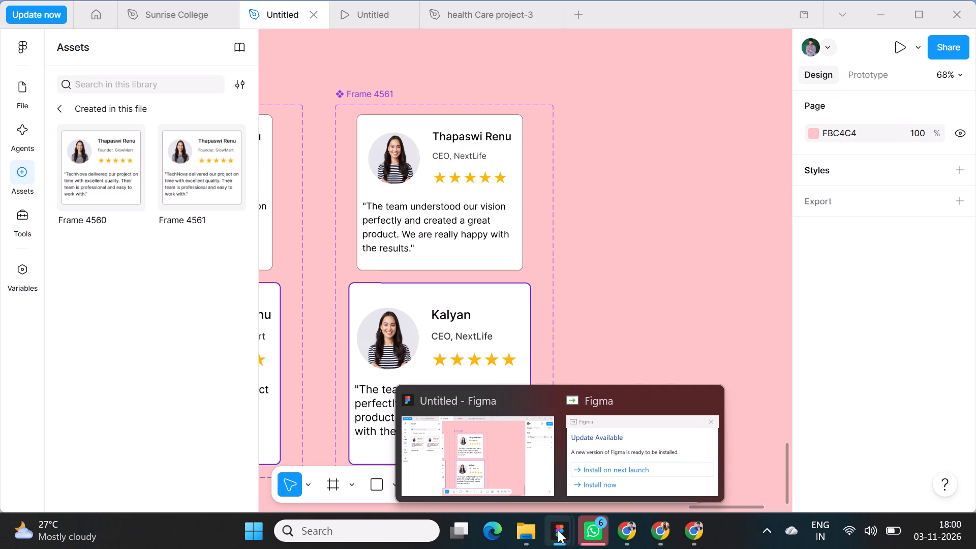
# Switch to File Explorer and look through the Downloads folder and the Data Backup (D:) drive for a client photo.
pyautogui.click(531, 461)
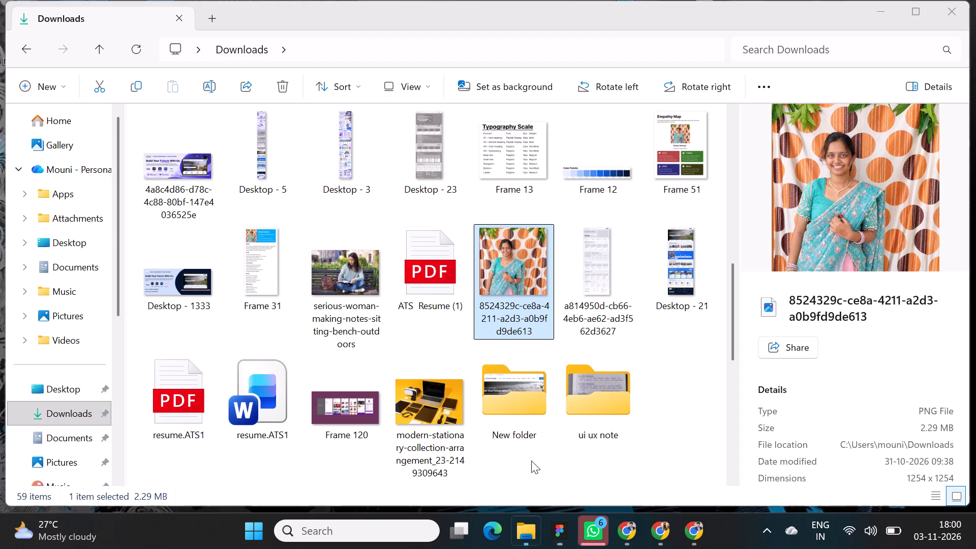
pyautogui.scroll(-12, 395, 354)
pyautogui.scroll(3, 395, 351)
pyautogui.scroll(-5, 395, 351)
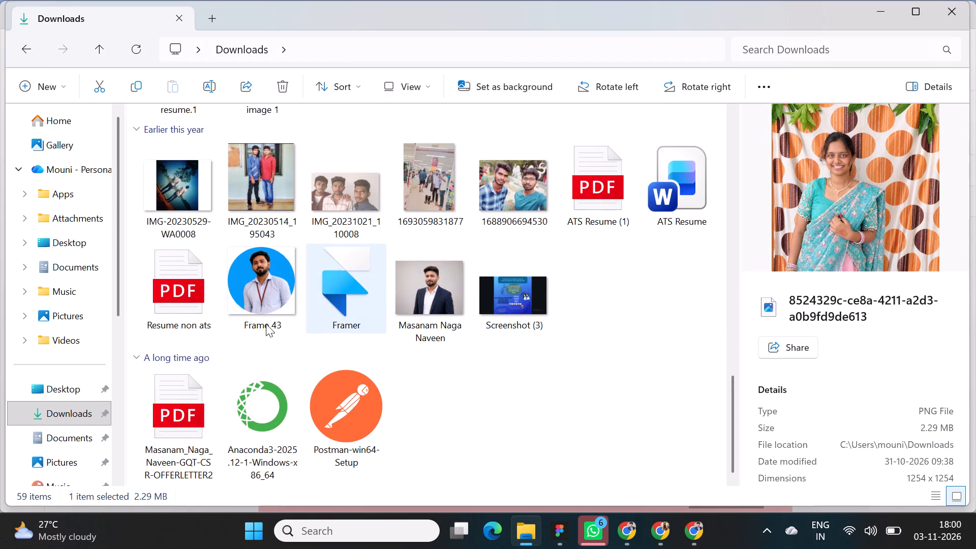
pyautogui.scroll(-4, 125, 283)
pyautogui.scroll(-3, 103, 318)
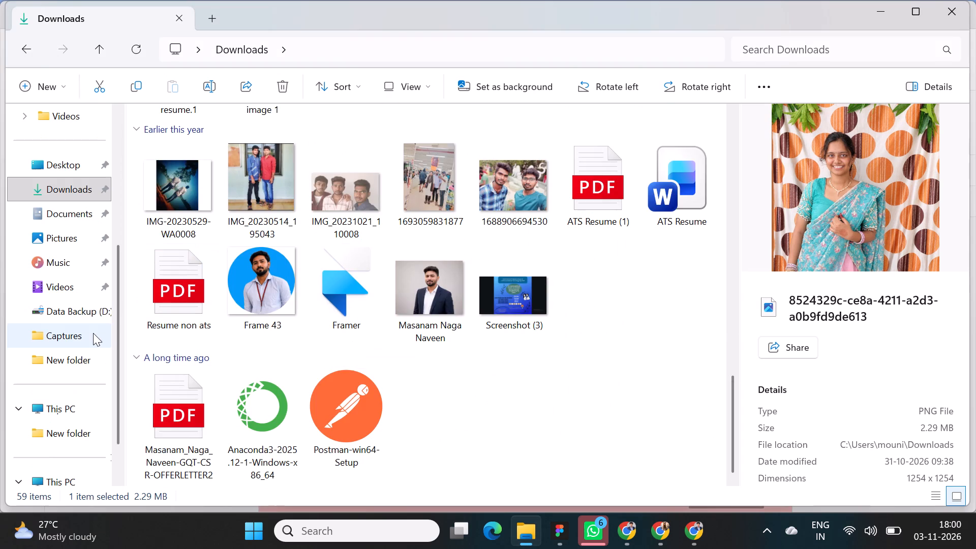
pyautogui.scroll(-2, 89, 333)
pyautogui.click(76, 374)
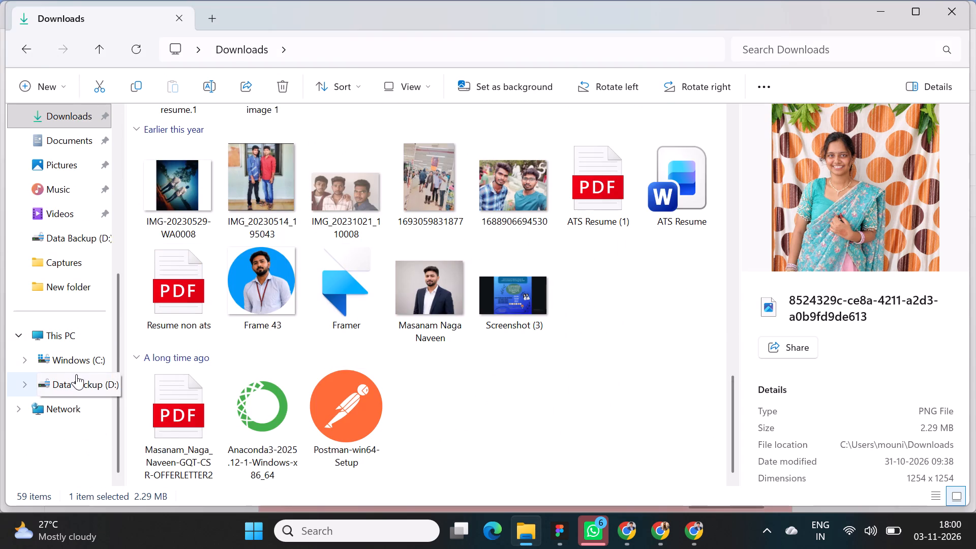
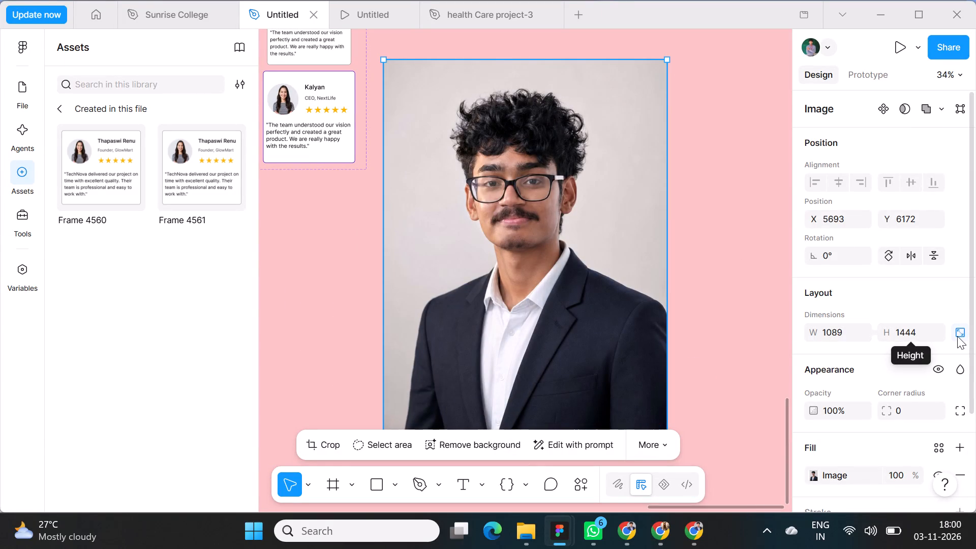
# Crop the imported client photo along its bottom and top edges to about 1089 × 1124.
pyautogui.scroll(-1, 534, 319)
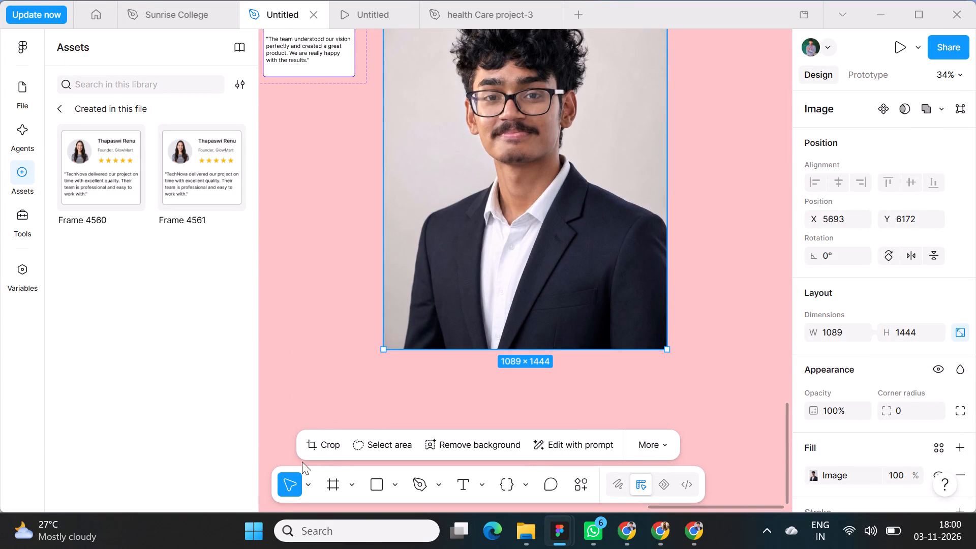
pyautogui.click(310, 452)
pyautogui.moveTo(563, 346); pyautogui.dragTo(561, 303)
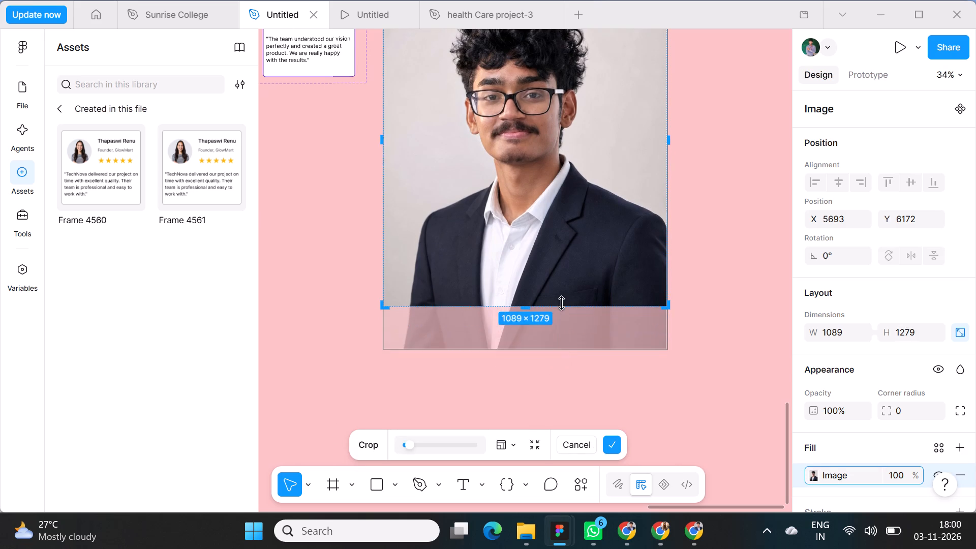
pyautogui.moveTo(561, 303); pyautogui.dragTo(561, 286)
pyautogui.click(749, 289)
pyautogui.scroll(5, 740, 283)
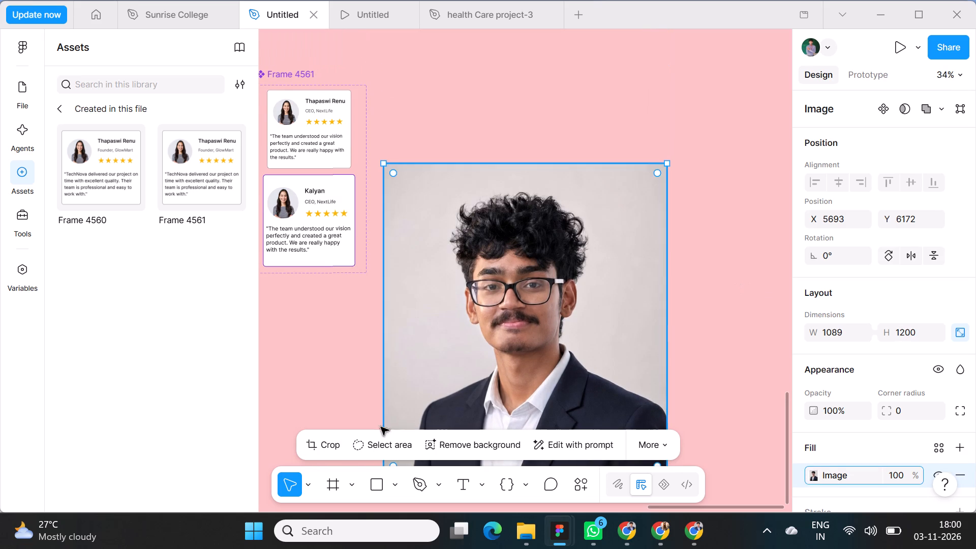
pyautogui.click(331, 448)
pyautogui.moveTo(520, 162); pyautogui.dragTo(526, 183)
pyautogui.click(609, 443)
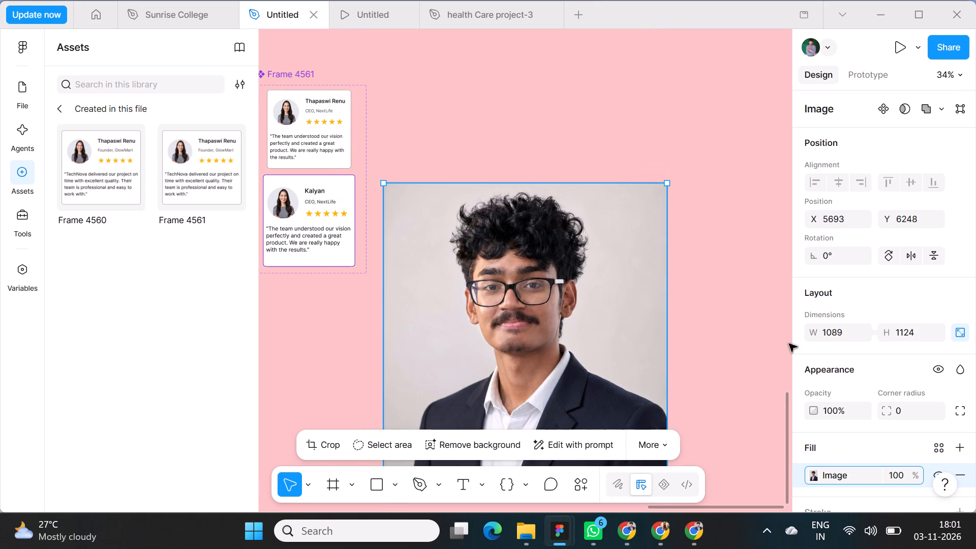
# Unlock the cropped photo's aspect ratio and set its size to 100 × 100.
pyautogui.click(835, 331)
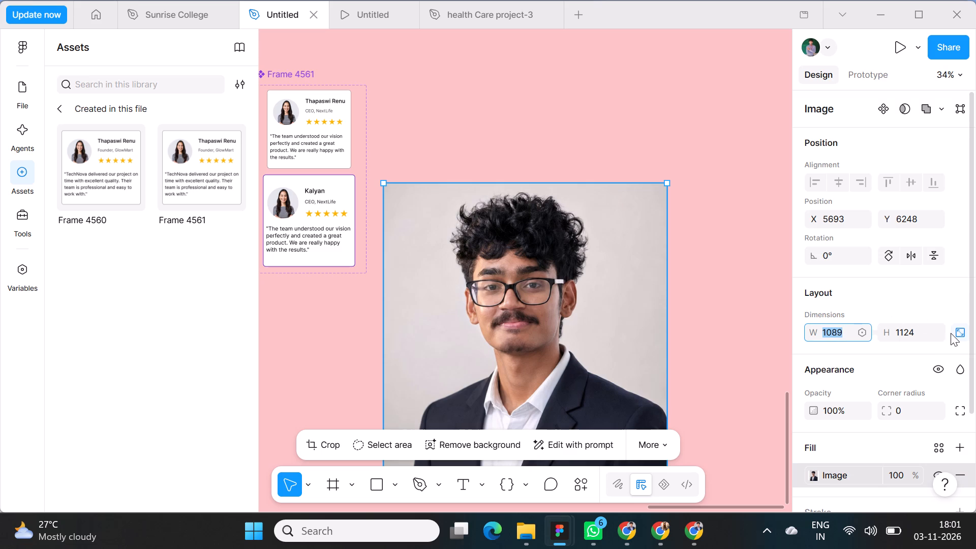
pyautogui.click(959, 331)
pyautogui.click(850, 341)
pyautogui.press('BackSpace')
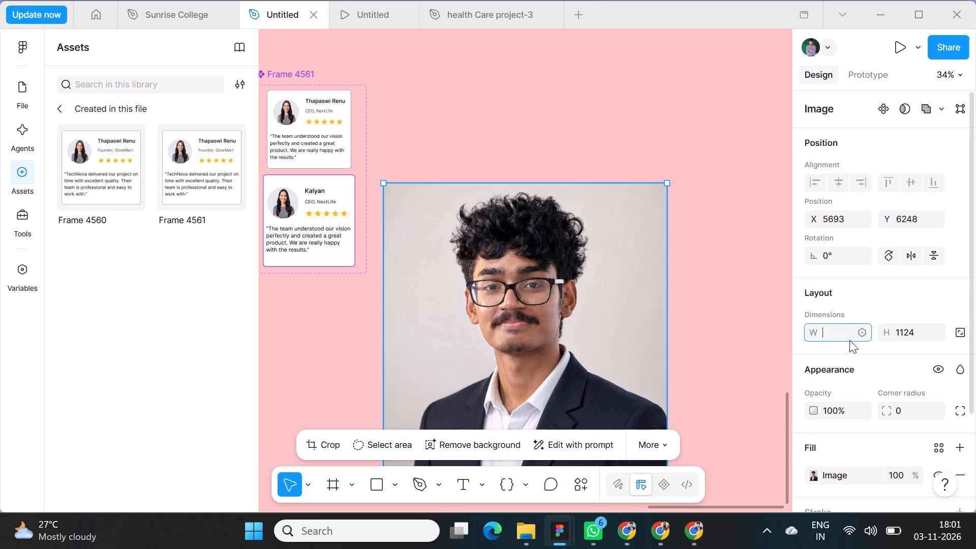
pyautogui.write('100')
pyautogui.press('Return')
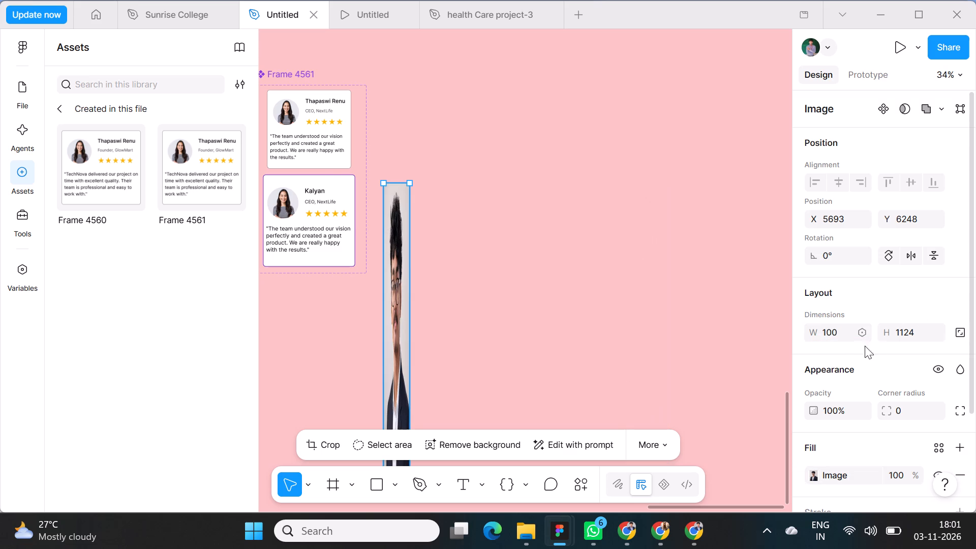
pyautogui.click(903, 338)
pyautogui.press('BackSpace')
pyautogui.write('100')
pyautogui.press('Return')
# Round the small client photo into a circle with a corner radius of 100.
pyautogui.scroll(-2, 905, 351)
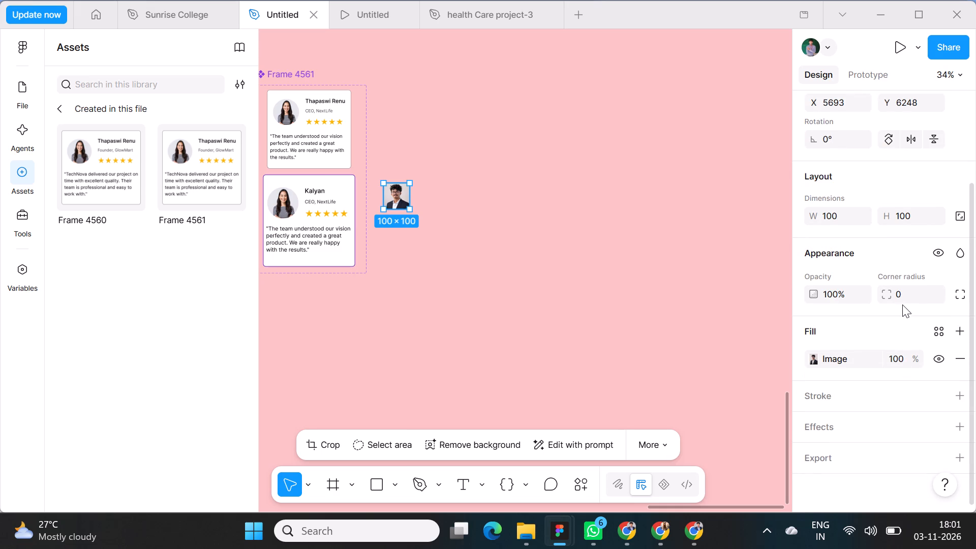
pyautogui.click(903, 303)
pyautogui.click(903, 294)
pyautogui.press('BackSpace')
pyautogui.write('100')
pyautogui.press('Return')
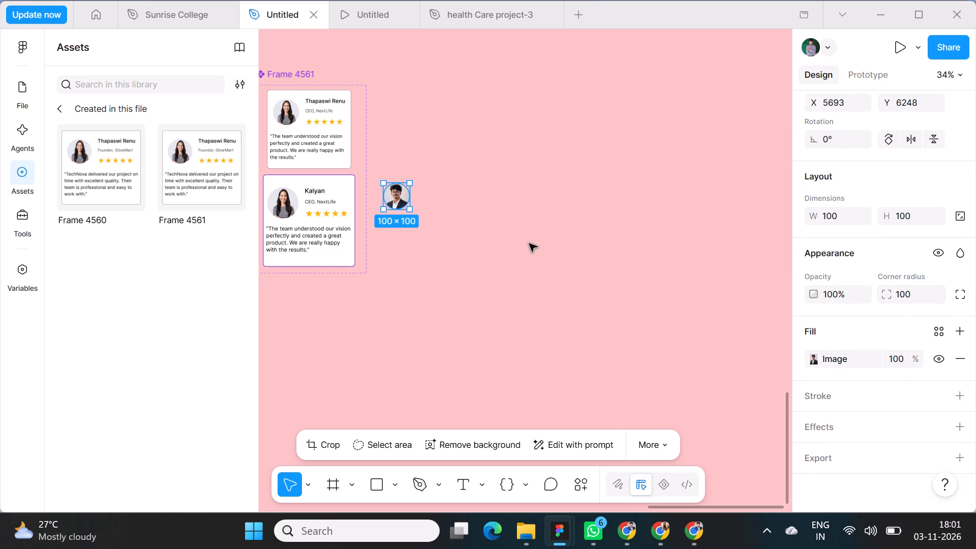
# Replace the photo in the second component set's default card with a copy of the round client photo.
pyautogui.hscroll(1, 493, 249)
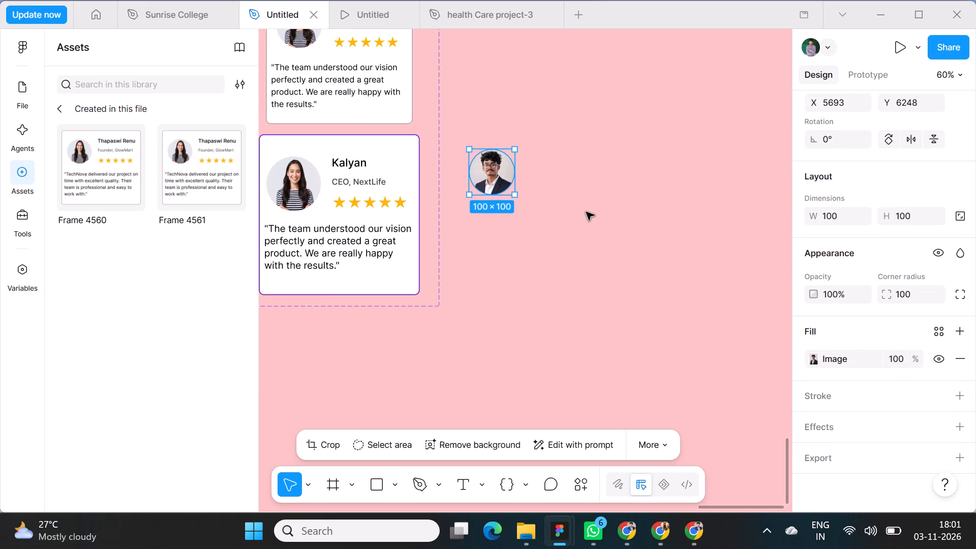
pyautogui.hotkey('ctrl', 'c')
pyautogui.scroll(1, 455, 224)
pyautogui.scroll(1, 273, 229)
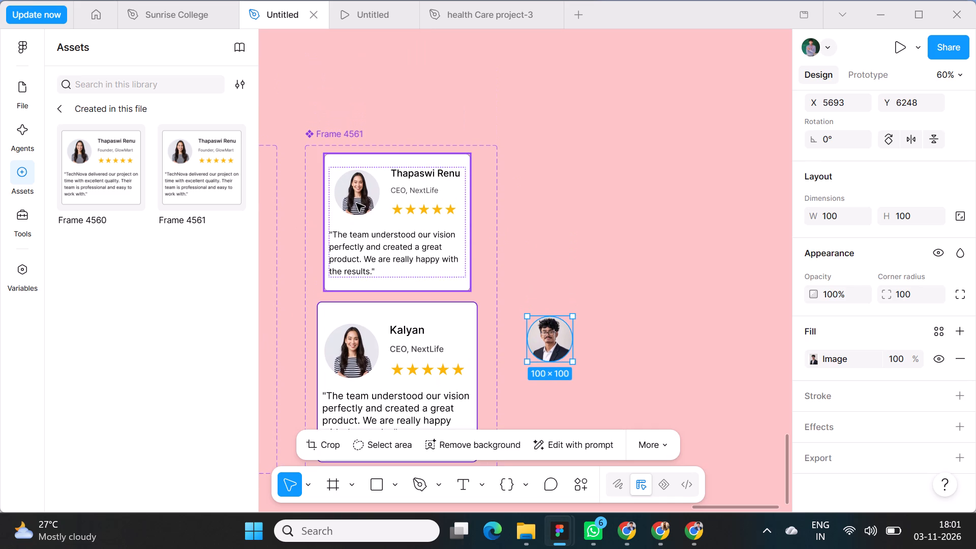
pyautogui.tripleClick(356, 203)
pyautogui.click(356, 203)
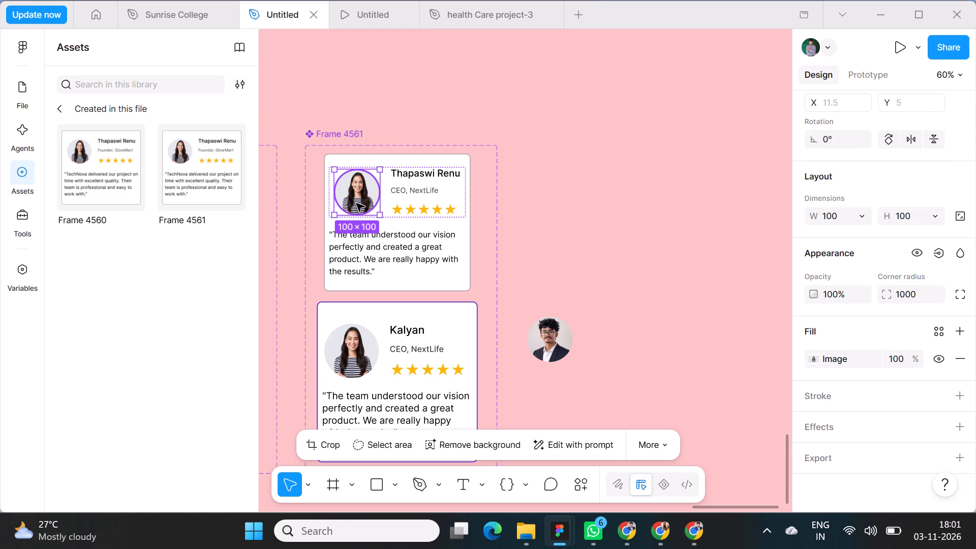
pyautogui.hotkey('ctrl', 'v')
pyautogui.click(331, 196)
pyautogui.press('BackSpace')
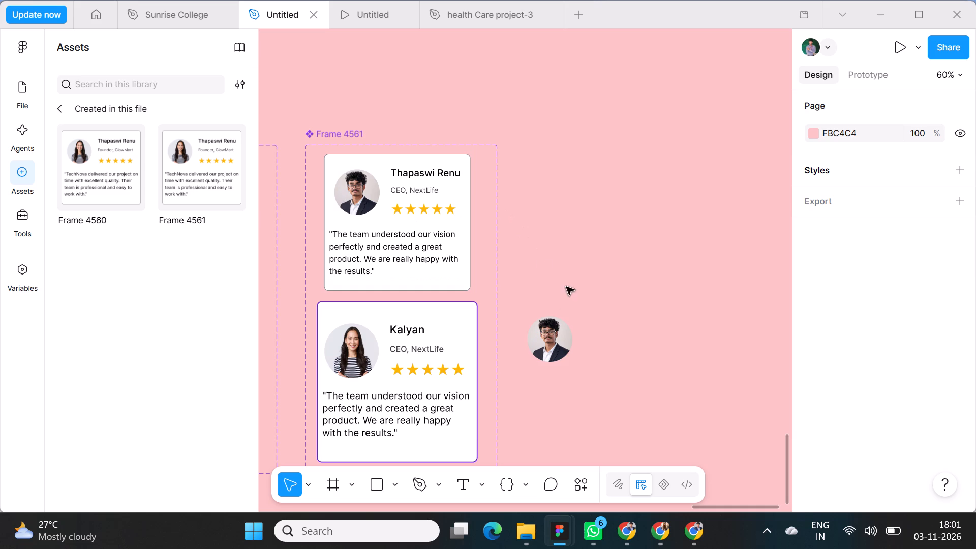
# Replace the photo in the second component set's larger hover card with a copy of the round client photo.
pyautogui.click(566, 328)
pyautogui.hotkey('ctrl', 'c')
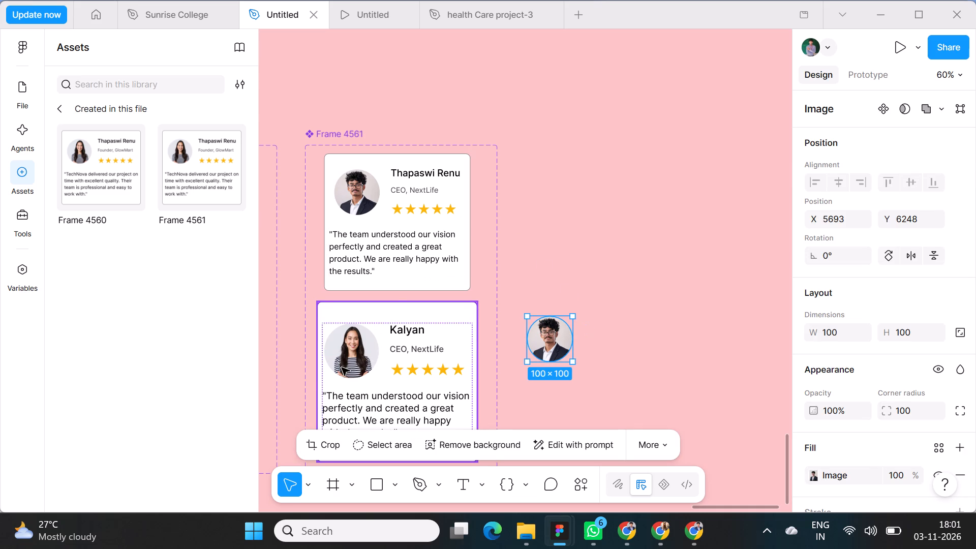
pyautogui.tripleClick(353, 356)
pyautogui.click(353, 356)
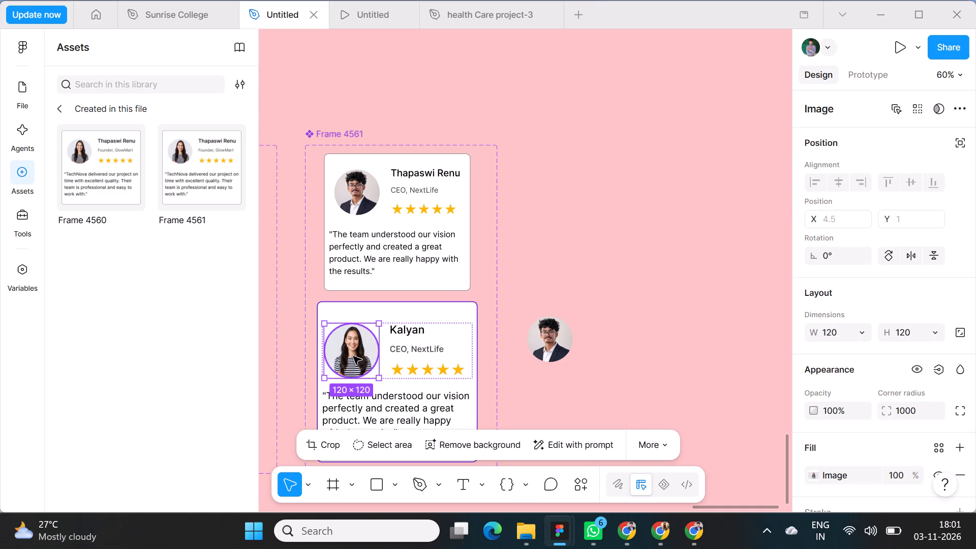
pyautogui.hotkey('ctrl', 'v')
pyautogui.click(337, 355)
pyautogui.press('BackSpace')
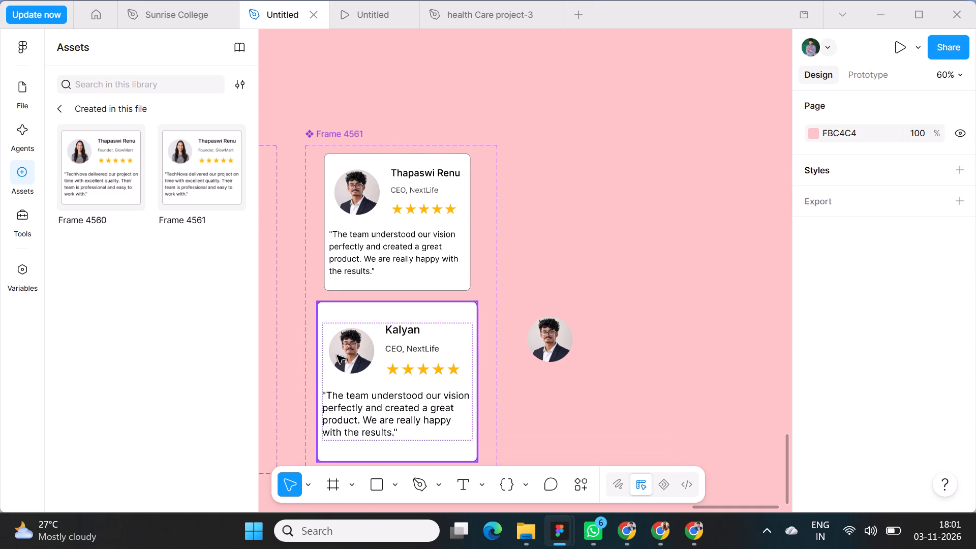
# Set the new photo in the Kalyan hover card to 120 × 120.
pyautogui.tripleClick(367, 350)
pyautogui.doubleClick(367, 350)
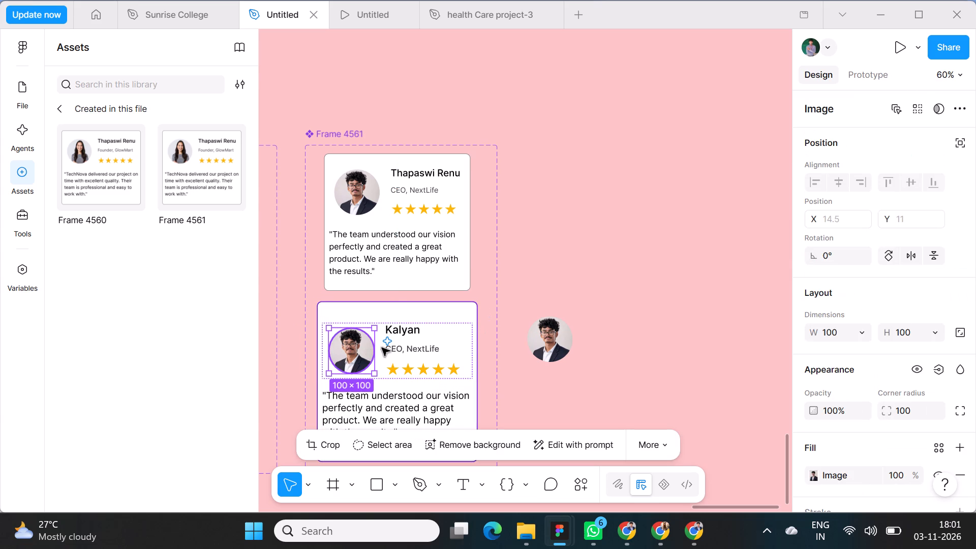
pyautogui.click(839, 334)
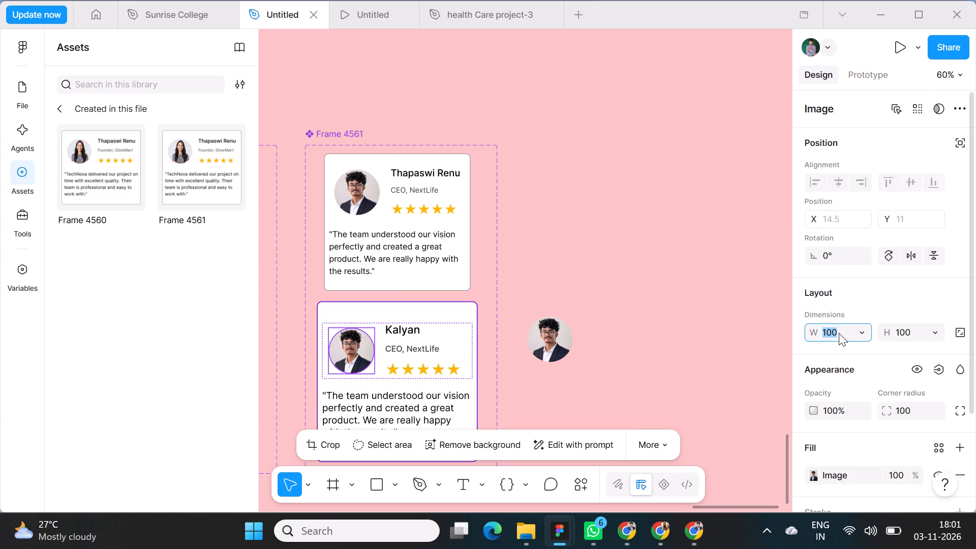
pyautogui.press('BackSpace')
pyautogui.write('120')
pyautogui.press('Return')
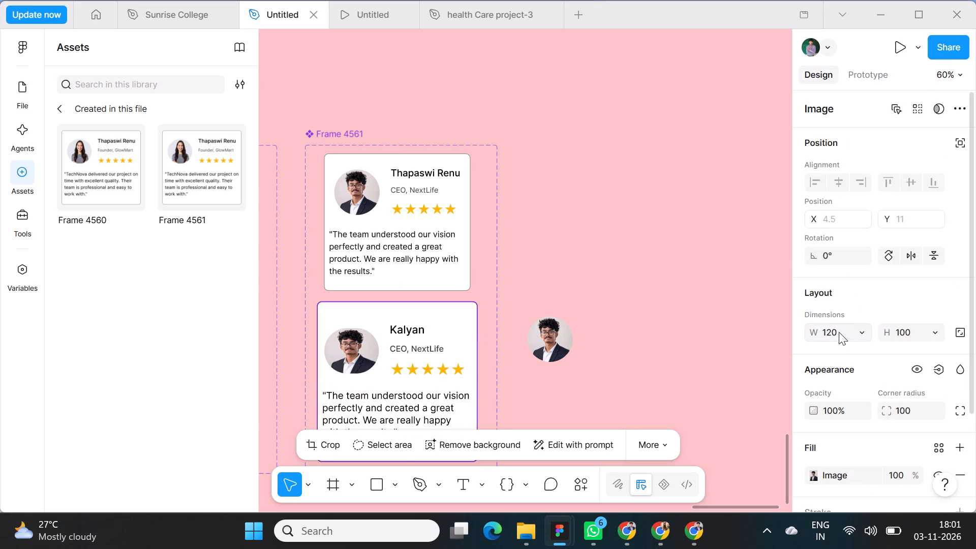
pyautogui.click(902, 330)
pyautogui.press('BackSpace')
pyautogui.write('120')
pyautogui.press('Return')
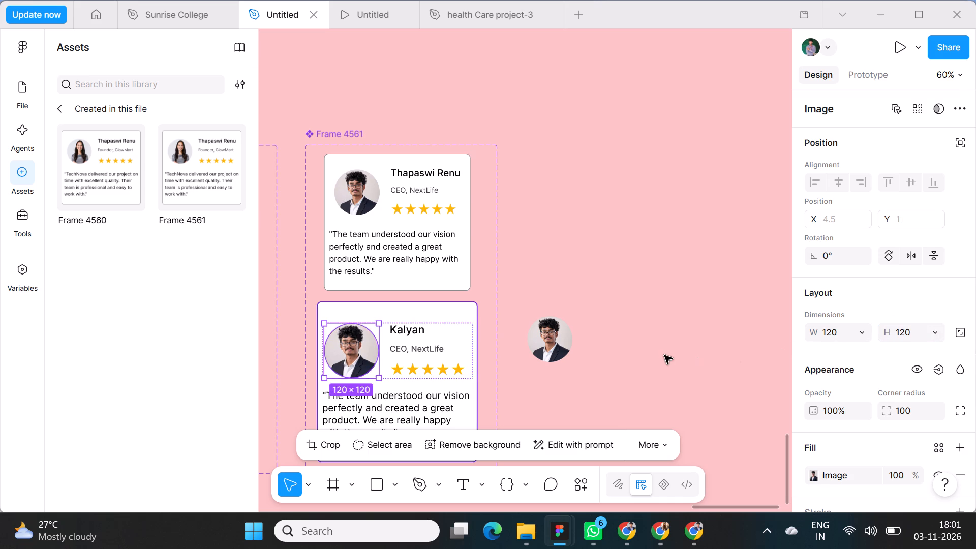
# Delete the leftover round client photo beside the second component set.
pyautogui.click(664, 355)
pyautogui.click(553, 341)
pyautogui.press('BackSpace')
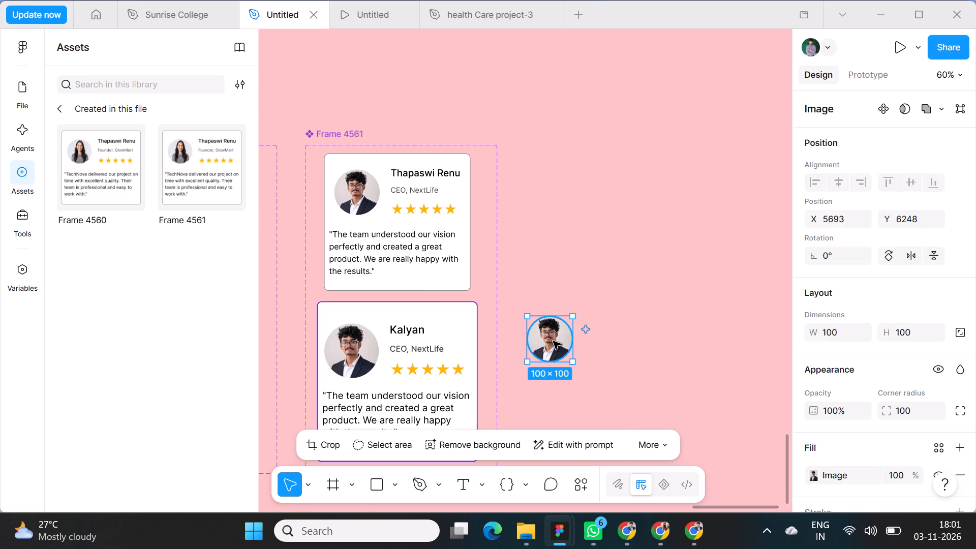
pyautogui.click(561, 330)
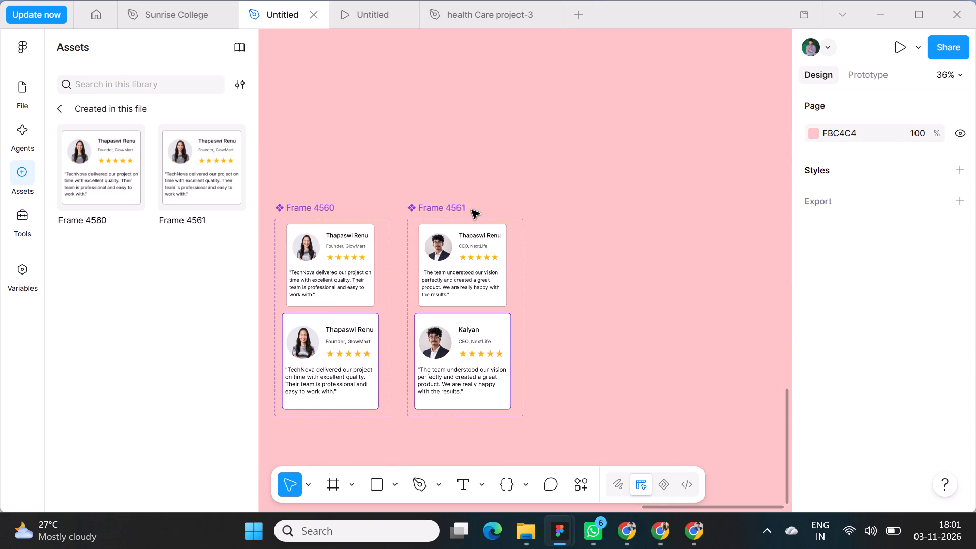
# Move the Frame 4561 component set slightly farther away from Frame 4560, keeping both aligned.
pyautogui.moveTo(441, 204); pyautogui.dragTo(437, 203)
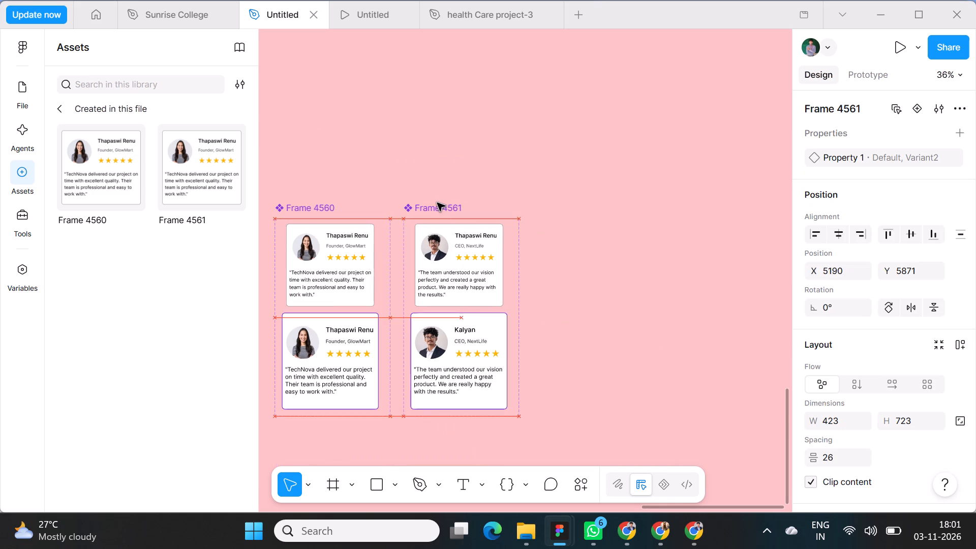
pyautogui.moveTo(437, 203); pyautogui.dragTo(448, 207)
pyautogui.click(463, 166)
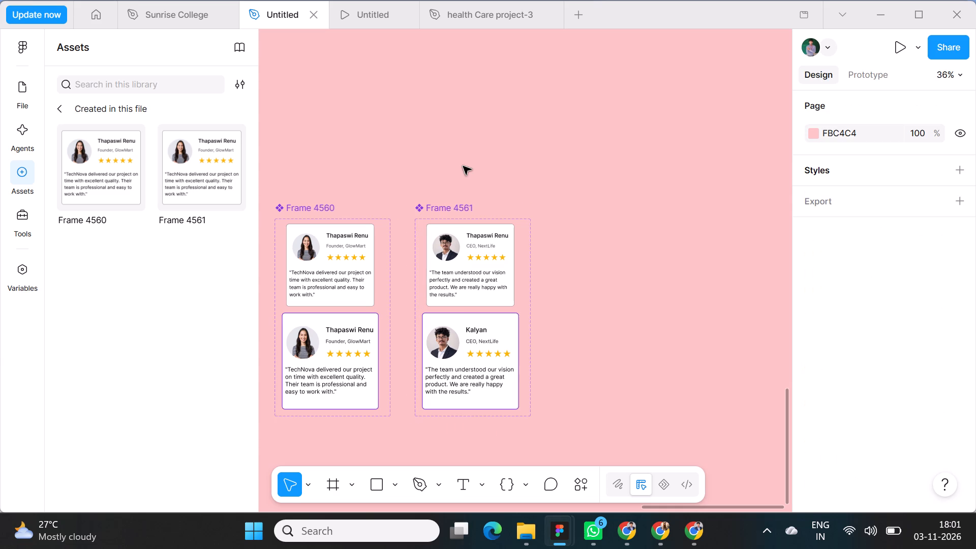
# Change the customer name on the second component set's default card to "Kalyan".
pyautogui.hscroll(2, 463, 166)
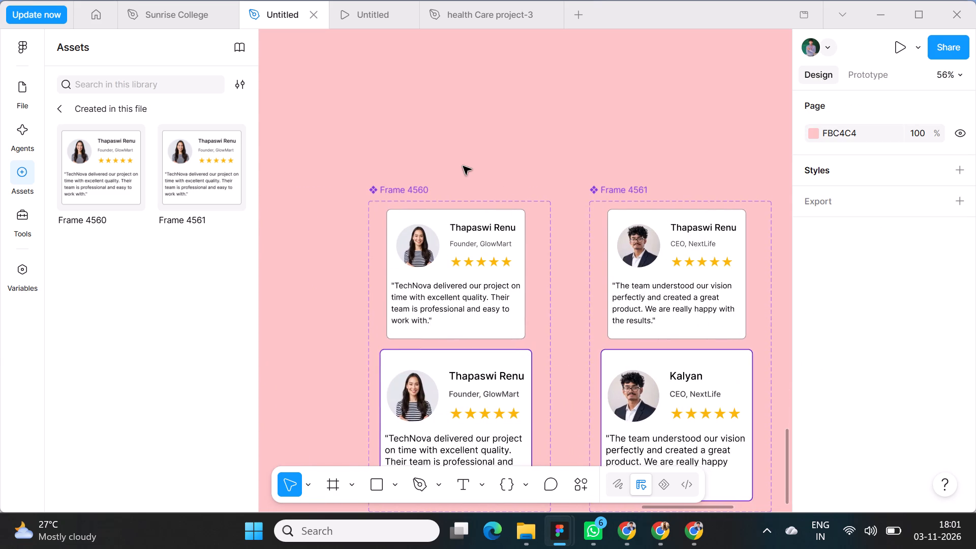
pyautogui.hscroll(-1, 463, 166)
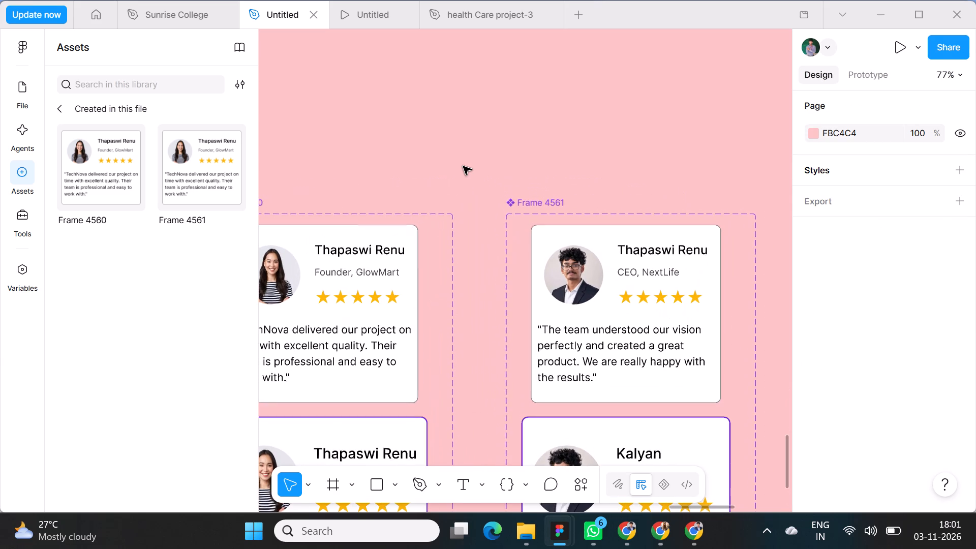
pyautogui.hscroll(1, 463, 166)
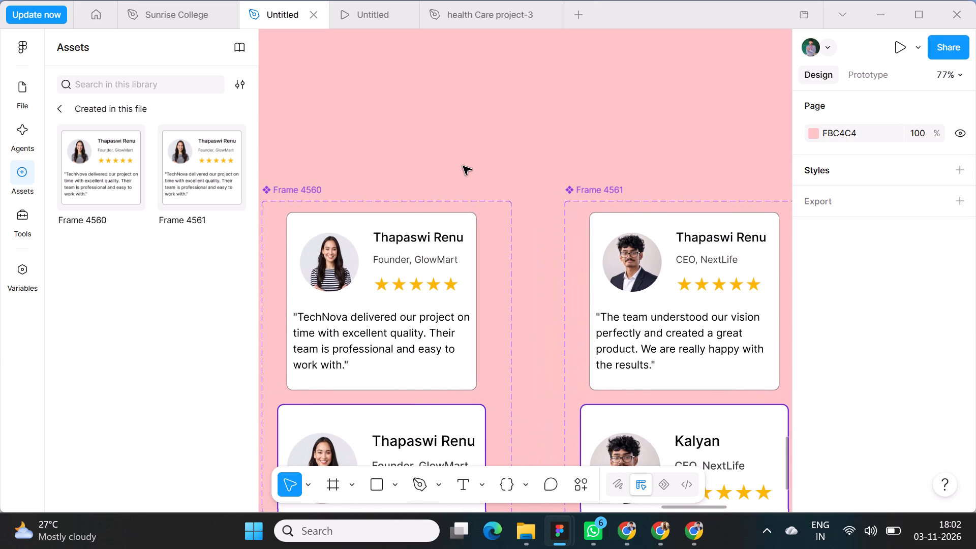
pyautogui.hscroll(-2, 463, 166)
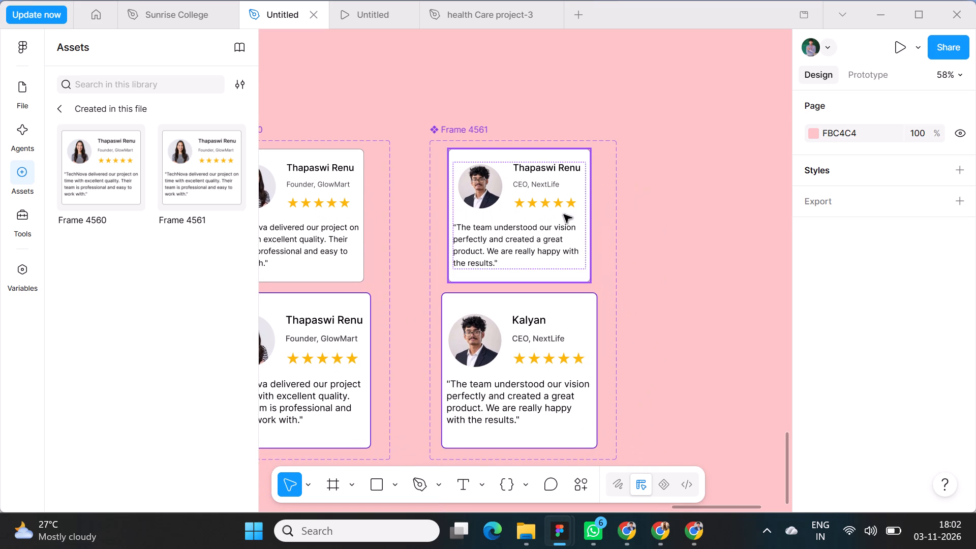
pyautogui.tripleClick(564, 171)
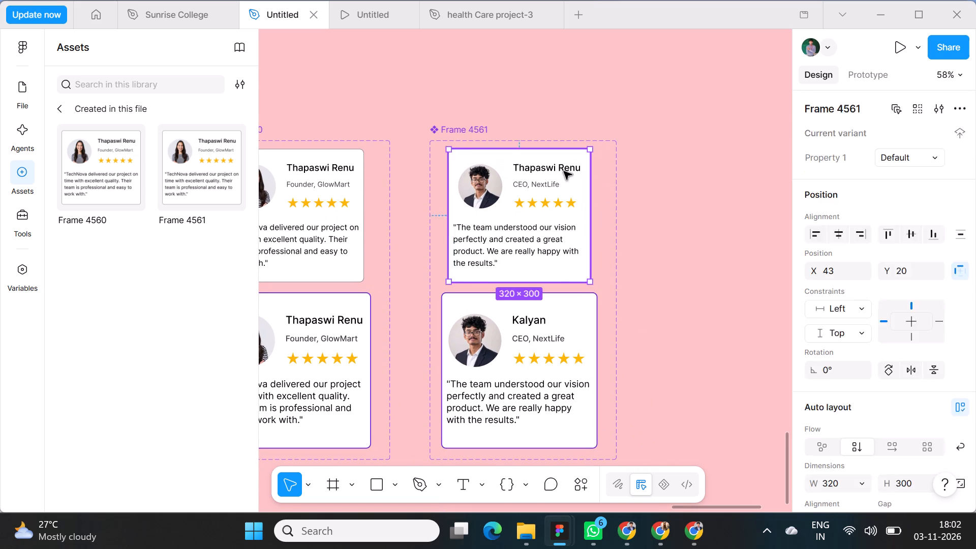
pyautogui.doubleClick(564, 171)
pyautogui.doubleClick(564, 171)
pyautogui.press('BackSpace')
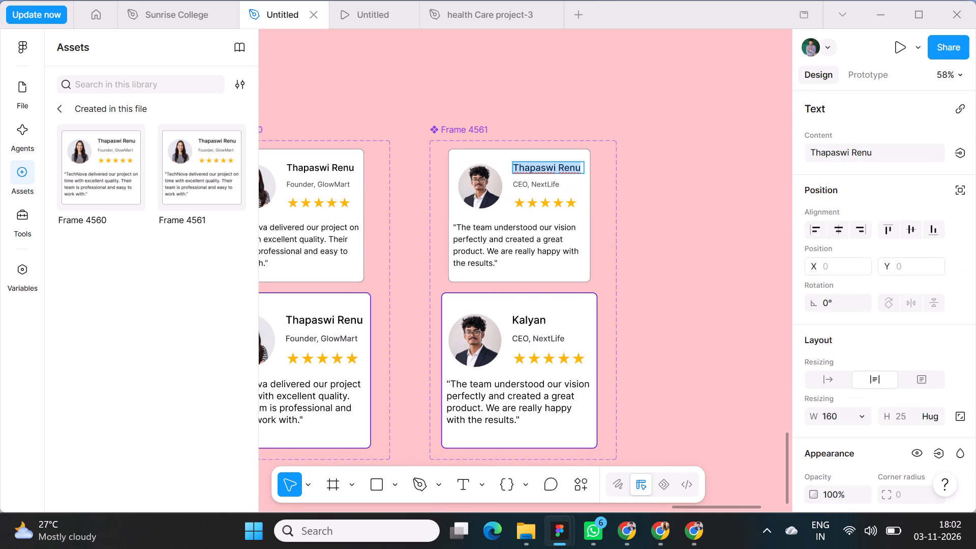
pyautogui.write('Kalyan')
pyautogui.doubleClick(709, 260)
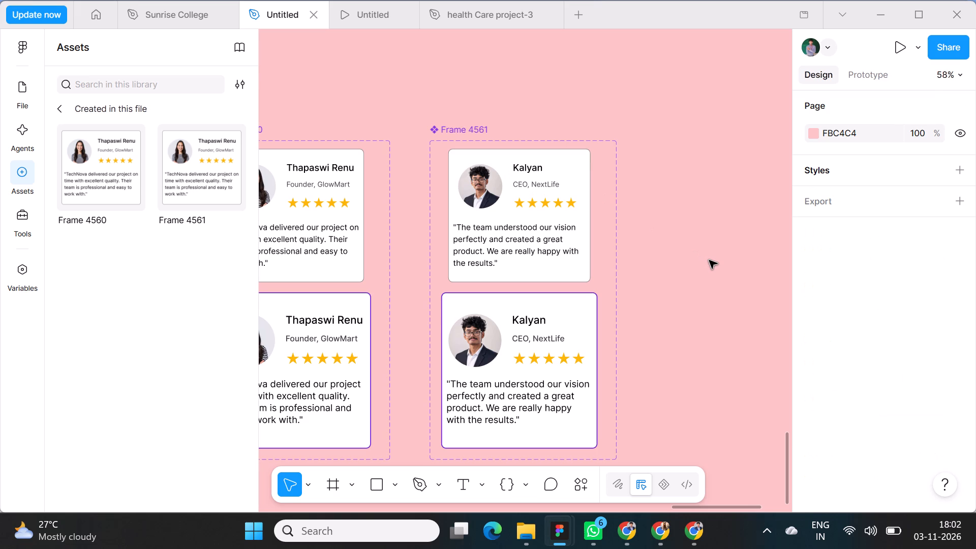
pyautogui.hscroll(-1, 669, 231)
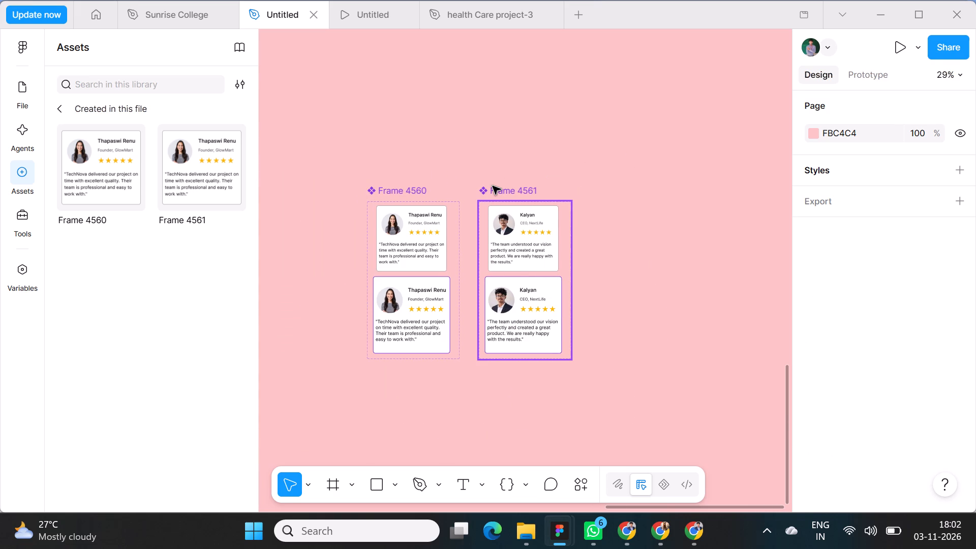
# Duplicate the Frame 4561 component set and place the copy beside it, aligned in the same row with a gap of about 90.
pyautogui.click(497, 189)
pyautogui.hotkey('ctrl', 'd')
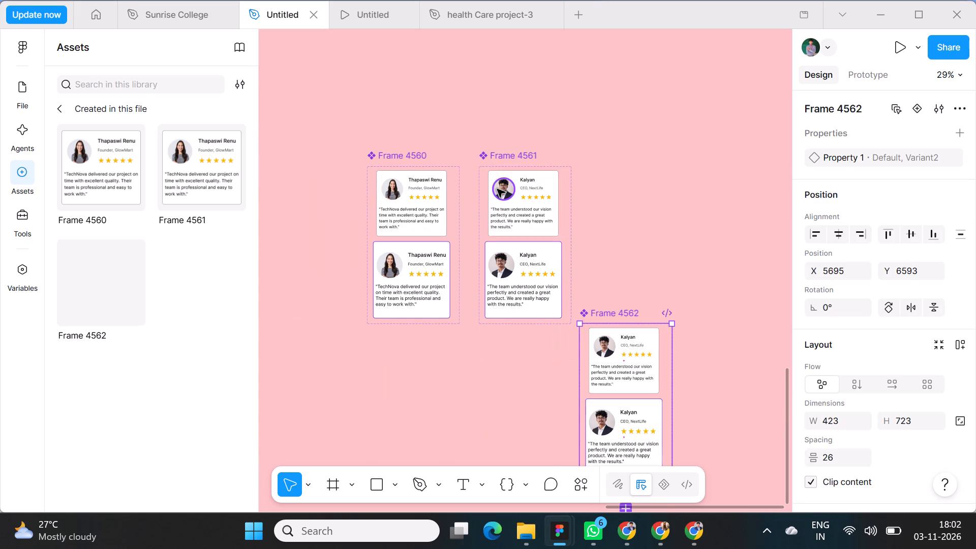
pyautogui.moveTo(612, 313); pyautogui.dragTo(627, 163)
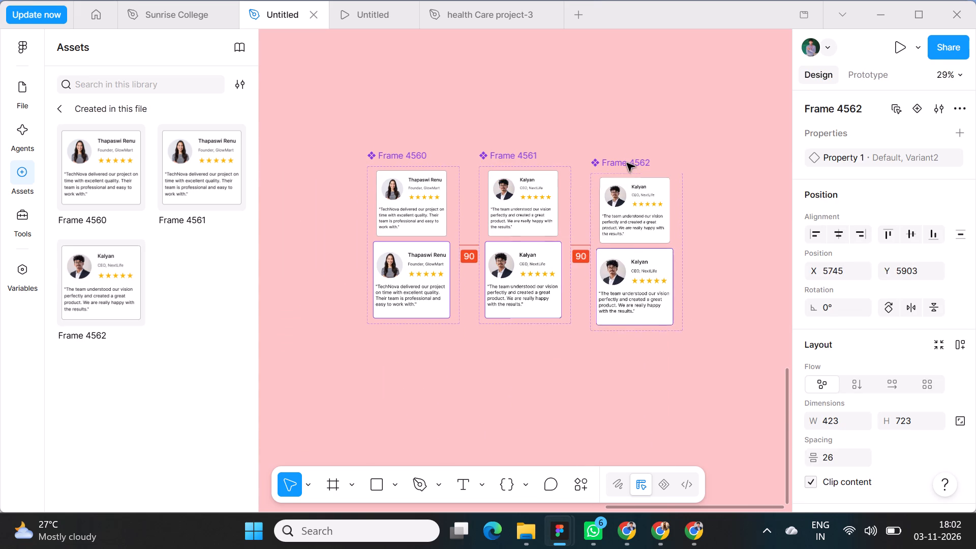
pyautogui.moveTo(627, 163); pyautogui.dragTo(622, 156)
pyautogui.click(558, 130)
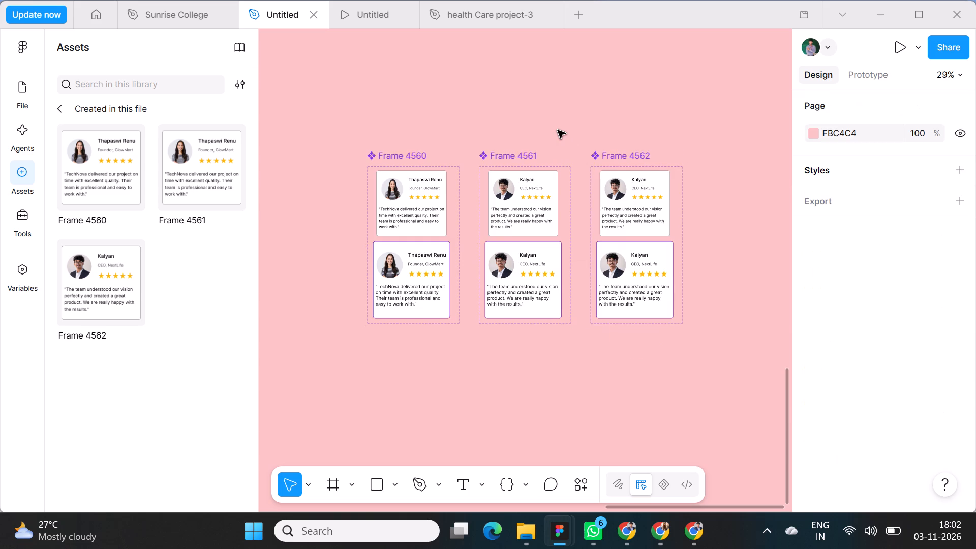
# Move the Frame 4561 component set closer to Frame 4560, to about X 5215, keeping their tops aligned.
pyautogui.hscroll(1, 511, 159)
pyautogui.moveTo(496, 187); pyautogui.dragTo(488, 185)
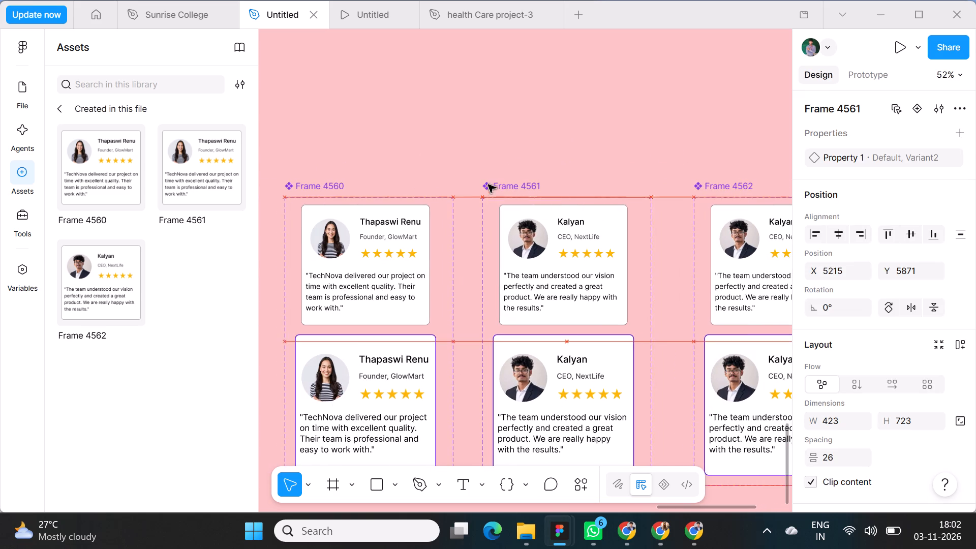
pyautogui.moveTo(488, 185); pyautogui.dragTo(489, 189)
pyautogui.click(478, 151)
# Review the TechNova desktop page on the canvas and in the prototype preview, from the projects section up to the hero.
pyautogui.scroll(1, 478, 150)
pyautogui.hscroll(1, 438, 174)
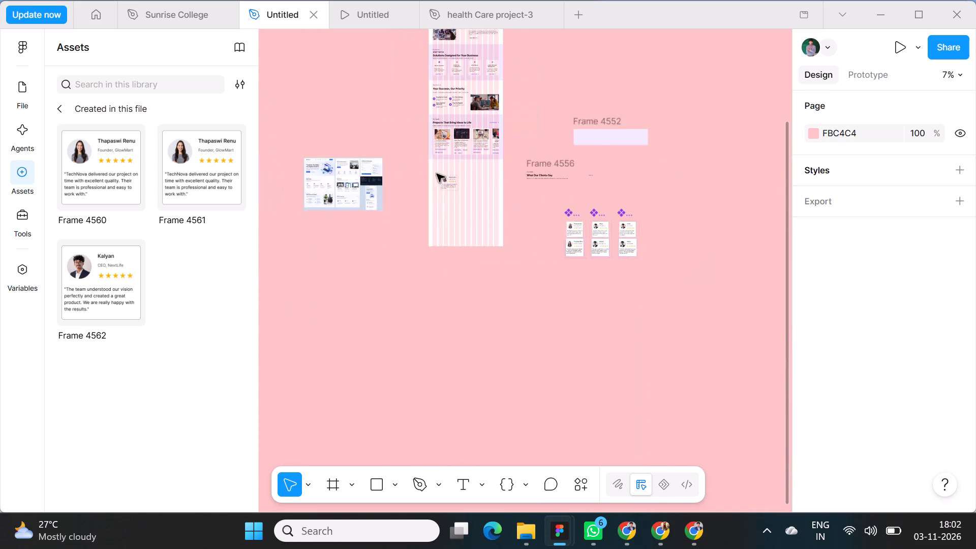
pyautogui.hscroll(1, 437, 174)
pyautogui.scroll(1, 496, 147)
pyautogui.scroll(1, 600, 158)
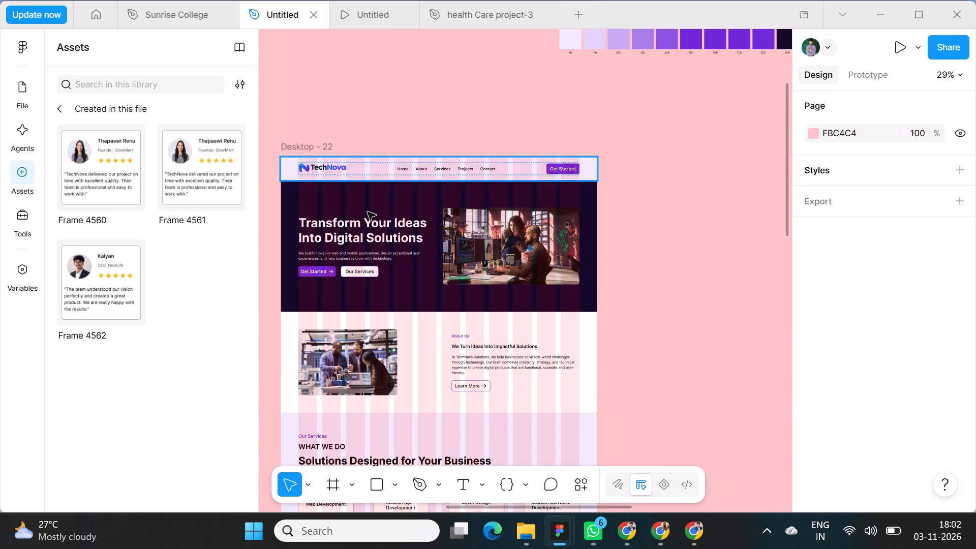
pyautogui.click(379, 13)
pyautogui.scroll(12, 331, 262)
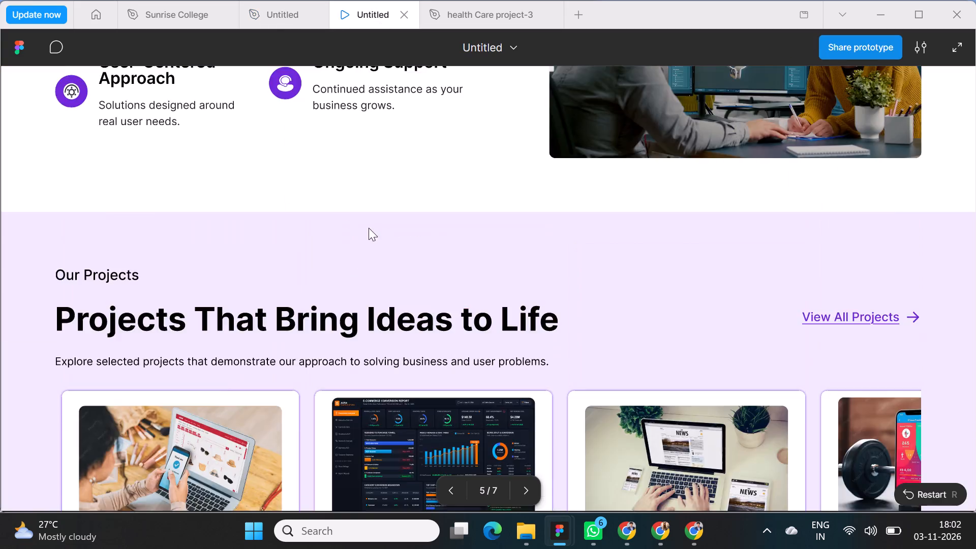
pyautogui.scroll(20, 369, 228)
pyautogui.scroll(4, 369, 228)
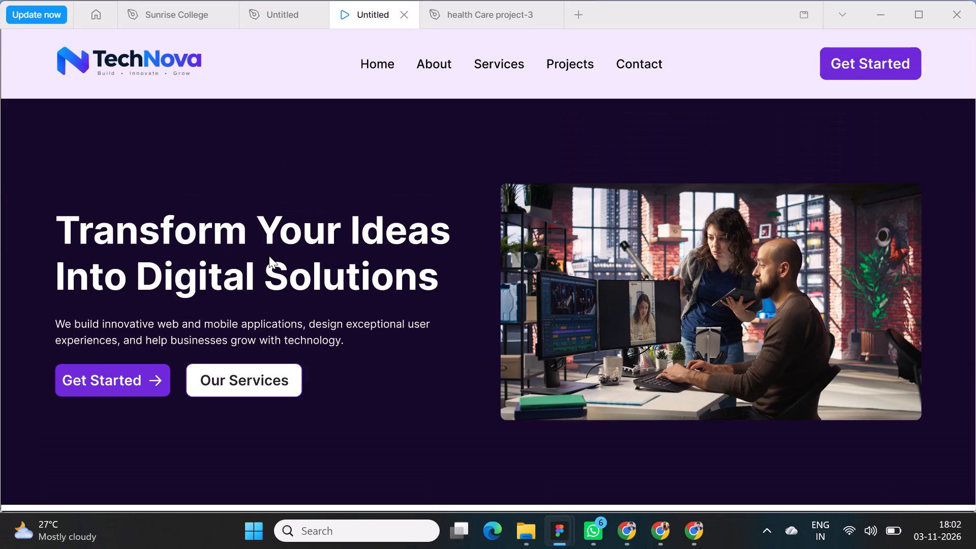
pyautogui.scroll(-2, 355, 180)
pyautogui.scroll(4, 356, 178)
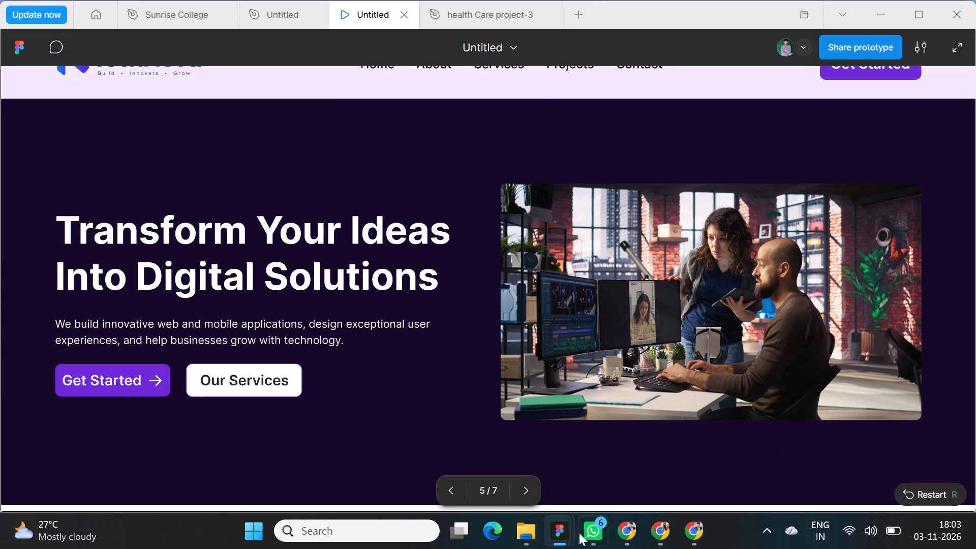
# Back in the design file, move the Frame 4562 component set closer to Frame 4561, top-aligned with an equal gap of about 73.
pyautogui.click(278, 19)
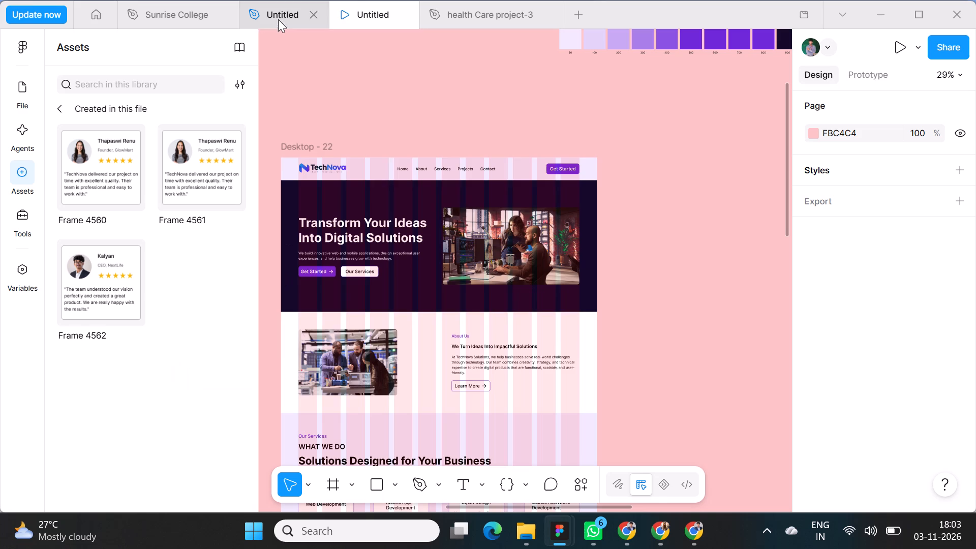
pyautogui.scroll(-2, 668, 264)
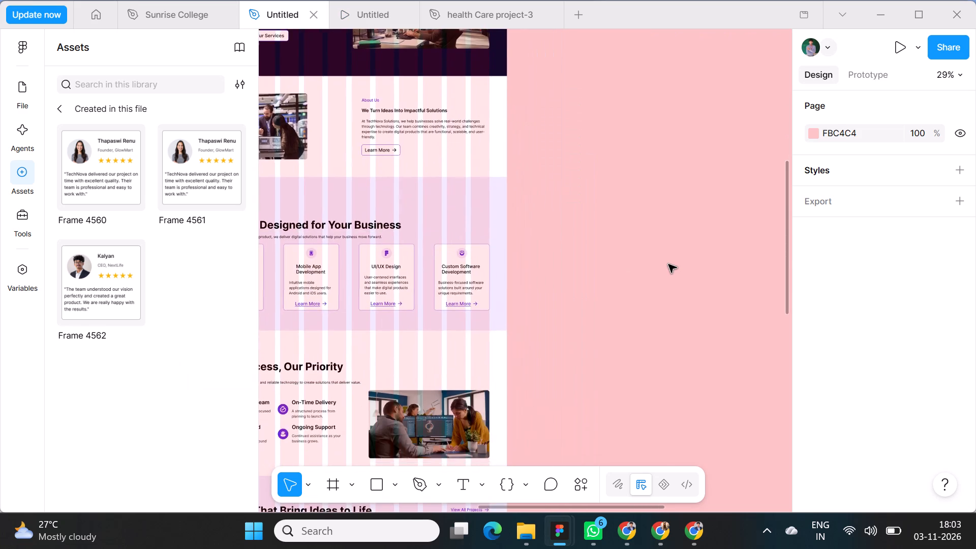
pyautogui.hscroll(-2, 668, 264)
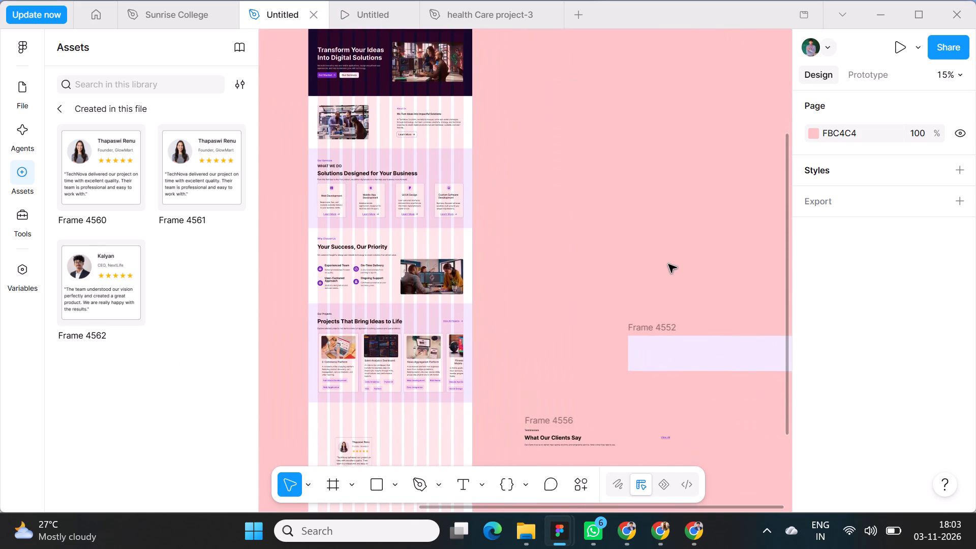
pyautogui.hscroll(-1, 668, 264)
pyautogui.hscroll(2, 668, 264)
pyautogui.hscroll(-1, 618, 238)
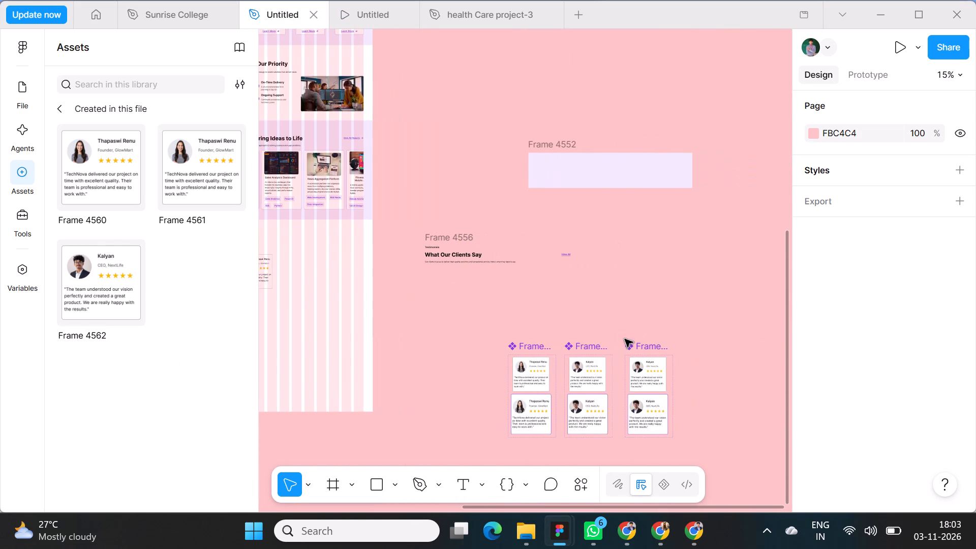
pyautogui.scroll(-1, 625, 339)
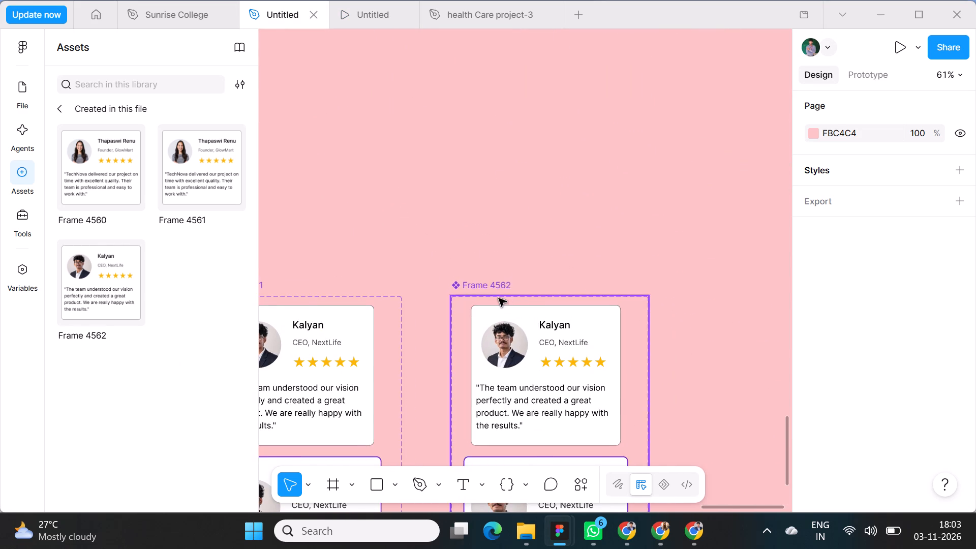
pyautogui.hscroll(1, 499, 298)
pyautogui.moveTo(585, 269); pyautogui.dragTo(578, 268)
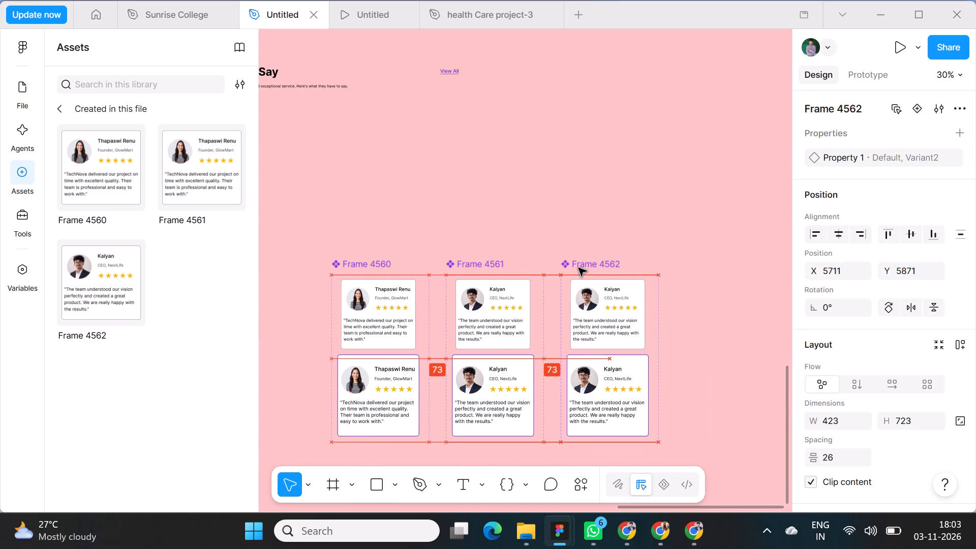
pyautogui.moveTo(578, 268); pyautogui.dragTo(577, 268)
pyautogui.click(545, 224)
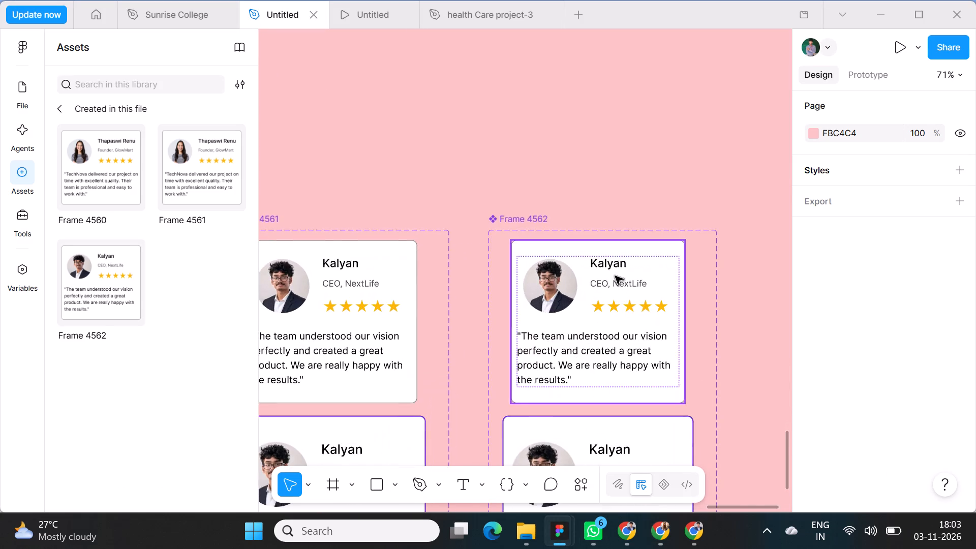
pyautogui.tripleClick(608, 248)
pyautogui.doubleClick(608, 248)
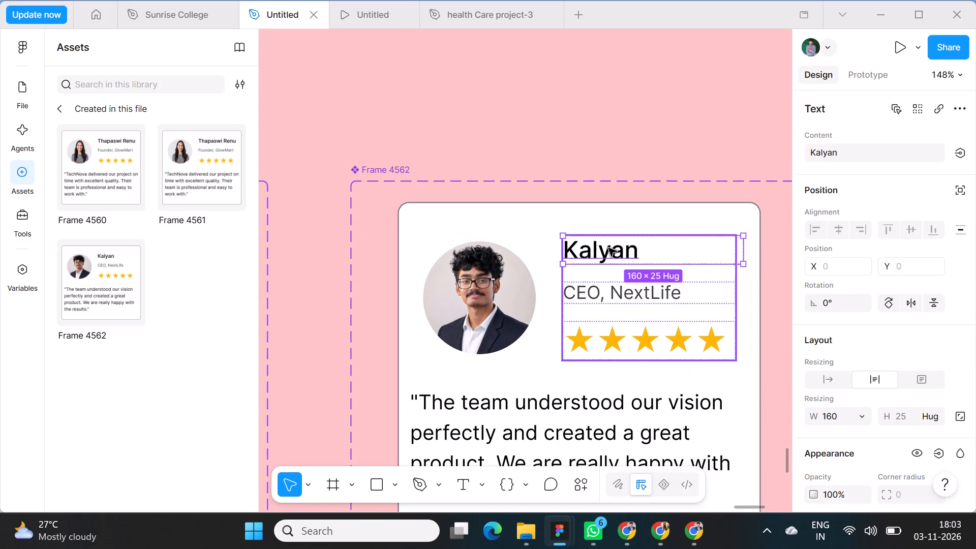
pyautogui.click(609, 251)
pyautogui.doubleClick(609, 251)
pyautogui.hotkey('ctrl', 'v')
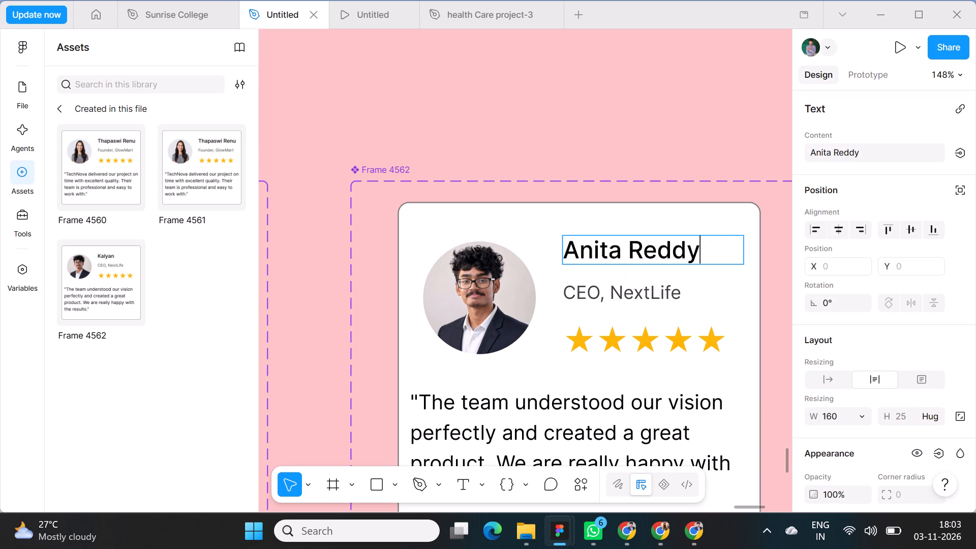
# Replace the customer name on Frame 4562's hover card with the same Customer 3 name.
pyautogui.scroll(-6, 648, 296)
pyautogui.scroll(-5, 657, 355)
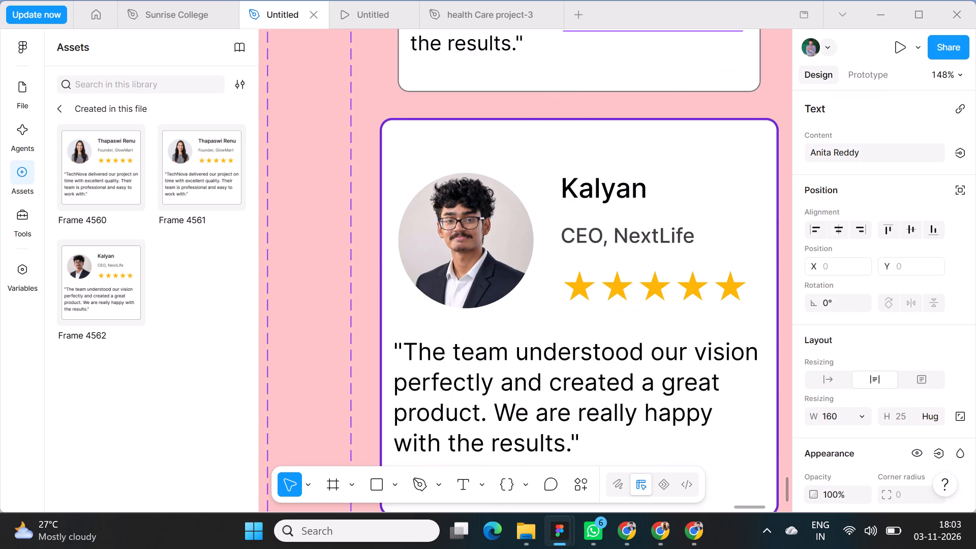
pyautogui.moveTo(656, 192); pyautogui.dragTo(561, 190)
pyautogui.hotkey('ctrl', 'v')
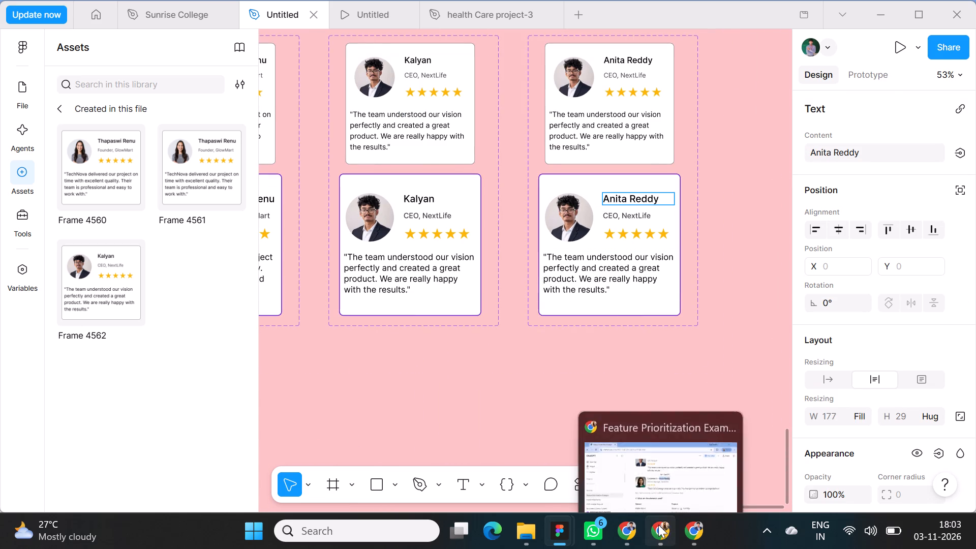
# Copy Customer 3's role from ChatGPT and set the role on Frame 4562's default card to "Product Manager, HealthPlus".
pyautogui.click(658, 525)
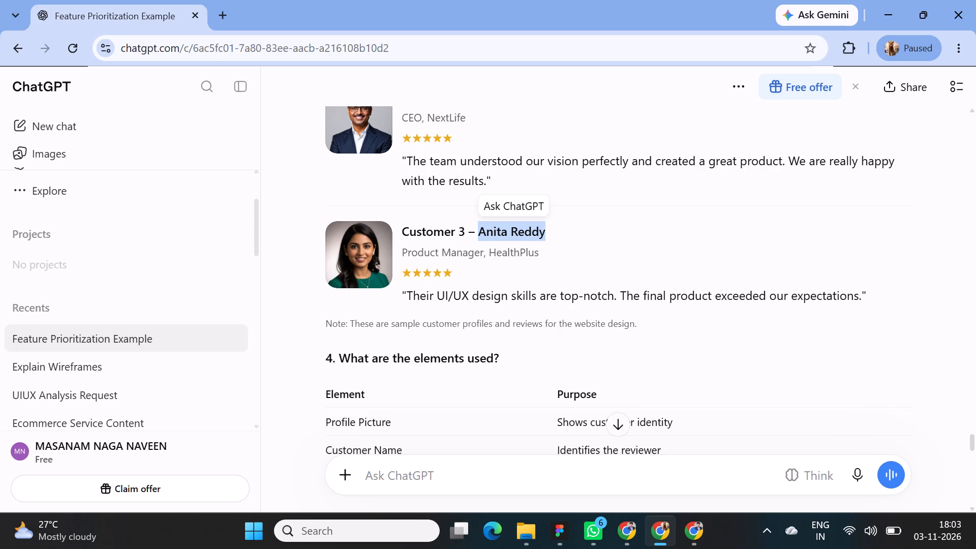
pyautogui.moveTo(402, 253); pyautogui.dragTo(541, 255)
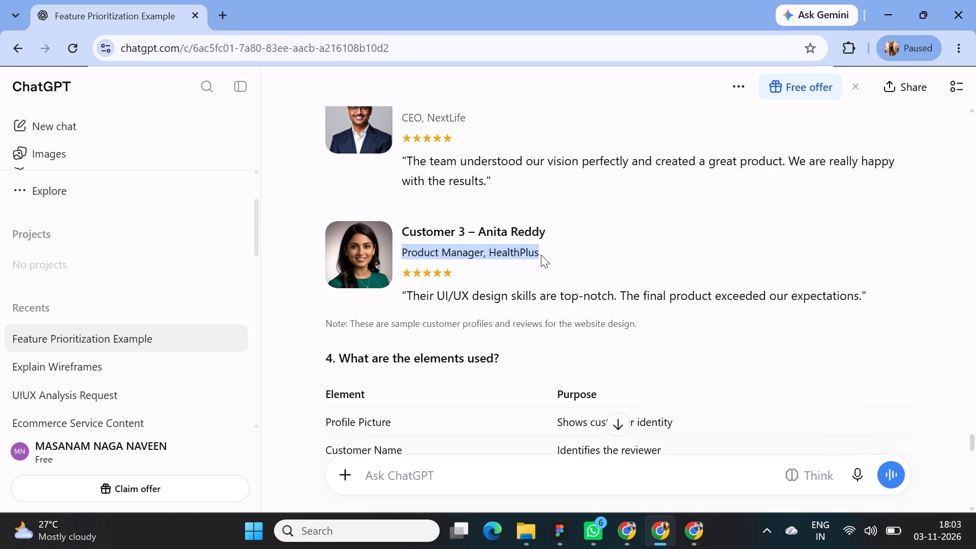
pyautogui.moveTo(541, 255); pyautogui.dragTo(546, 255)
pyautogui.hotkey('ctrl', 'c')
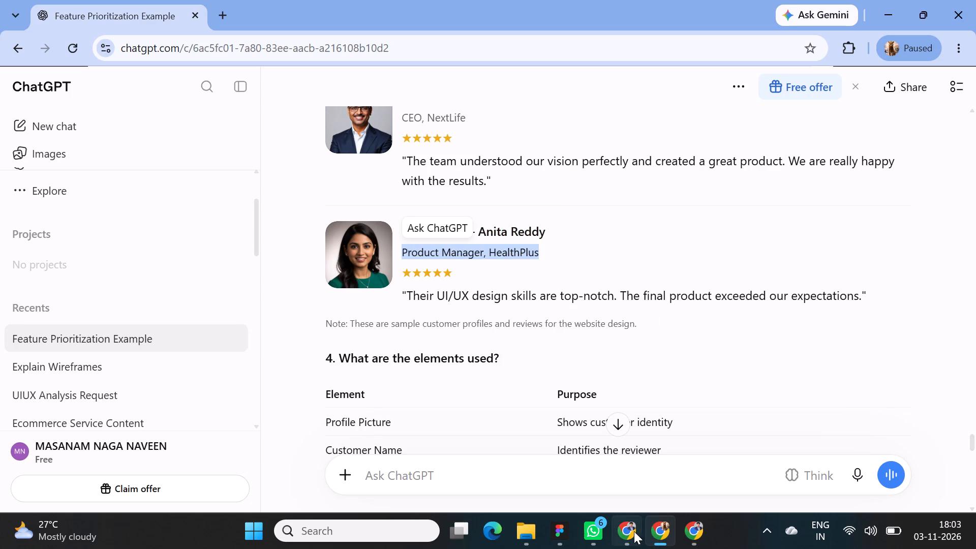
pyautogui.click(563, 531)
pyautogui.click(532, 462)
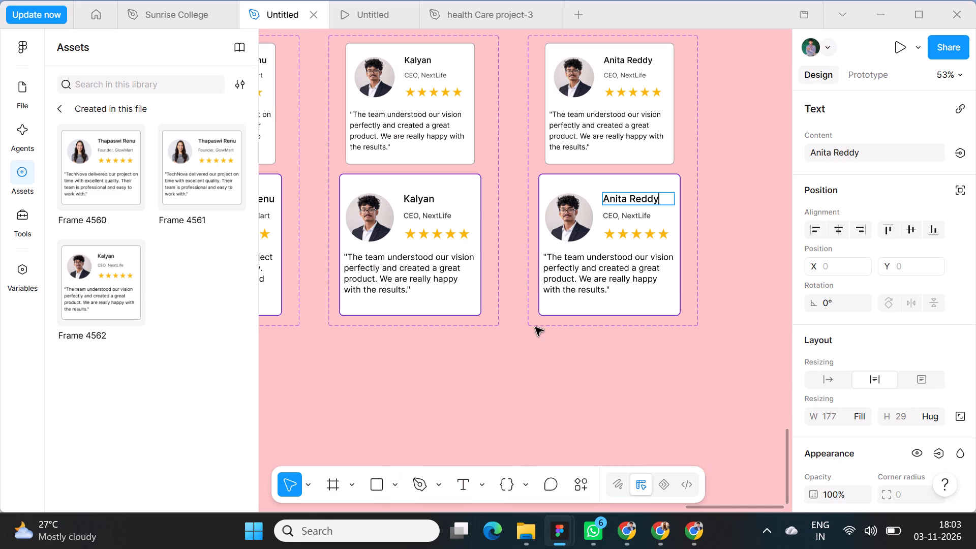
pyautogui.scroll(1, 611, 90)
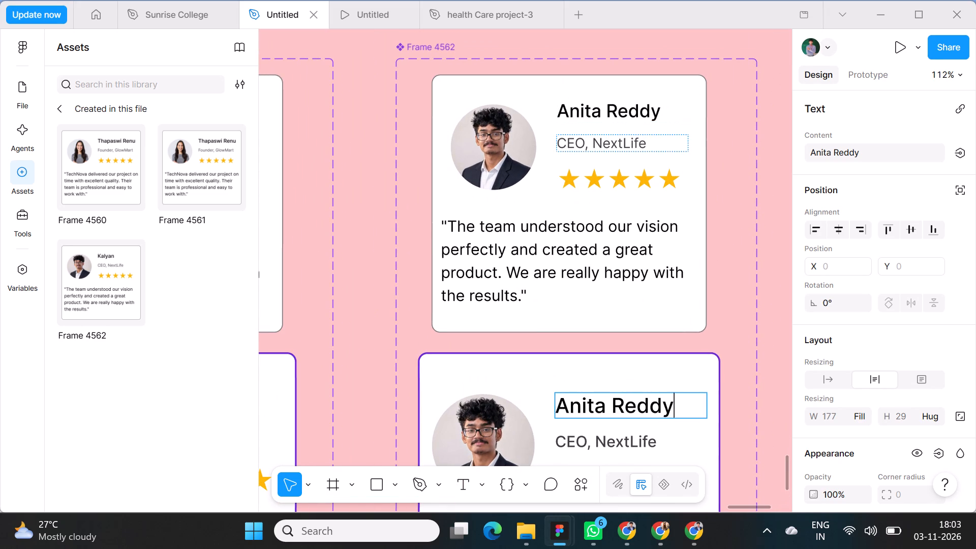
pyautogui.moveTo(647, 144); pyautogui.dragTo(554, 154)
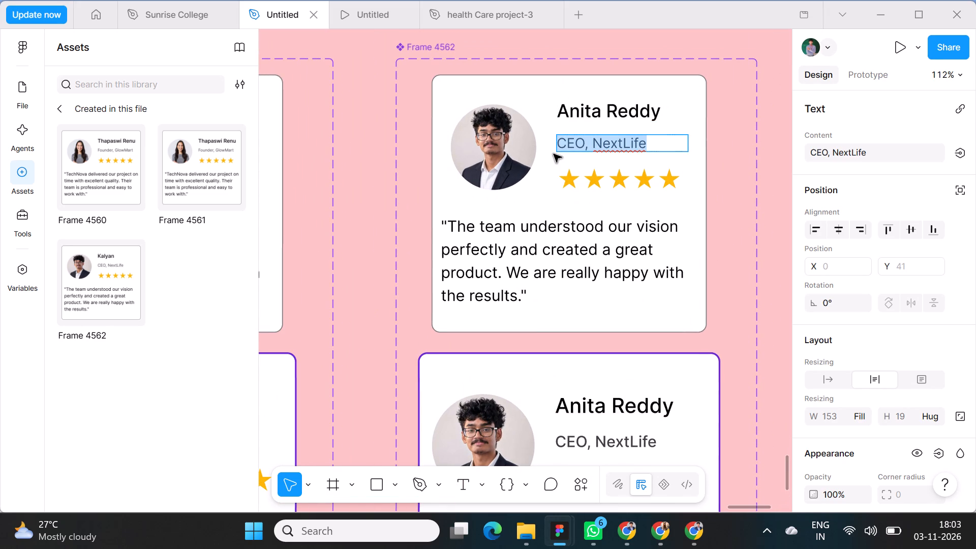
pyautogui.hotkey('ctrl', 'v')
# Set the role on Frame 4562's hover card to "Product Manager, HealthPlus".
pyautogui.scroll(-3, 656, 291)
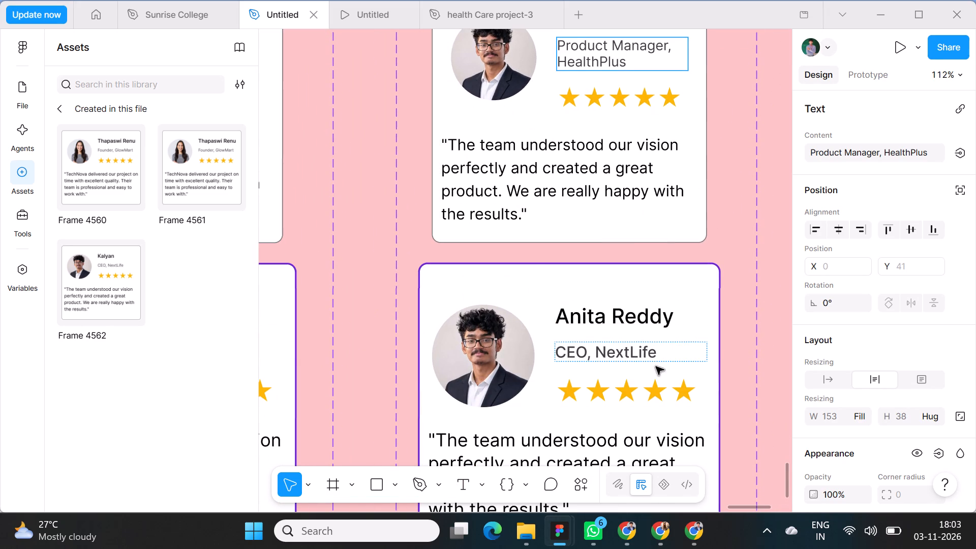
pyautogui.moveTo(660, 352); pyautogui.dragTo(551, 343)
pyautogui.hotkey('ctrl', 'v')
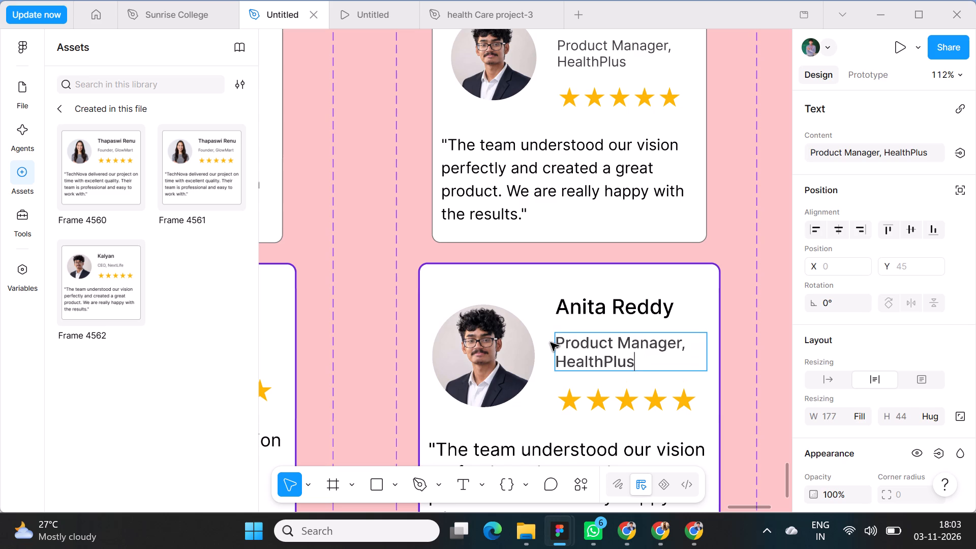
pyautogui.hscroll(-1, 753, 324)
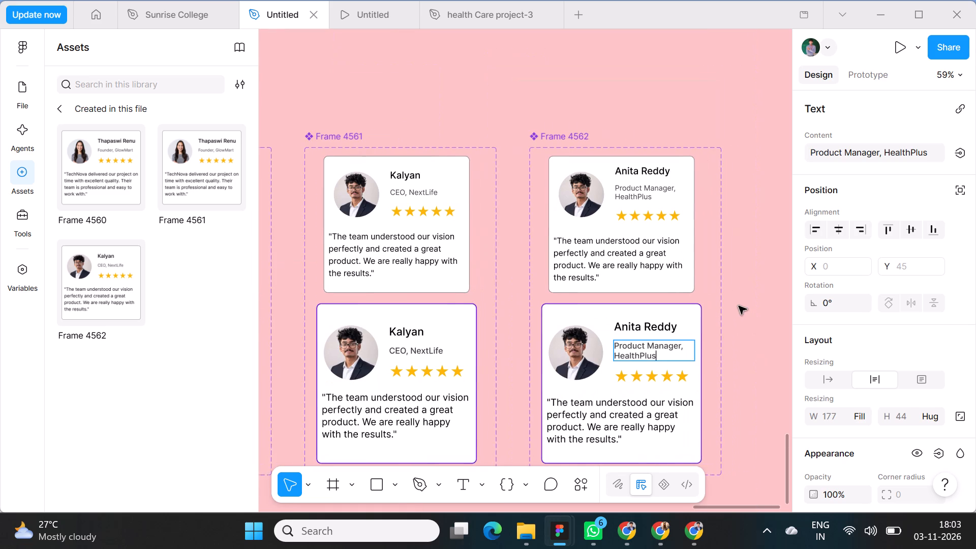
pyautogui.hscroll(-1, 739, 306)
pyautogui.doubleClick(732, 303)
pyautogui.scroll(-1, 732, 303)
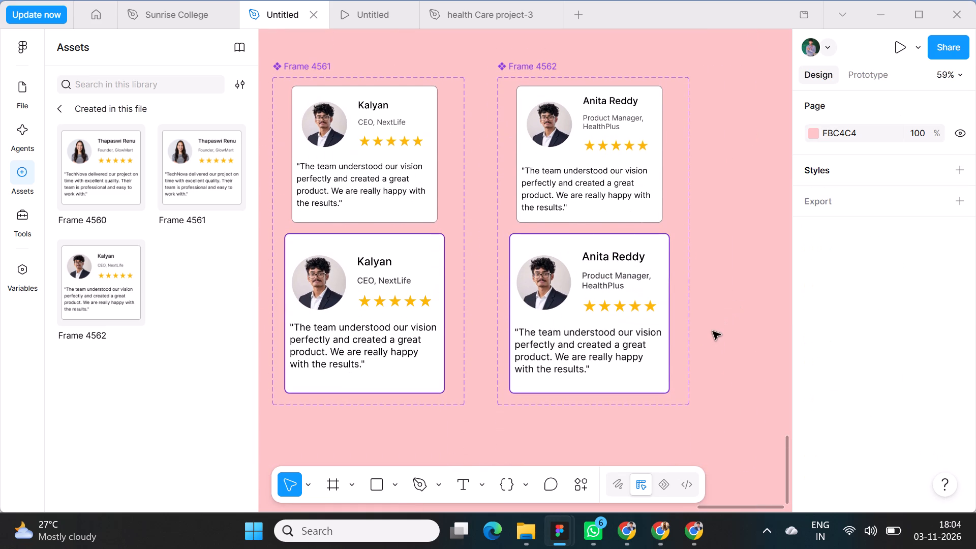
# Copy Customer 3's review beginning "Their UI/UX design skills are top-notch" from ChatGPT and replace the review on Frame 4562's default card with it.
pyautogui.click(662, 529)
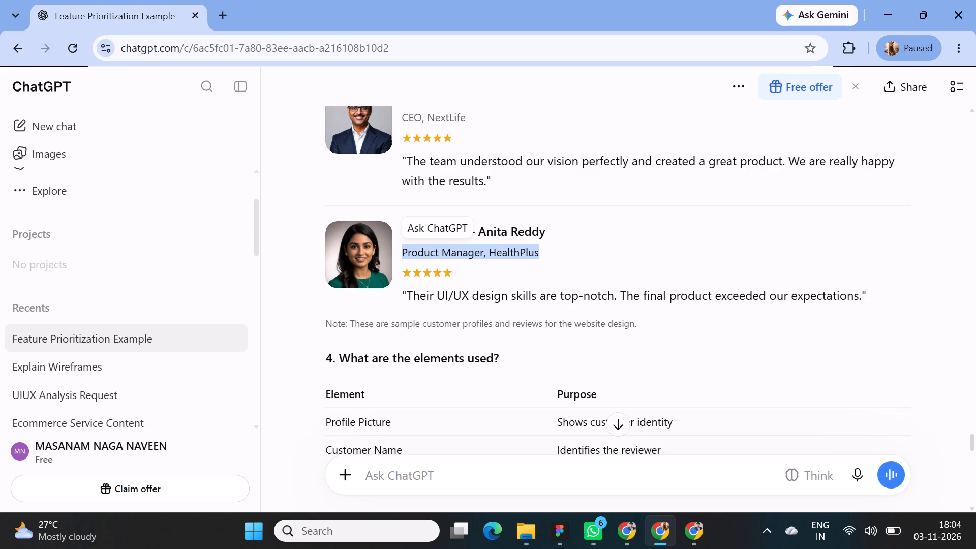
pyautogui.moveTo(402, 294); pyautogui.dragTo(868, 294)
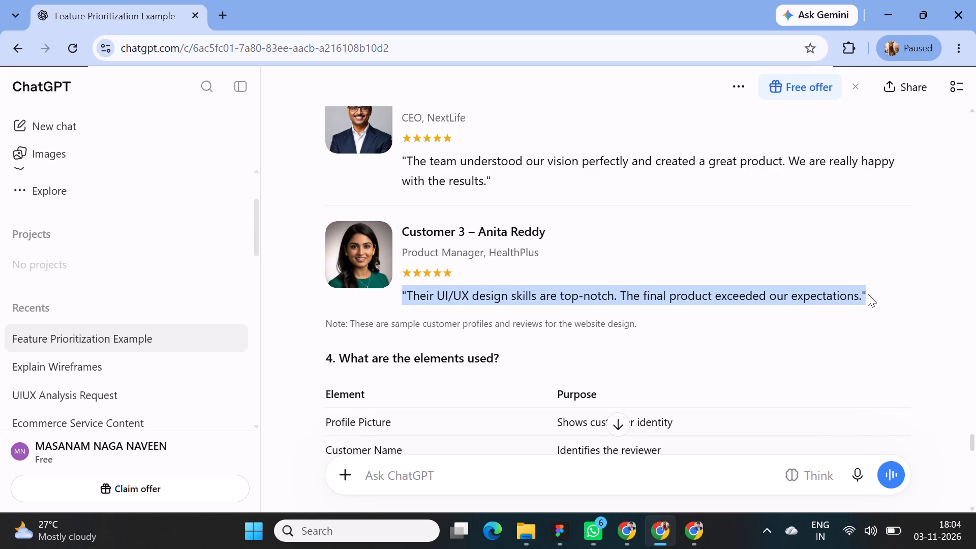
pyautogui.moveTo(868, 294); pyautogui.dragTo(871, 294)
pyautogui.hotkey('ctrl', 'c')
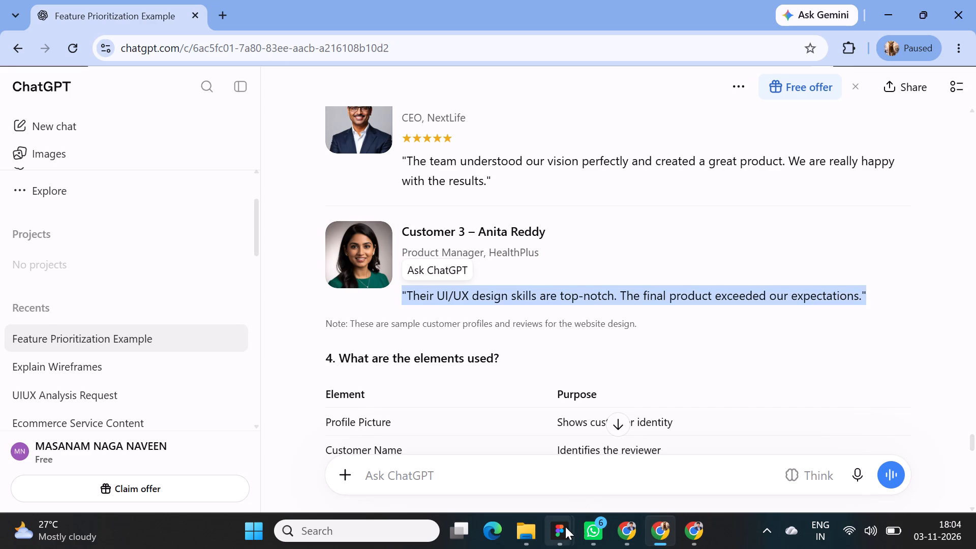
pyautogui.click(565, 527)
pyautogui.click(500, 446)
pyautogui.tripleClick(578, 187)
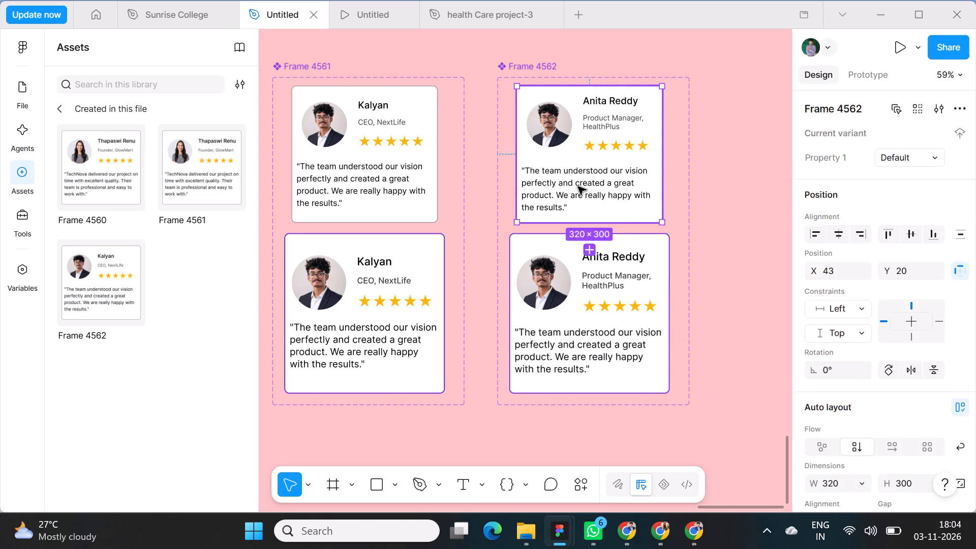
pyautogui.doubleClick(578, 187)
pyautogui.moveTo(571, 207); pyautogui.dragTo(524, 185)
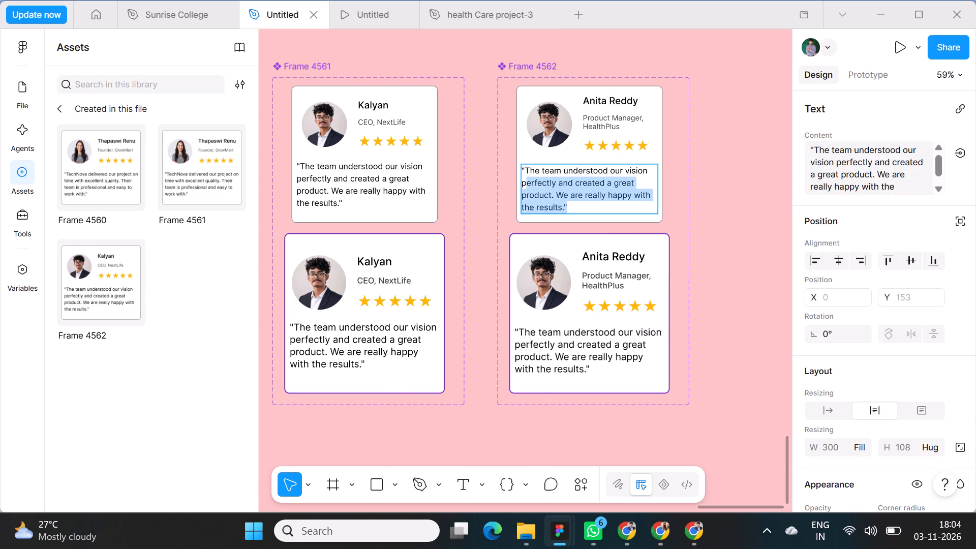
pyautogui.moveTo(524, 185); pyautogui.dragTo(514, 167)
pyautogui.hotkey('ctrl', 'v')
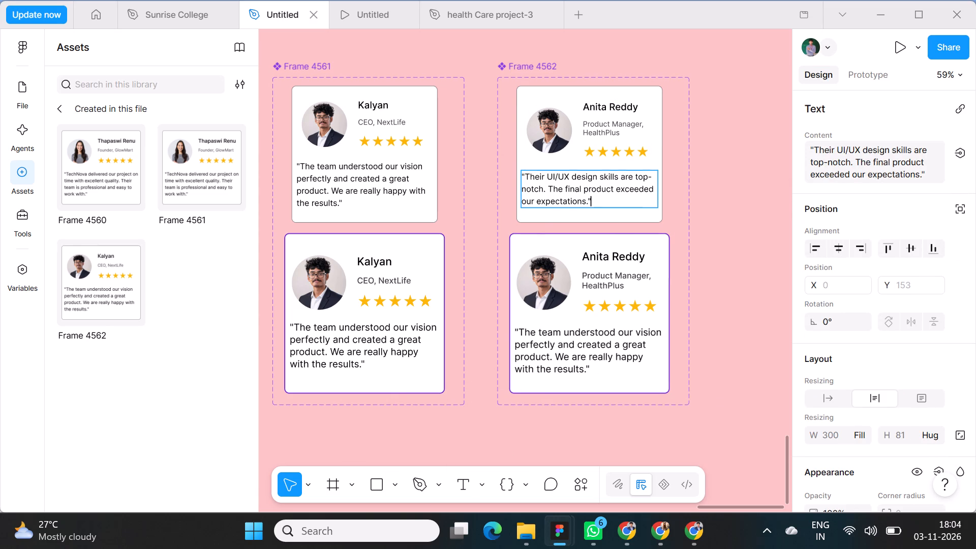
# Replace the review on Frame 4562's hover card with the same Customer 3 review text.
pyautogui.moveTo(591, 372); pyautogui.dragTo(514, 328)
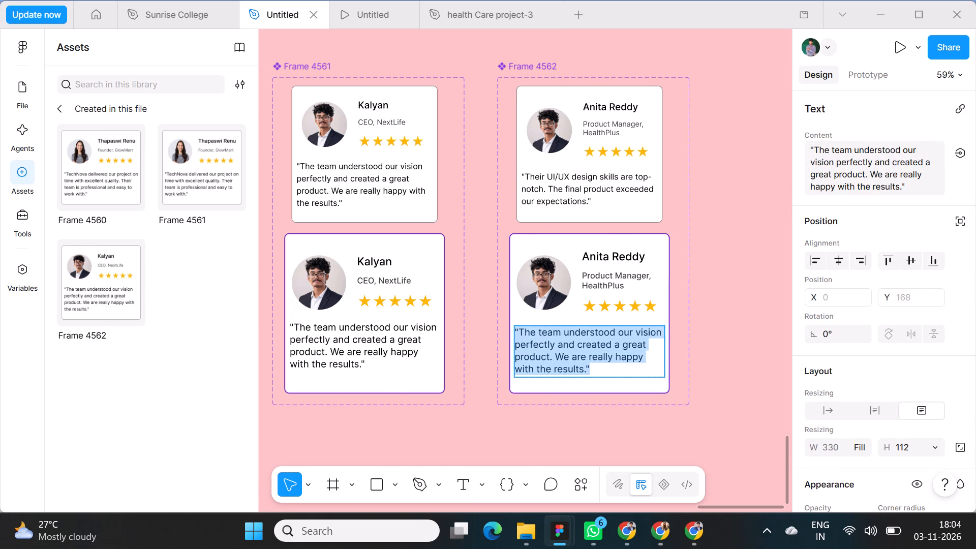
pyautogui.moveTo(514, 328); pyautogui.dragTo(514, 328)
pyautogui.hotkey('ctrl', 'v')
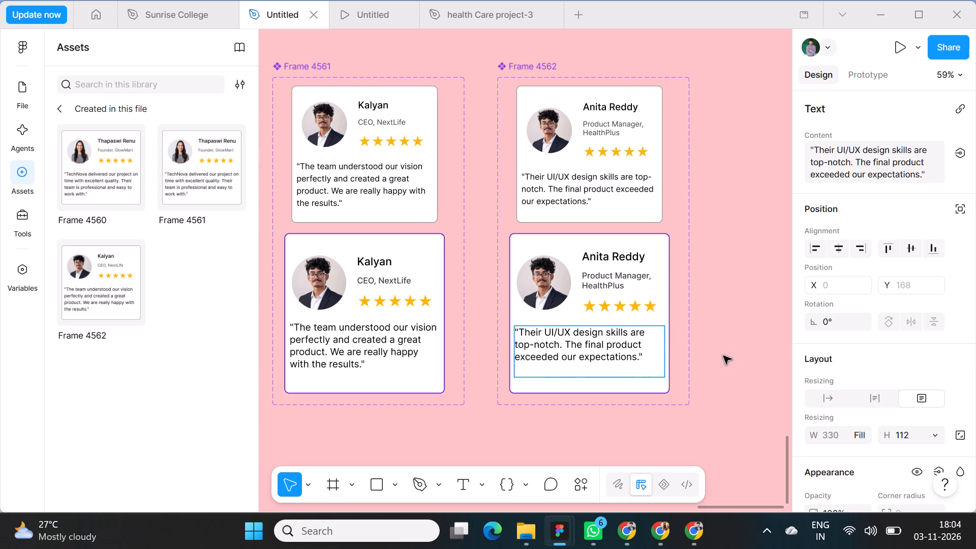
pyautogui.click(722, 356)
pyautogui.click(722, 356)
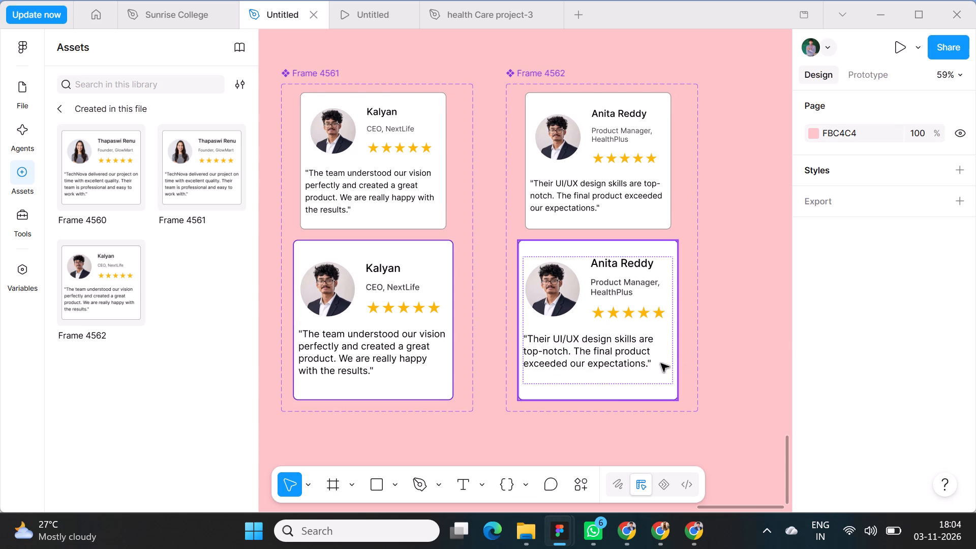
# Narrow the review text box on Frame 4562's hover card to about 306 wide.
pyautogui.tripleClick(651, 357)
pyautogui.click(650, 357)
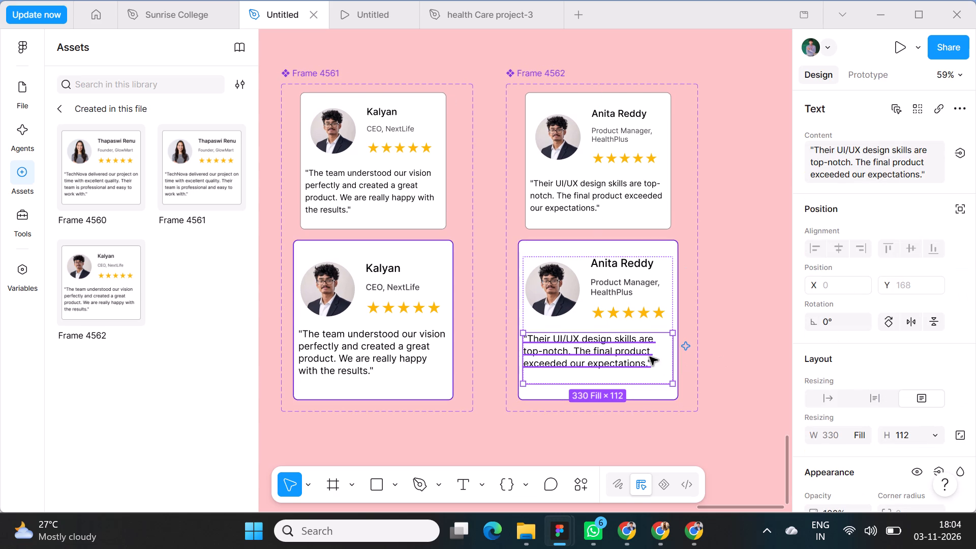
pyautogui.moveTo(668, 363); pyautogui.dragTo(659, 363)
pyautogui.scroll(-5, 842, 421)
pyautogui.moveTo(603, 345); pyautogui.dragTo(612, 345)
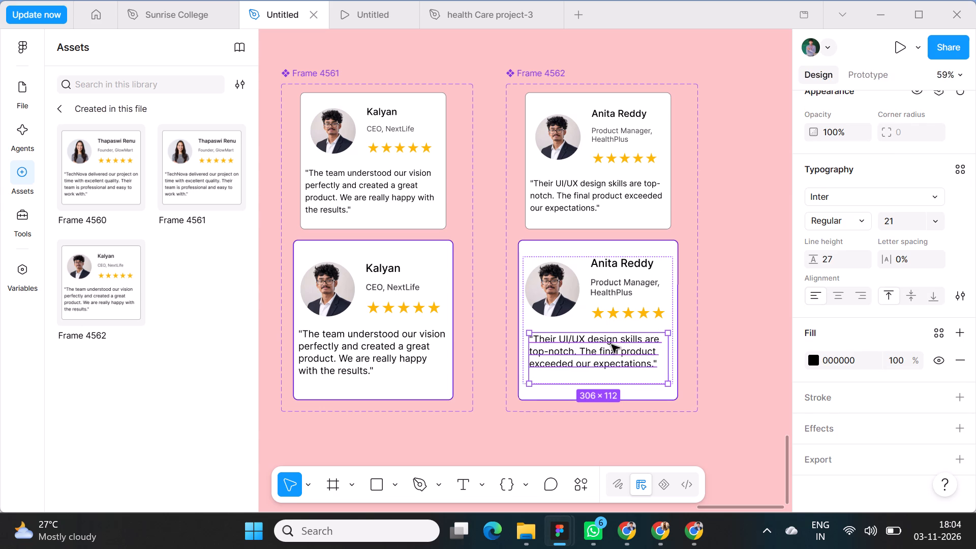
pyautogui.moveTo(612, 345); pyautogui.dragTo(613, 345)
pyautogui.scroll(5, 818, 319)
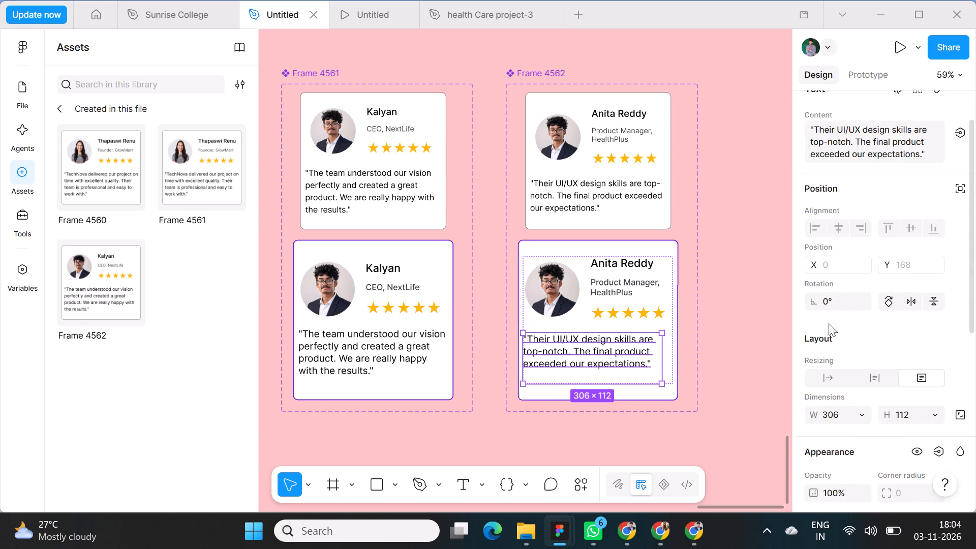
pyautogui.click(750, 319)
# Set the auto layout alignment of the inner frame on Frame 4562's hover card to center.
pyautogui.doubleClick(653, 323)
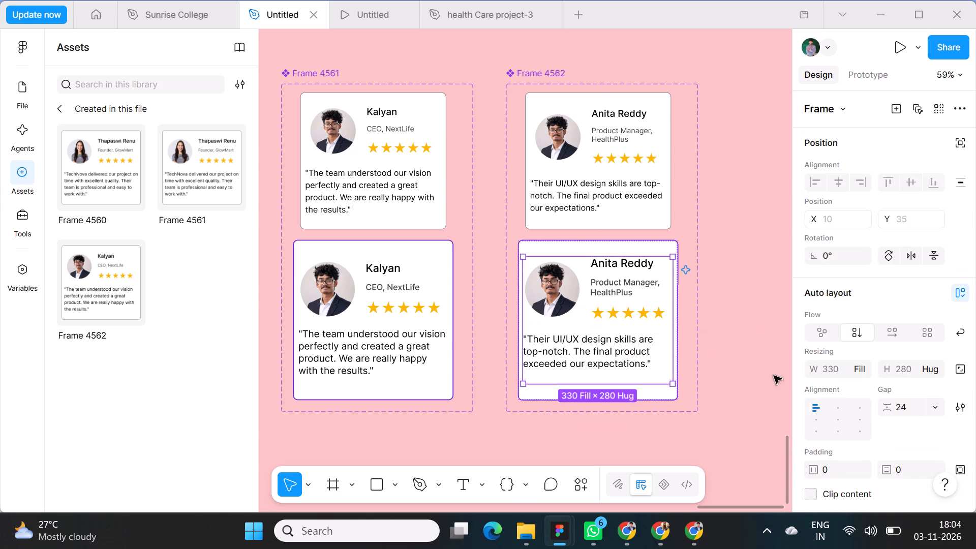
pyautogui.scroll(-2, 848, 420)
pyautogui.click(837, 270)
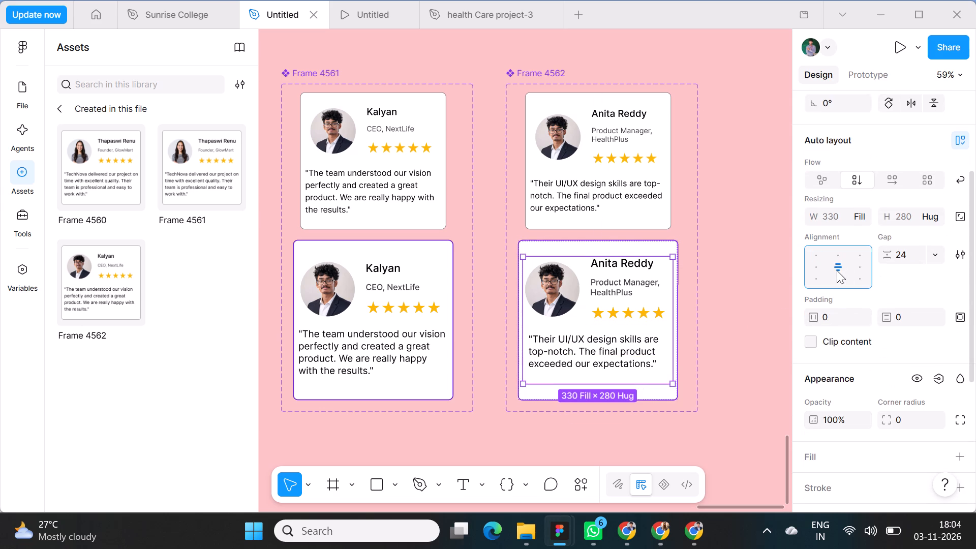
pyautogui.click(727, 322)
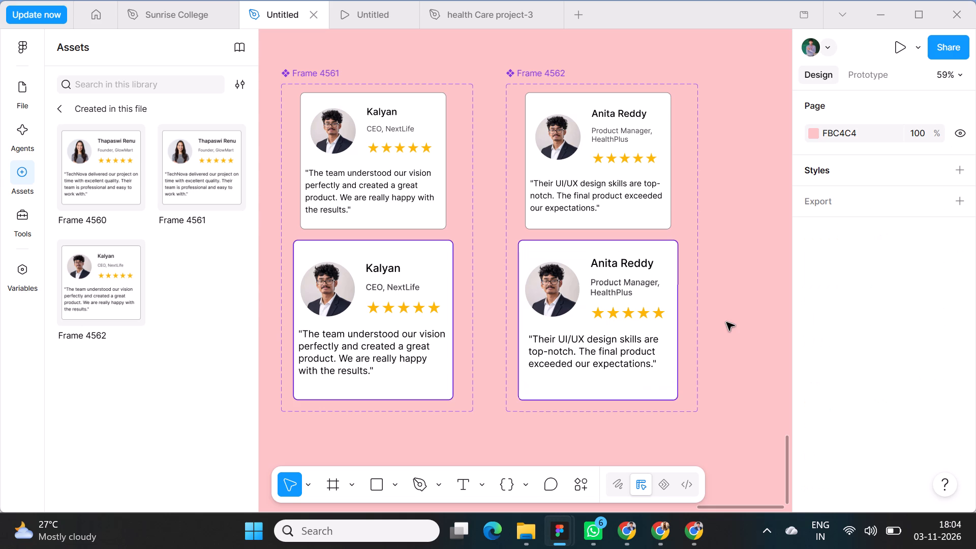
# Add a second page, Page 2, to the file.
pyautogui.hscroll(-1, 749, 254)
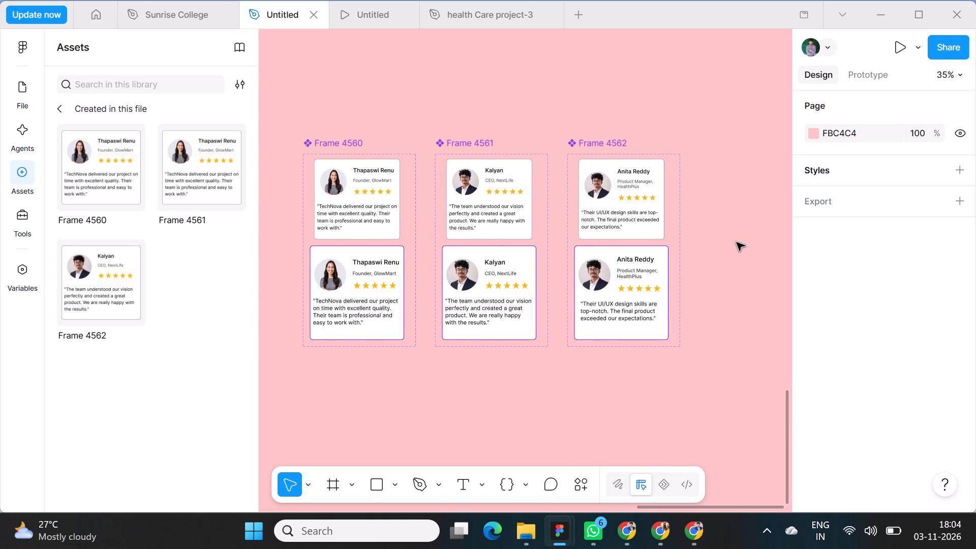
pyautogui.hscroll(1, 737, 242)
pyautogui.hscroll(-1, 737, 242)
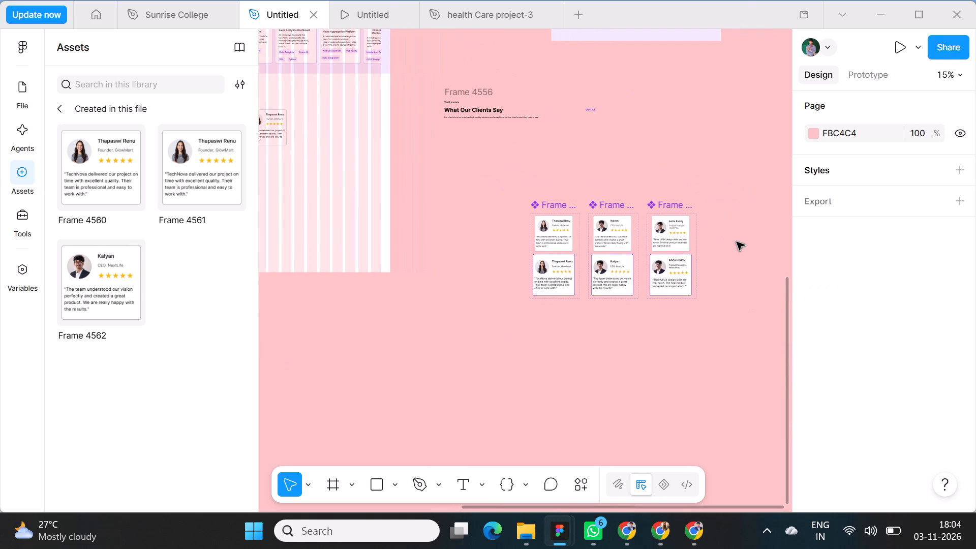
pyautogui.hscroll(-1, 737, 242)
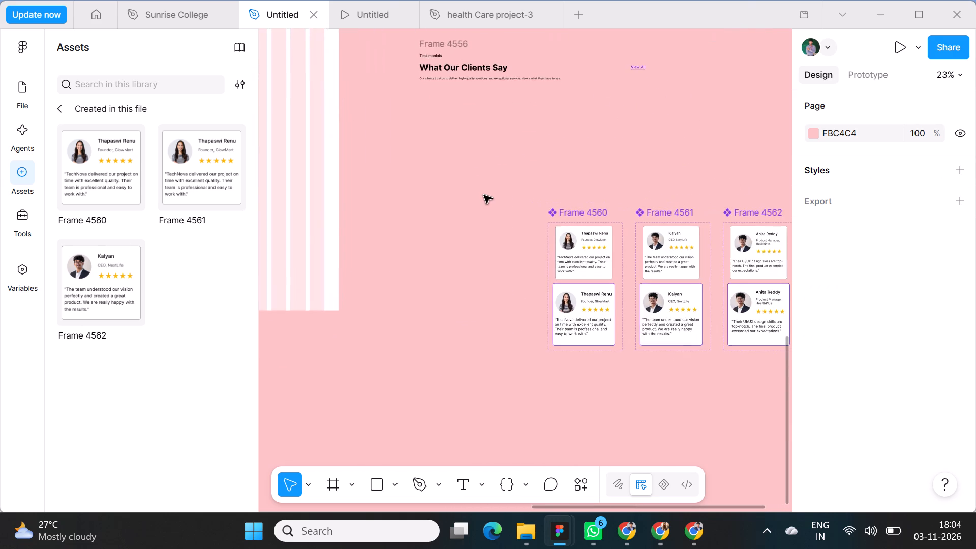
pyautogui.click(31, 96)
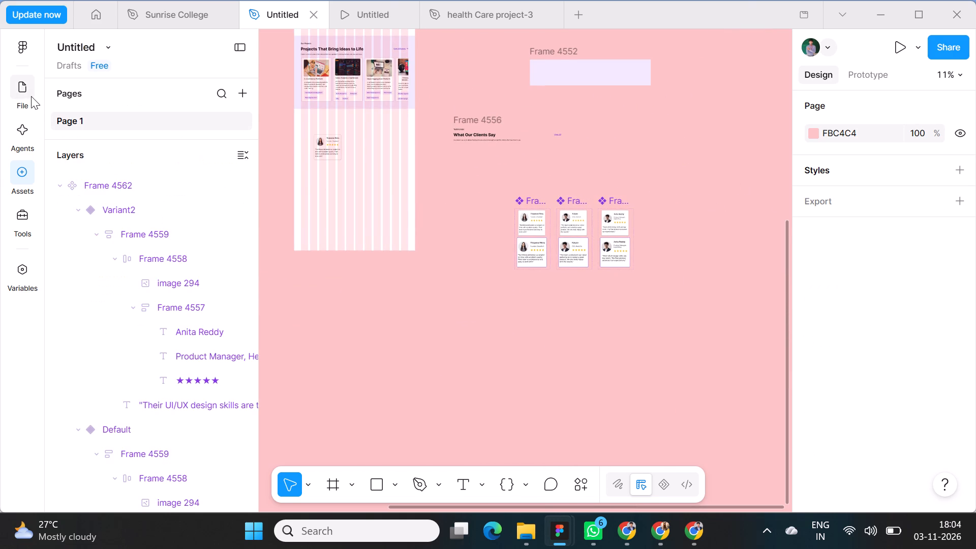
pyautogui.click(239, 93)
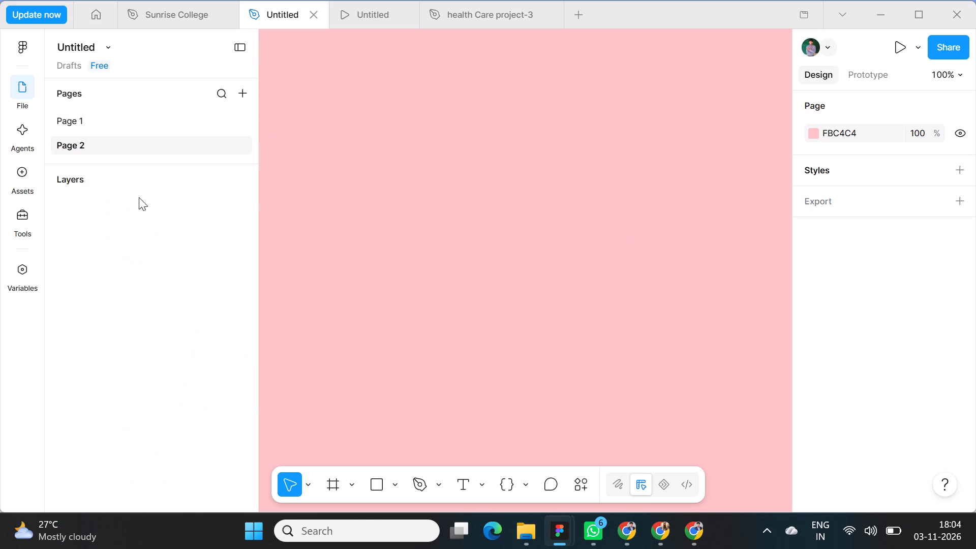
# Copy the component sets Frame 4560, Frame 4561 and Frame 4562 from Page 1 and paste them onto Page 2.
pyautogui.click(98, 121)
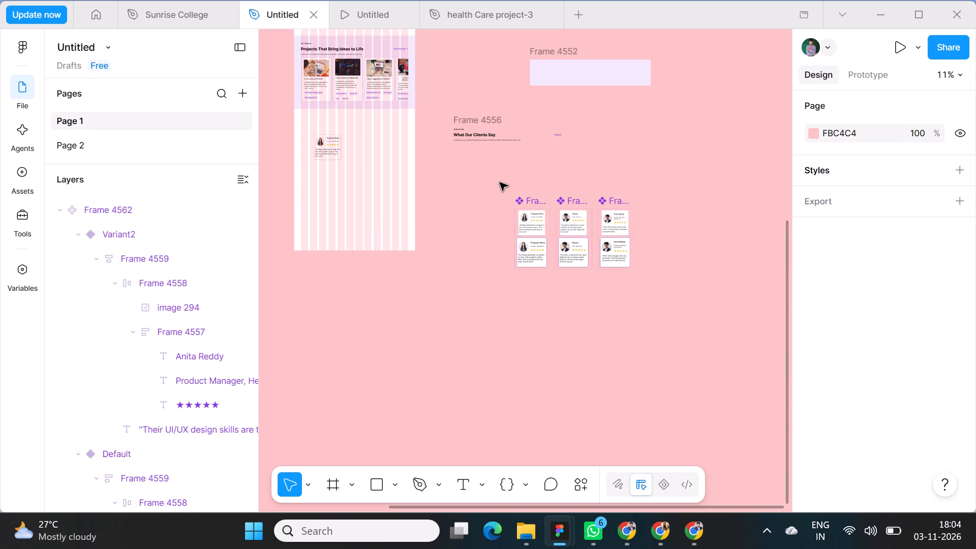
pyautogui.moveTo(500, 182); pyautogui.dragTo(658, 285)
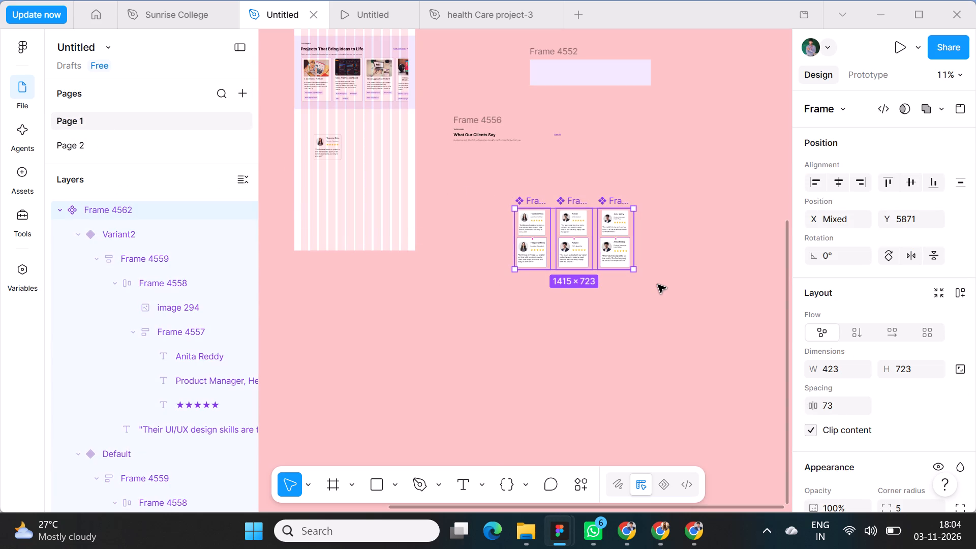
pyautogui.hotkey('ctrl', 'c')
pyautogui.click(115, 150)
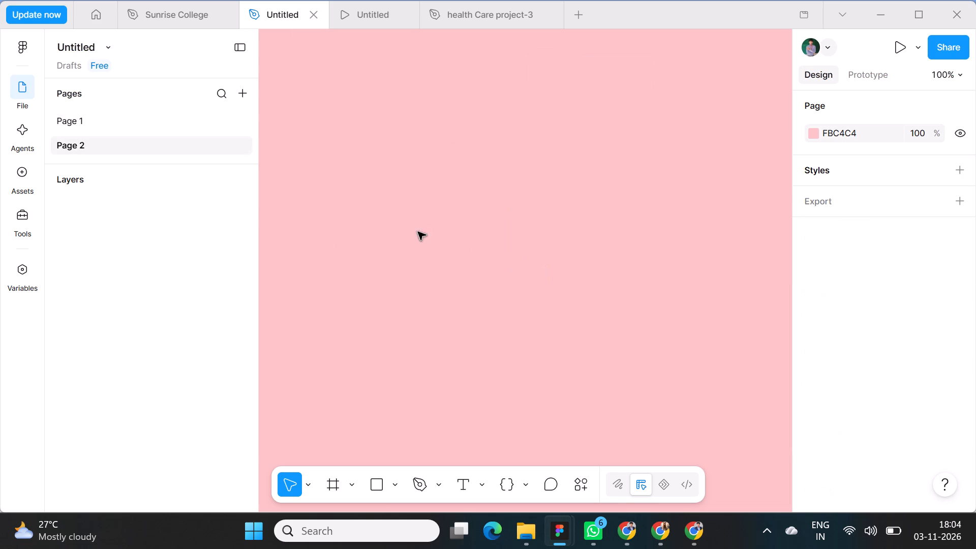
pyautogui.rightClick(448, 215)
pyautogui.click(486, 225)
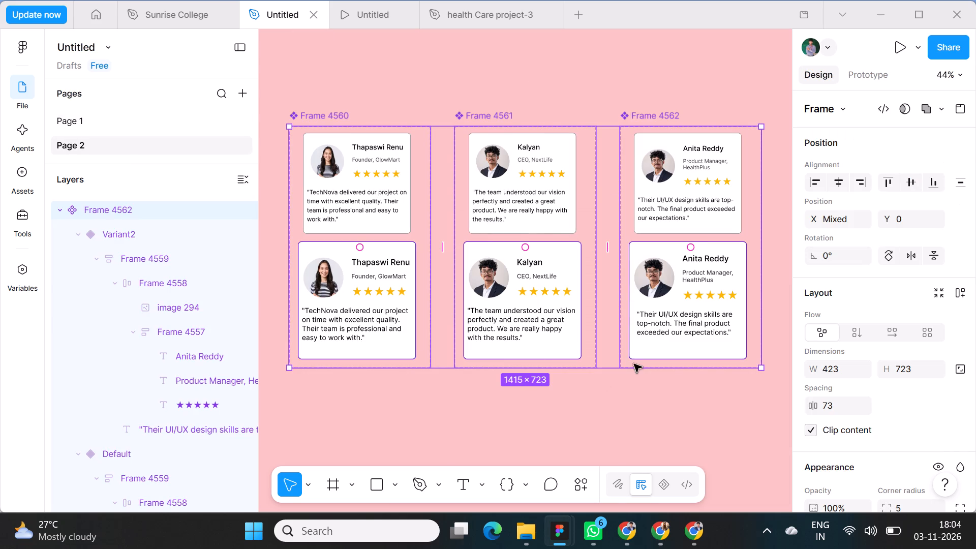
pyautogui.click(630, 390)
pyautogui.scroll(1, 630, 390)
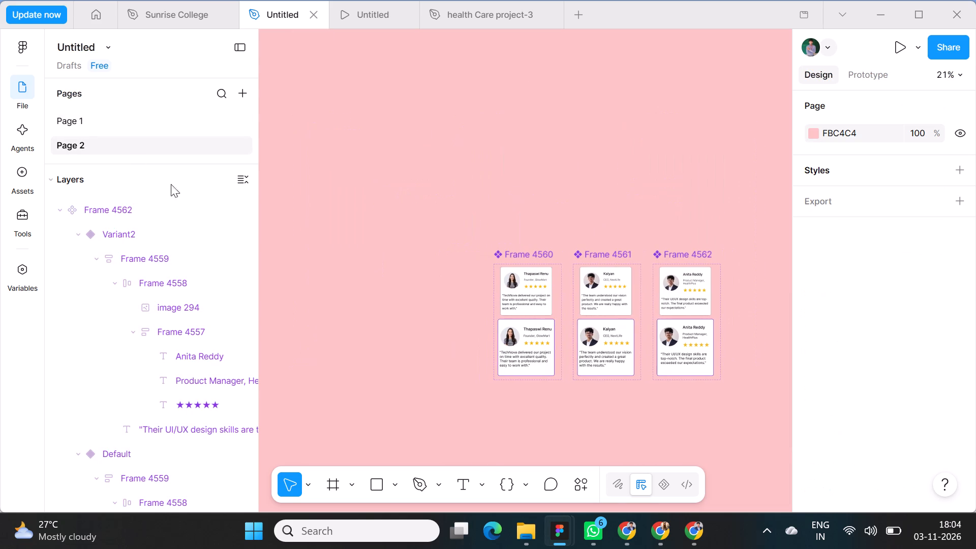
# Delete the original component sets Frame 4560, Frame 4561 and Frame 4562 from Page 1.
pyautogui.click(97, 126)
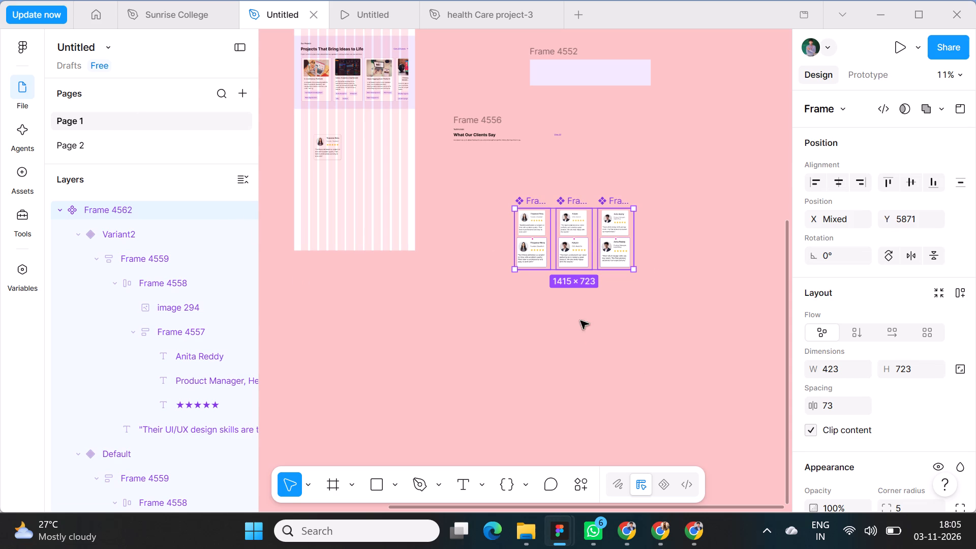
pyautogui.click(550, 312)
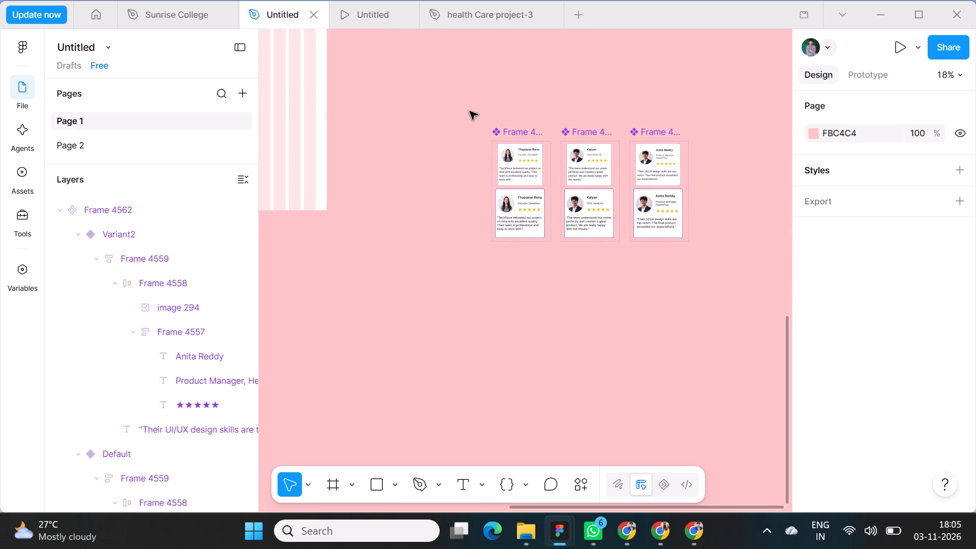
pyautogui.moveTo(469, 108); pyautogui.dragTo(719, 331)
pyautogui.press('BackSpace')
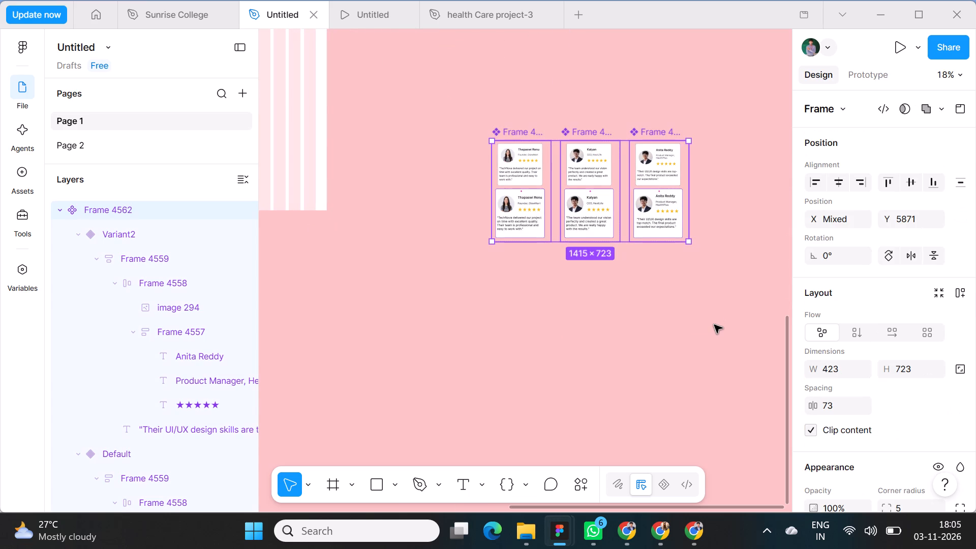
# Delete the empty lavender Frame 4552 from Page 1.
pyautogui.scroll(1, 668, 337)
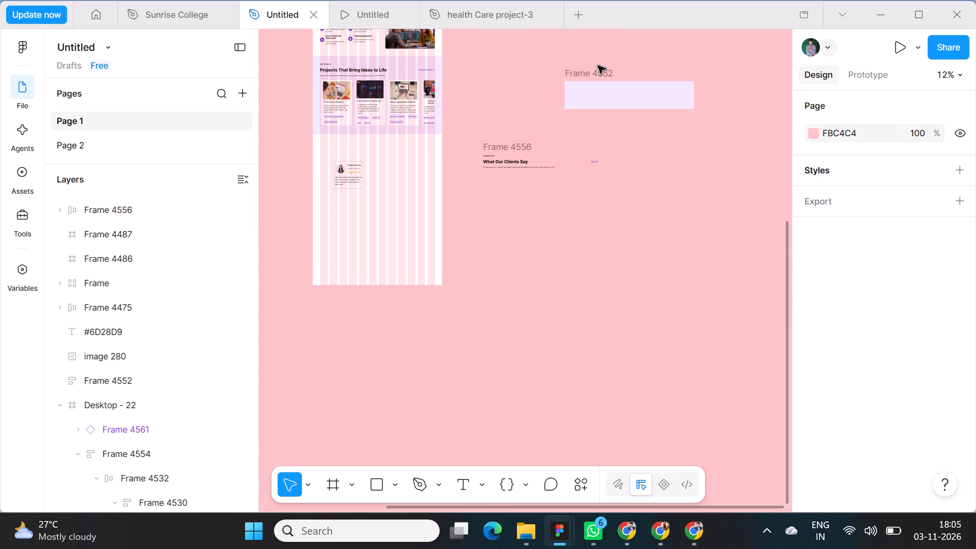
pyautogui.click(592, 73)
pyautogui.press('BackSpace')
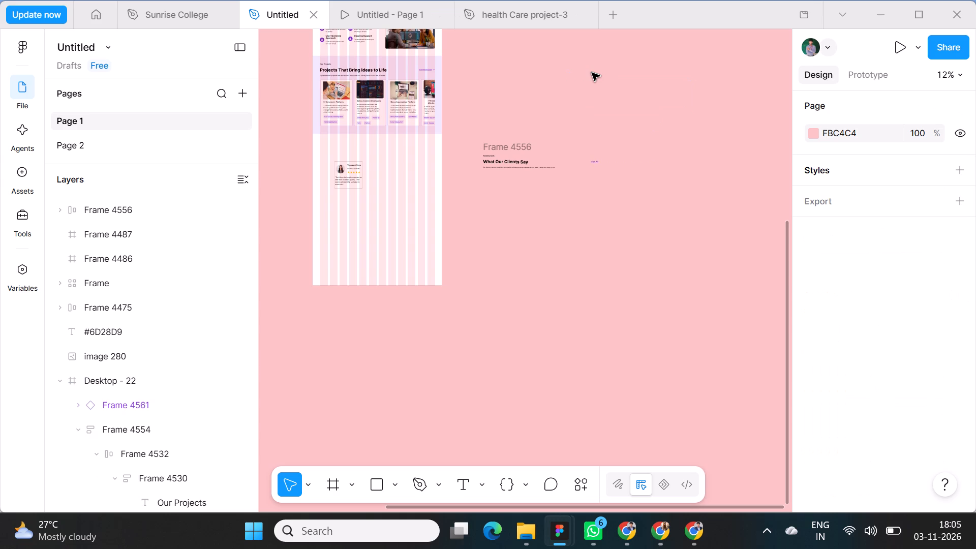
# Move the testimonial card instance out of the Desktop - 22 frame onto the empty canvas beside it.
pyautogui.scroll(1, 592, 73)
pyautogui.hscroll(1, 425, 229)
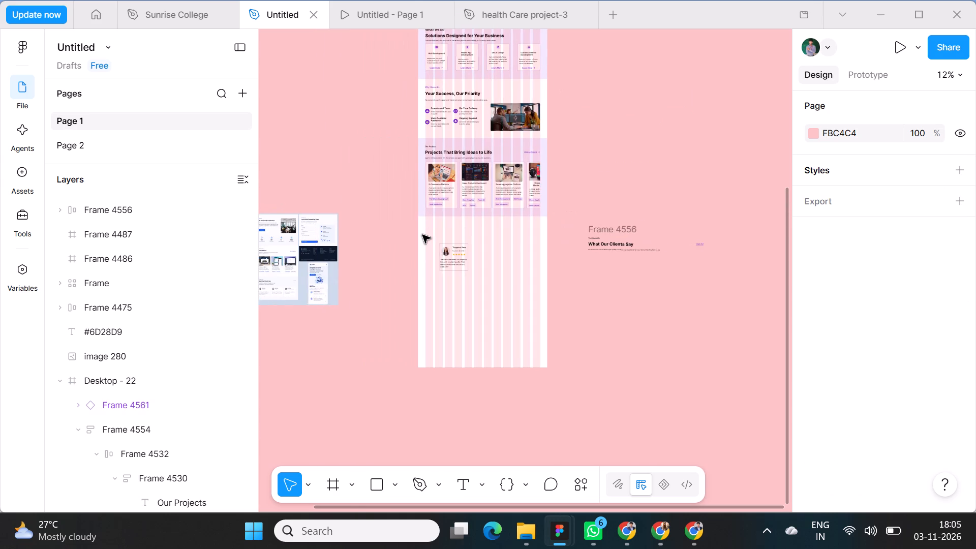
pyautogui.hscroll(1, 447, 230)
pyautogui.moveTo(570, 254); pyautogui.dragTo(508, 298)
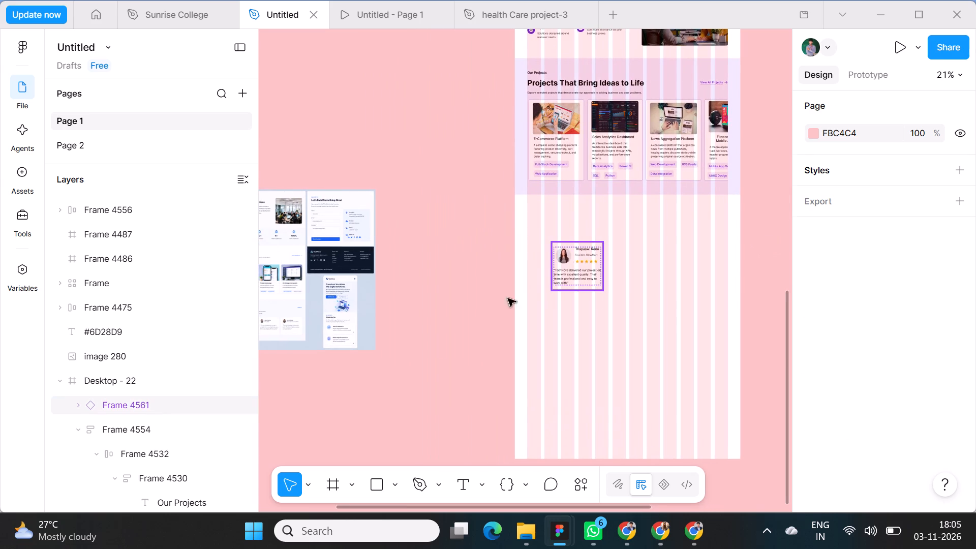
pyautogui.moveTo(508, 298); pyautogui.dragTo(369, 391)
pyautogui.scroll(-2, 391, 367)
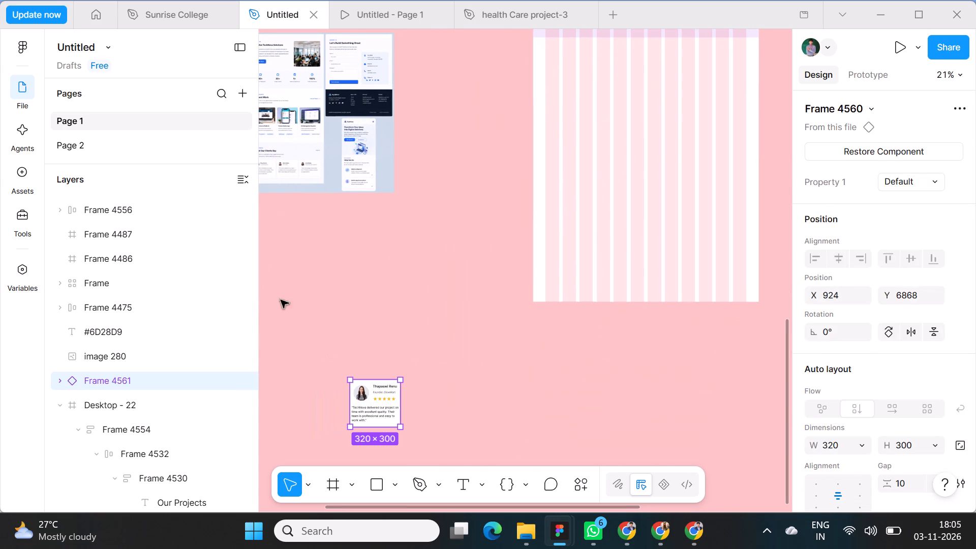
# Place an instance of the Frame 4561 client card component on the canvas beside the existing card instance.
pyautogui.click(20, 168)
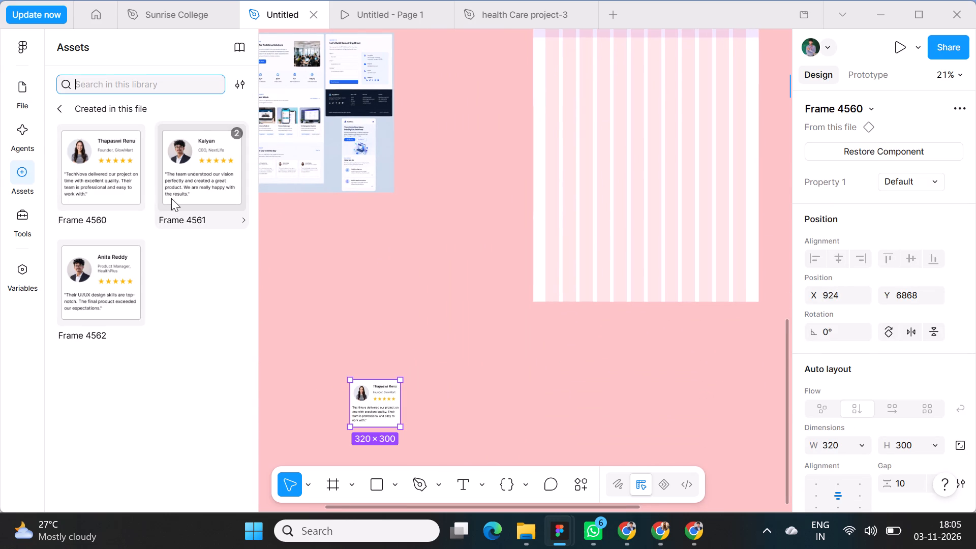
pyautogui.moveTo(173, 182); pyautogui.dragTo(506, 434)
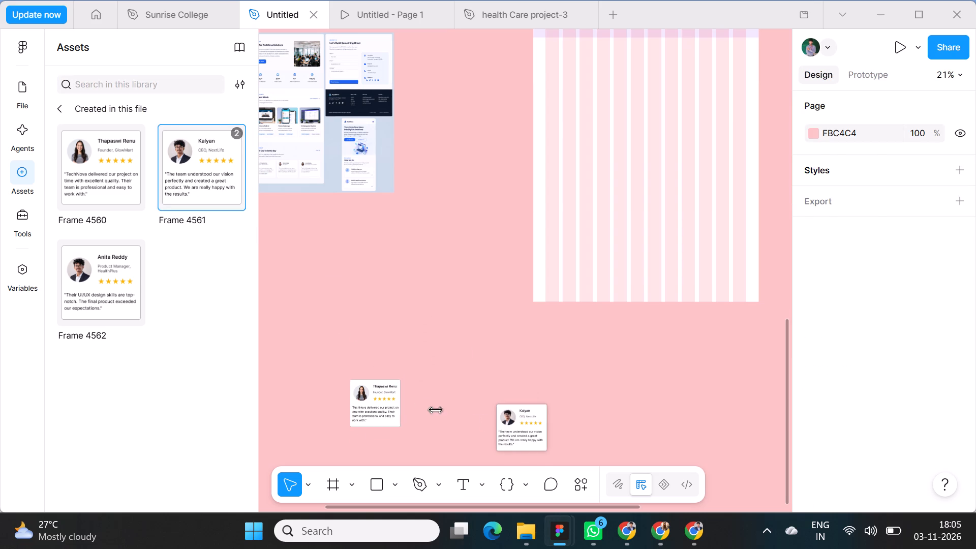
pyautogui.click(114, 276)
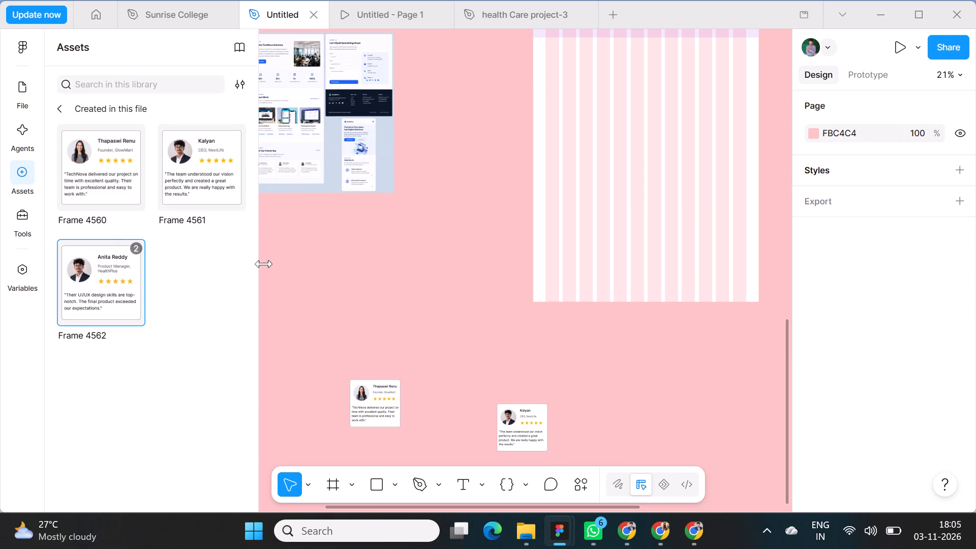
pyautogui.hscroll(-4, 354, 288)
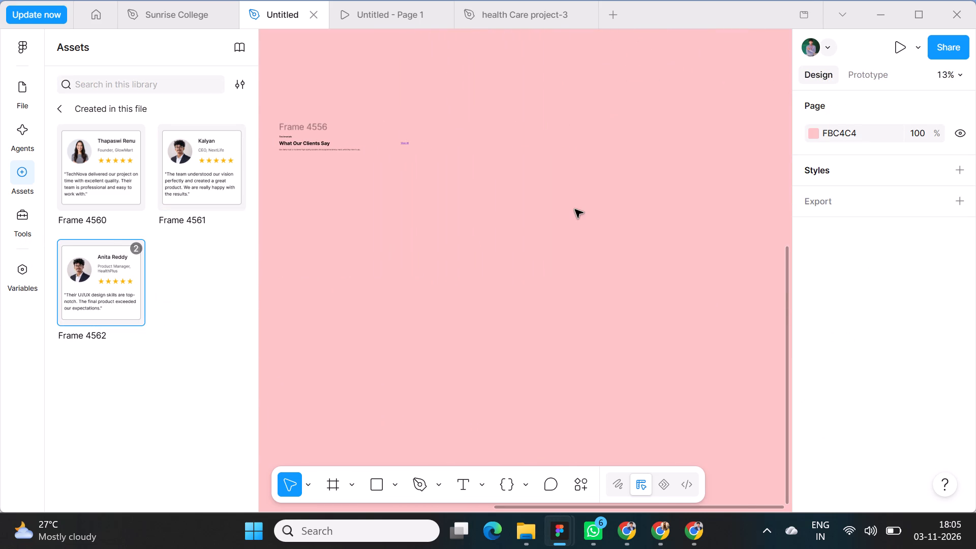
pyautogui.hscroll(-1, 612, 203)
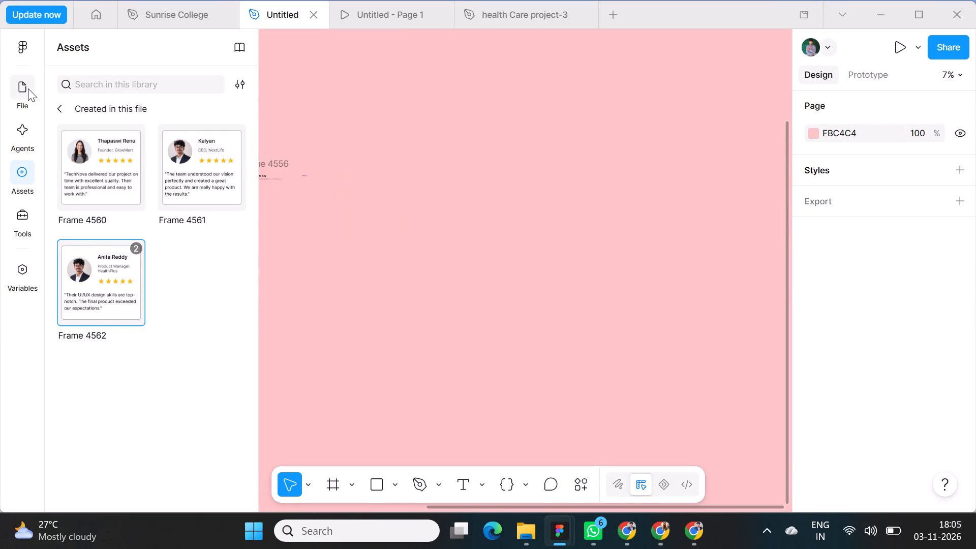
# Go to Page 2 and bring the testimonial card component sets into view.
pyautogui.click(28, 88)
pyautogui.click(102, 141)
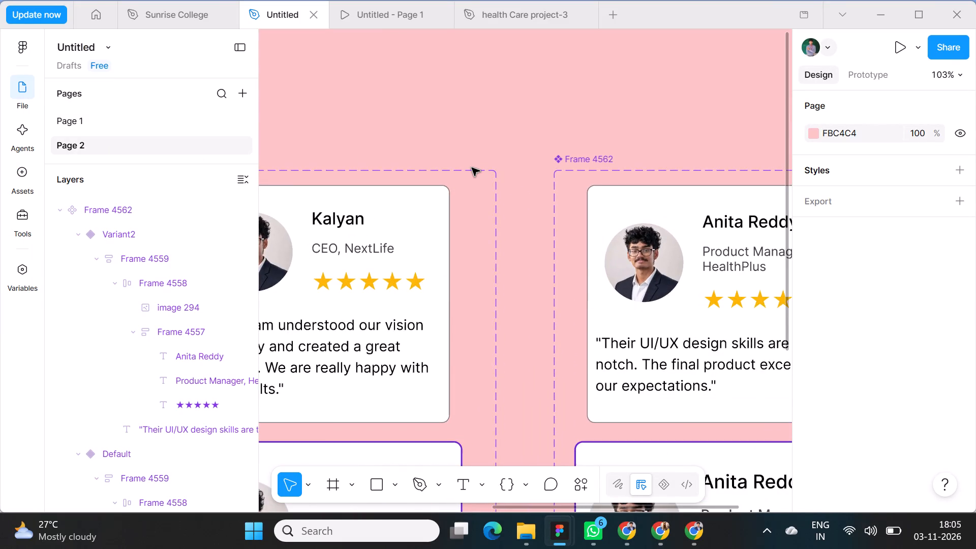
pyautogui.hscroll(-1, 472, 168)
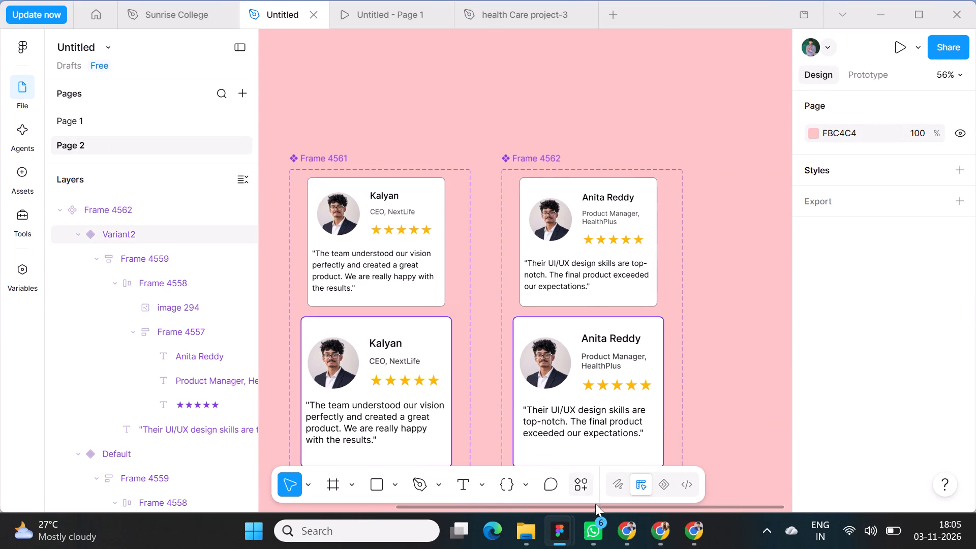
# Switch to Chrome and copy the image of the short-haired woman in an orange shirt from the "images of person" results.
pyautogui.click(624, 534)
pyautogui.scroll(-2, 460, 308)
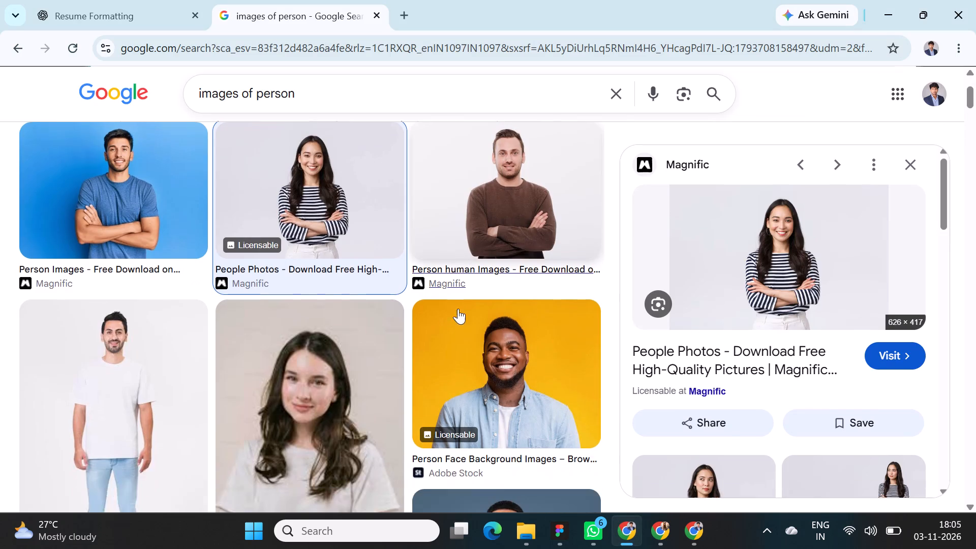
pyautogui.scroll(-2, 458, 309)
pyautogui.scroll(-2, 413, 319)
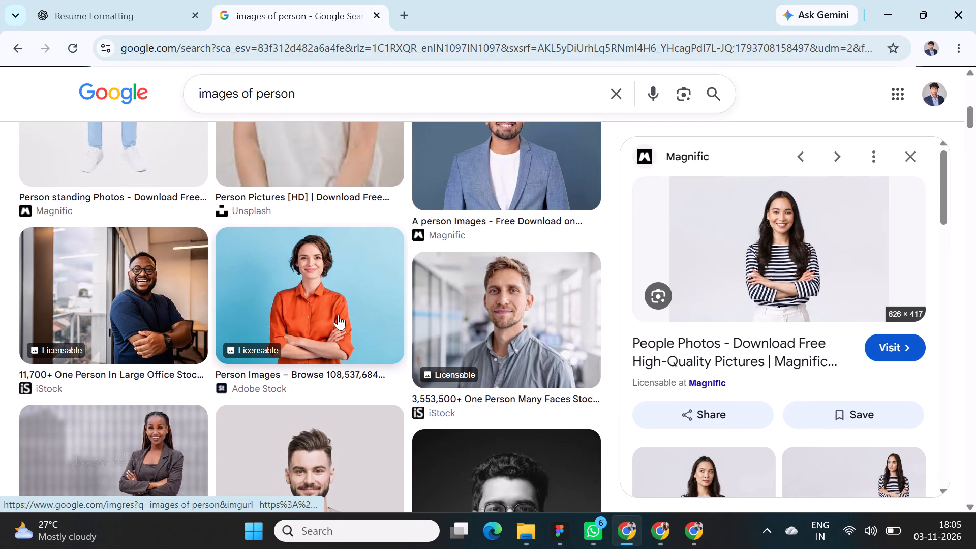
pyautogui.click(338, 314)
pyautogui.rightClick(798, 254)
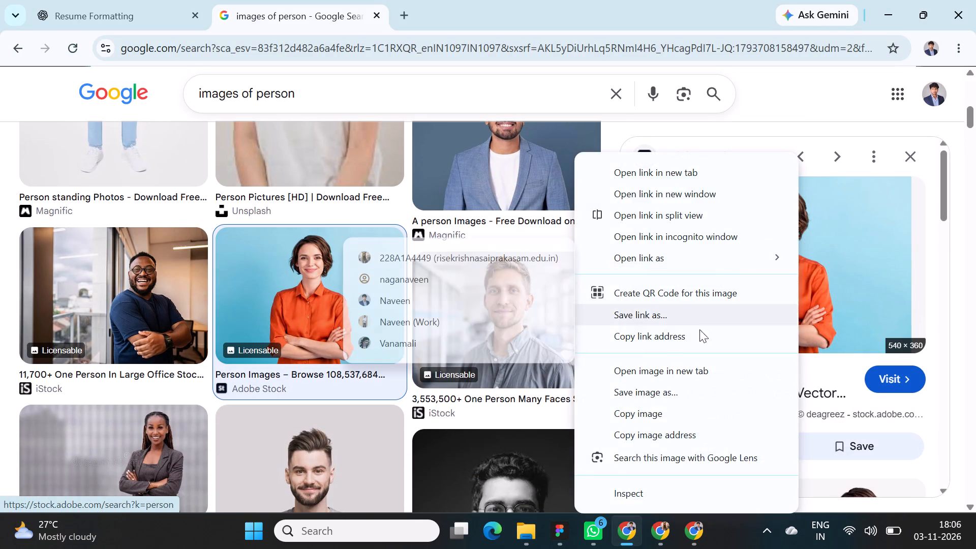
pyautogui.click(653, 410)
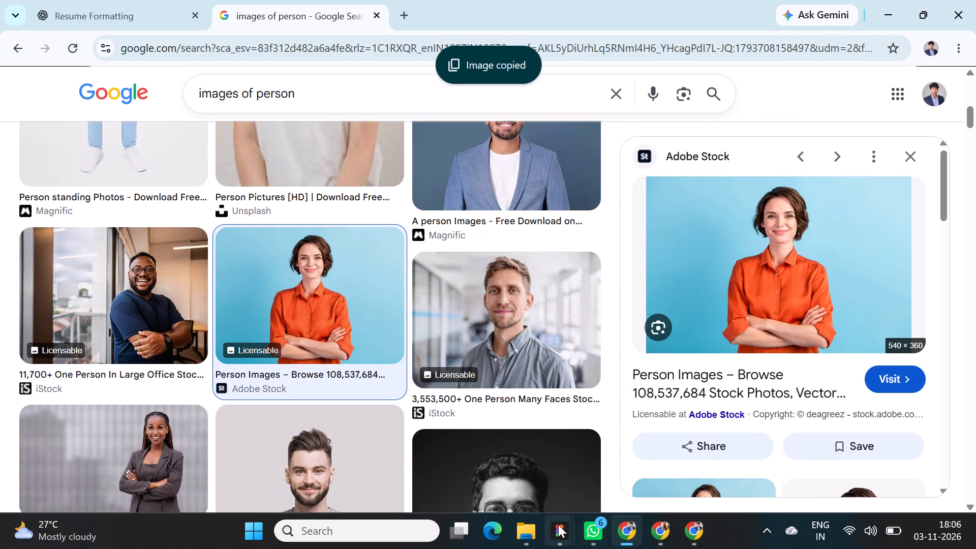
# Switch back to Figma and paste the copied photo onto the empty Page 2 canvas beside Frame 4562.
pyautogui.click(558, 525)
pyautogui.click(459, 471)
pyautogui.hscroll(-1, 691, 250)
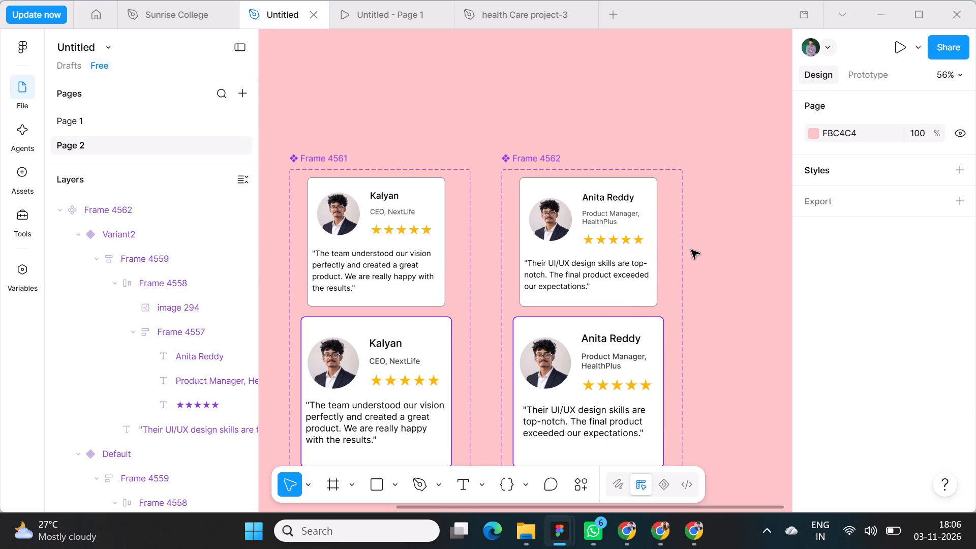
pyautogui.hscroll(-1, 691, 250)
pyautogui.rightClick(613, 251)
pyautogui.click(664, 266)
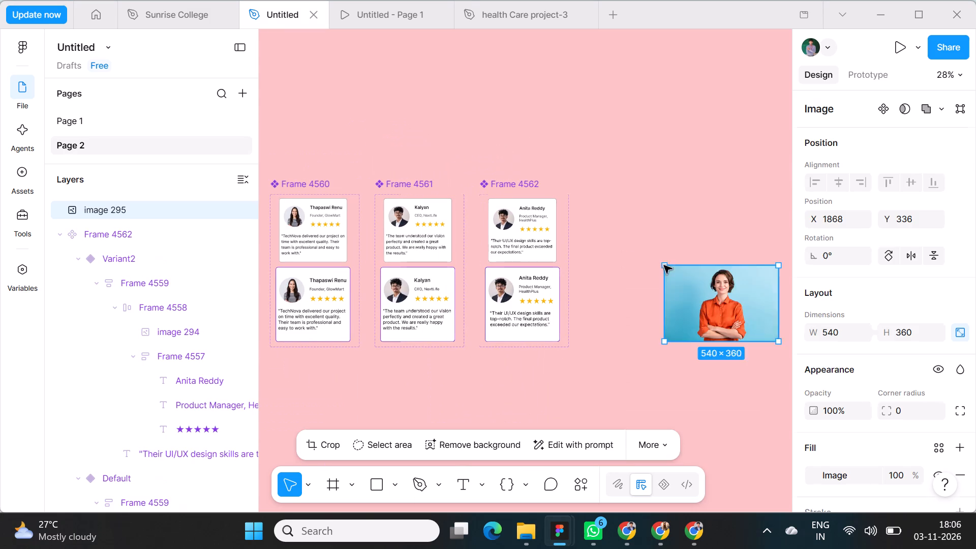
# Crop the pasted photo on both sides and along the bottom to about 380 × 276 around the woman.
pyautogui.hscroll(-1, 664, 265)
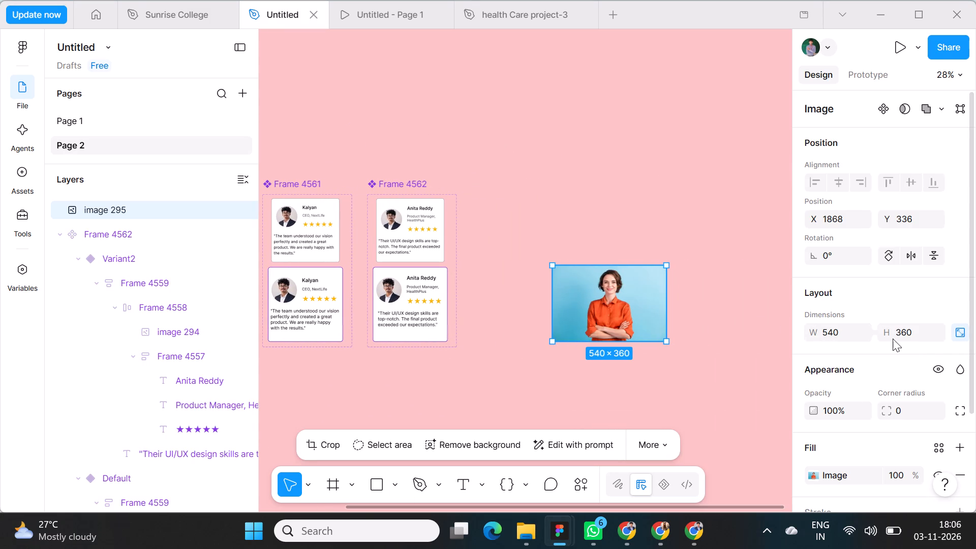
pyautogui.click(308, 445)
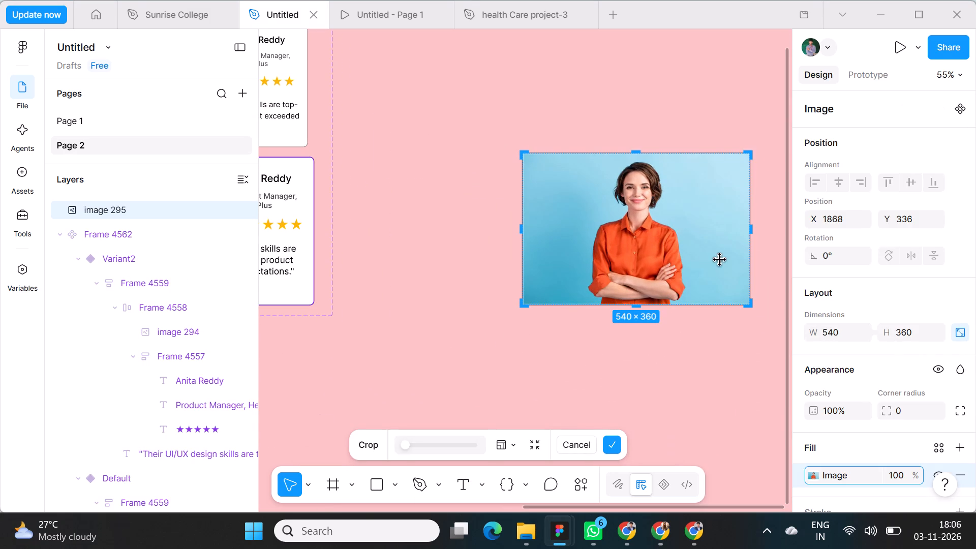
pyautogui.moveTo(748, 250); pyautogui.dragTo(716, 252)
pyautogui.moveTo(523, 240); pyautogui.dragTo(564, 249)
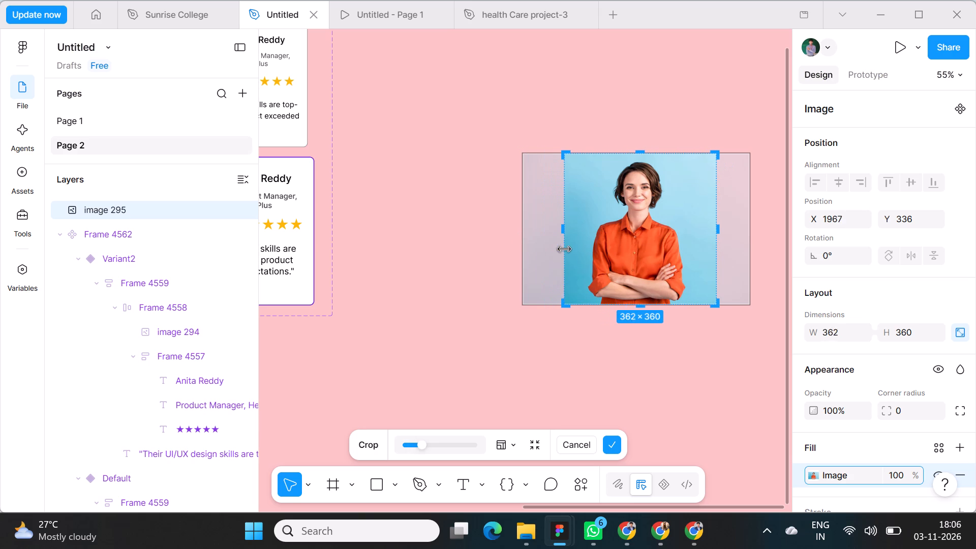
pyautogui.moveTo(564, 249); pyautogui.dragTo(557, 252)
pyautogui.moveTo(636, 309); pyautogui.dragTo(632, 274)
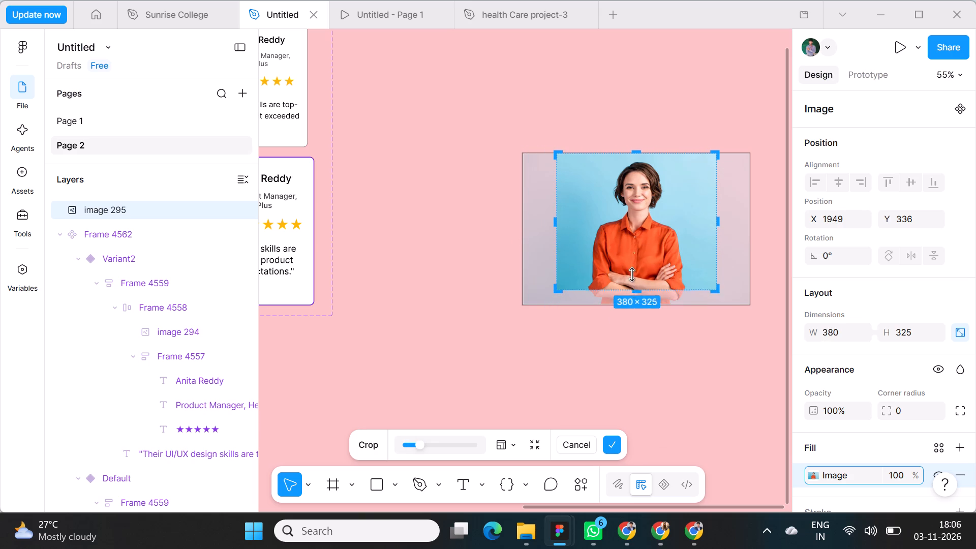
pyautogui.moveTo(632, 274); pyautogui.dragTo(630, 269)
pyautogui.click(608, 440)
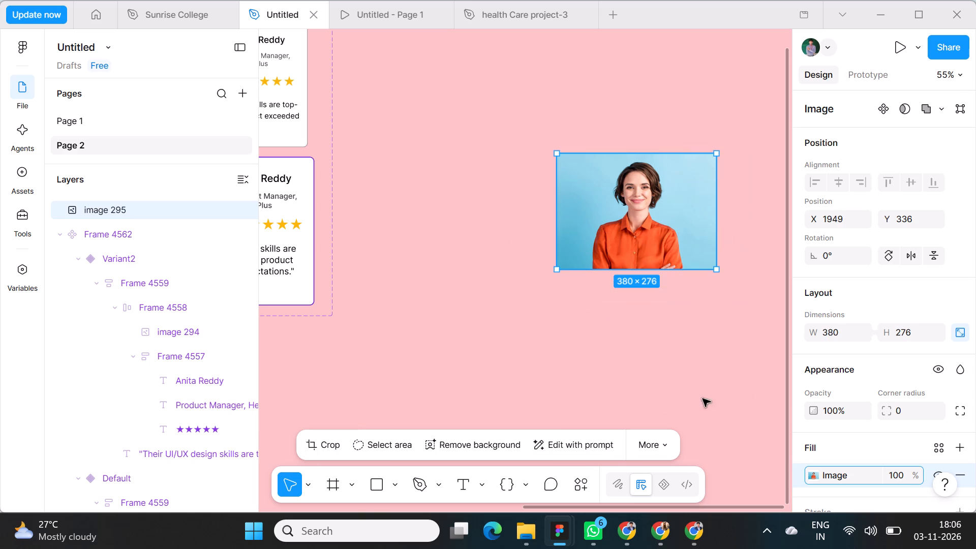
# Unlock the cropped photo's aspect ratio and set its size to 100 × 100.
pyautogui.click(964, 331)
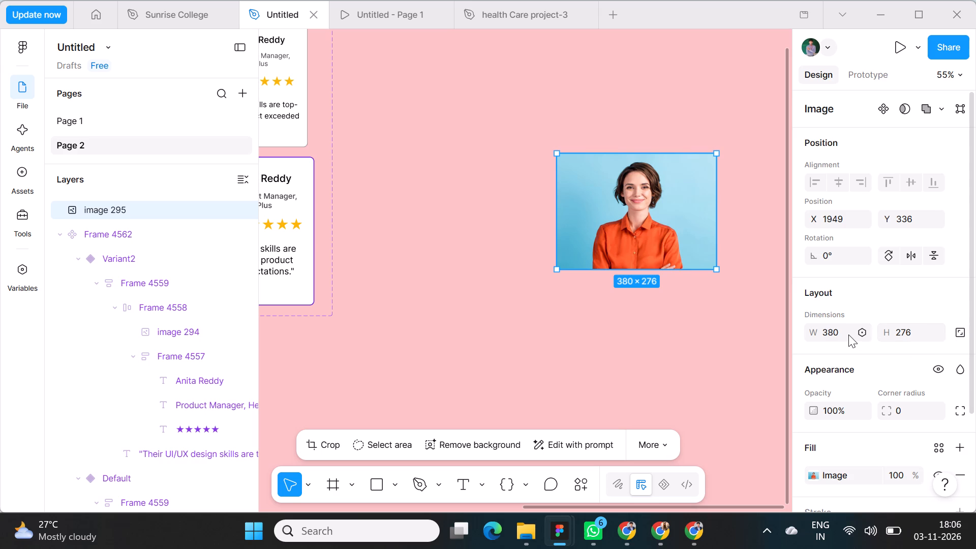
pyautogui.click(846, 334)
pyautogui.press('BackSpace')
pyautogui.write('100')
pyautogui.click(916, 340)
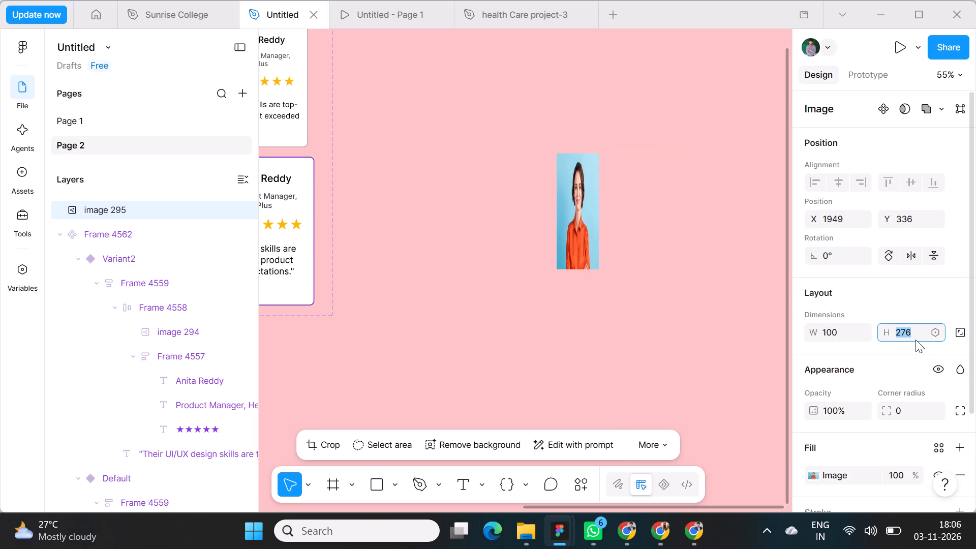
pyautogui.press('BackSpace')
pyautogui.write('100')
pyautogui.press('Return')
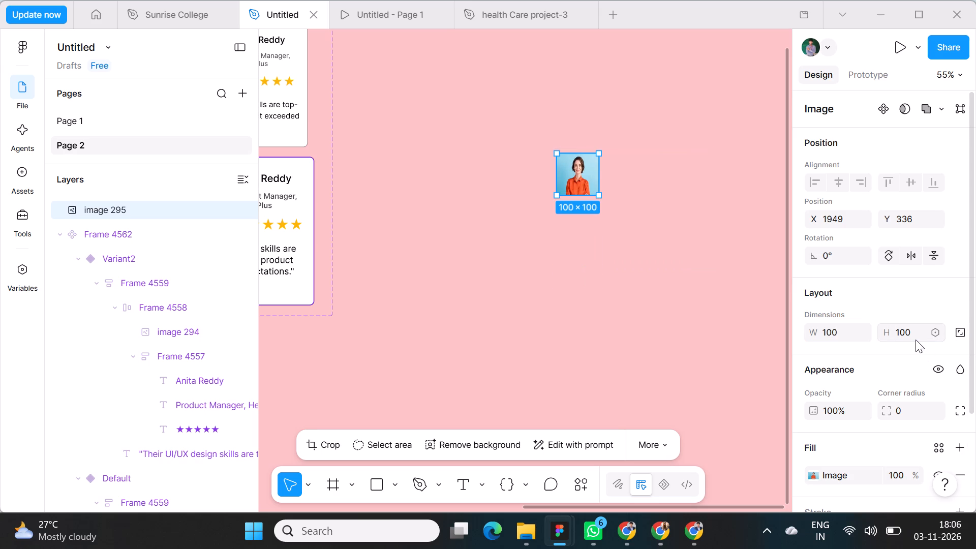
# Set the photo's corner radius to 100 for a circular avatar.
pyautogui.scroll(-1, 903, 379)
pyautogui.click(914, 337)
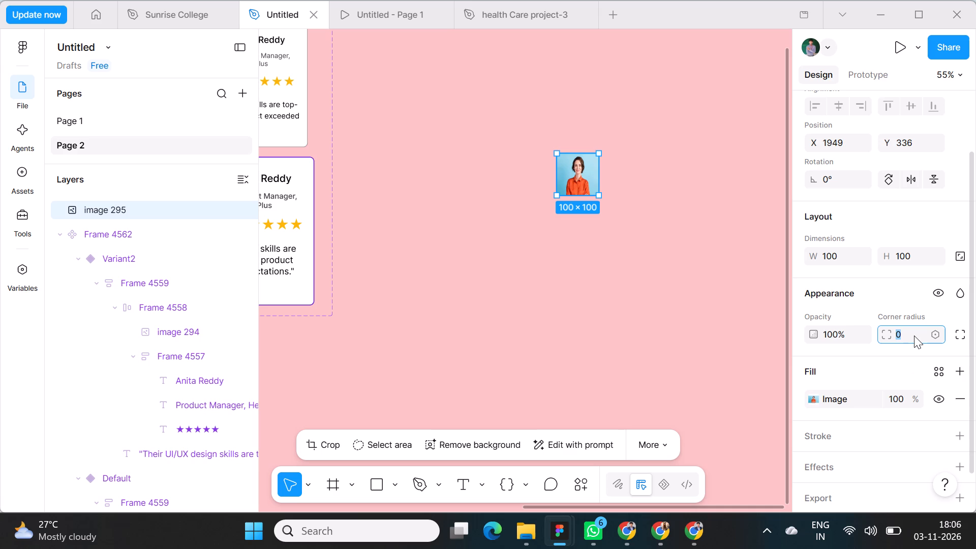
pyautogui.press('BackSpace')
pyautogui.write('100')
pyautogui.press('Return')
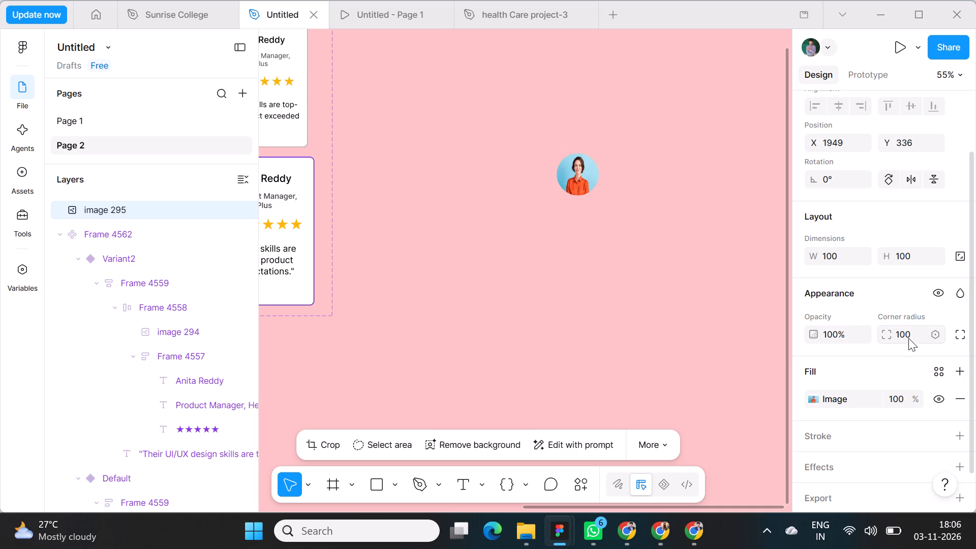
# Replace the man's portrait in Frame 4562's Default variant with a copy of the woman's circular photo.
pyautogui.scroll(1, 514, 257)
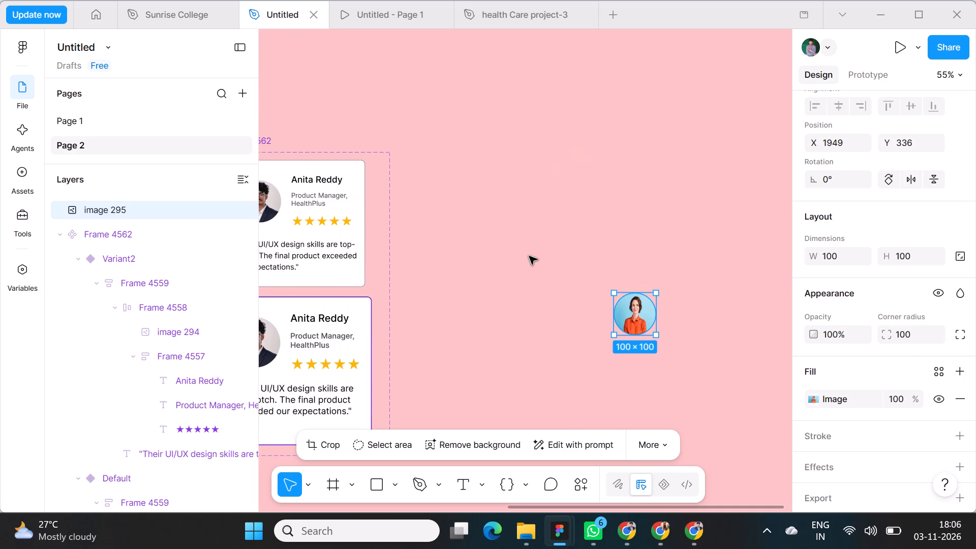
pyautogui.hotkey('ctrl', 'c')
pyautogui.hscroll(2, 404, 241)
pyautogui.tripleClick(384, 207)
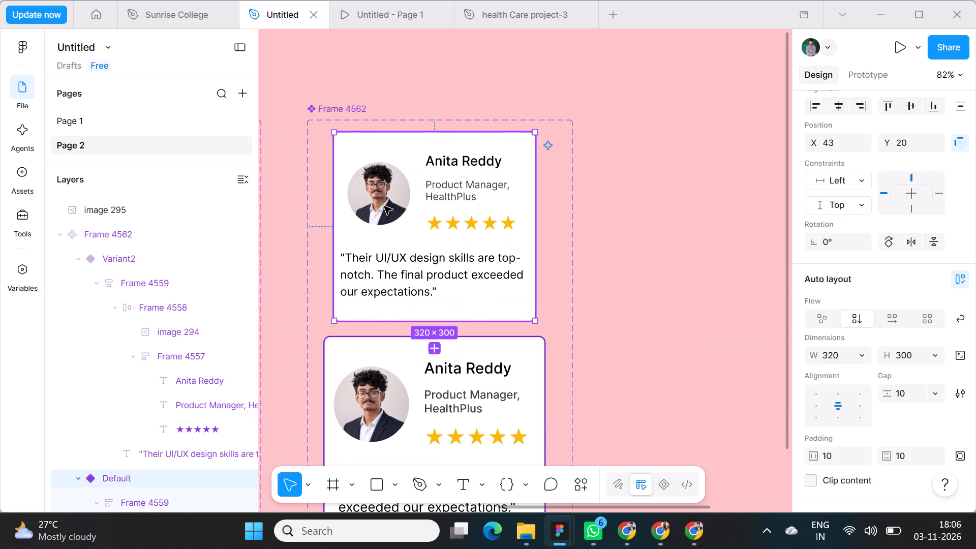
pyautogui.click(384, 206)
pyautogui.hotkey('ctrl', 'v')
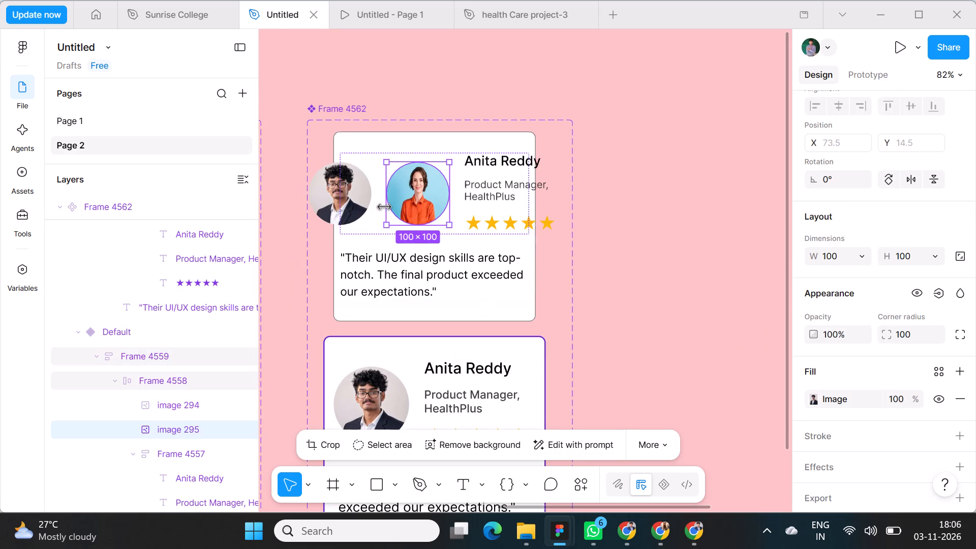
pyautogui.click(360, 201)
pyautogui.press('BackSpace')
# Replace the man's portrait in Frame 4562's Variant2 with the copied circular photo of the woman.
pyautogui.scroll(-2, 422, 249)
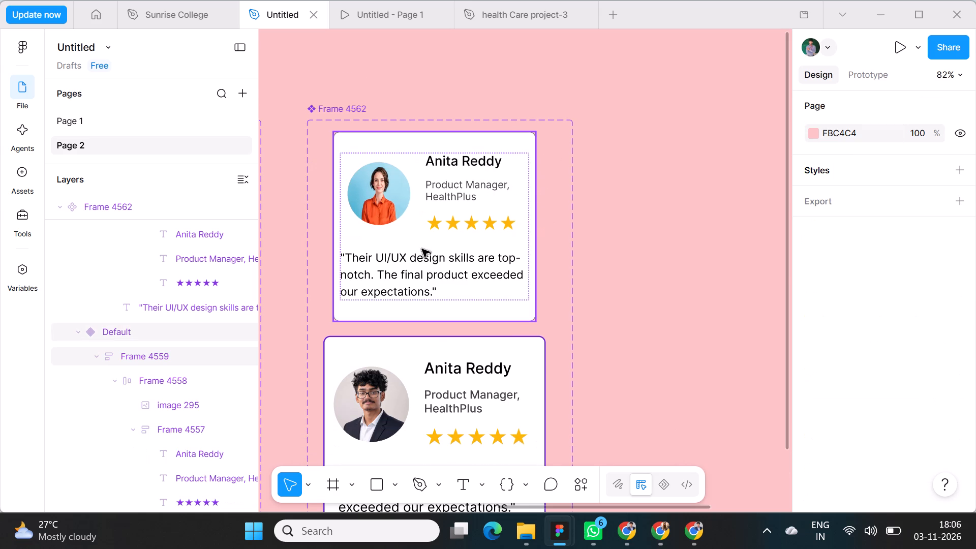
pyautogui.tripleClick(360, 371)
pyautogui.doubleClick(360, 371)
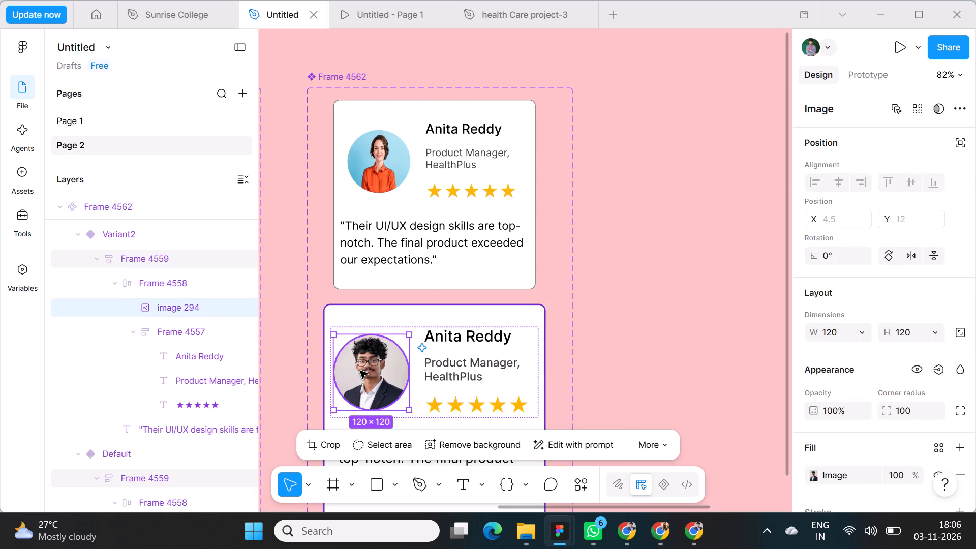
pyautogui.hotkey('ctrl', 'v')
pyautogui.click(341, 367)
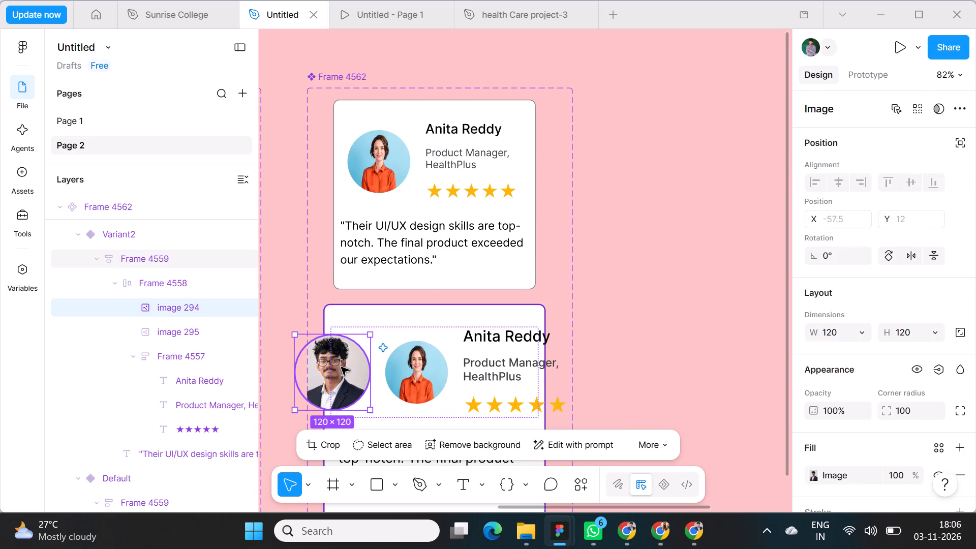
pyautogui.press('BackSpace')
# Resize the woman's photo in Frame 4562's Variant2 to 120 × 120.
pyautogui.tripleClick(381, 374)
pyautogui.doubleClick(381, 374)
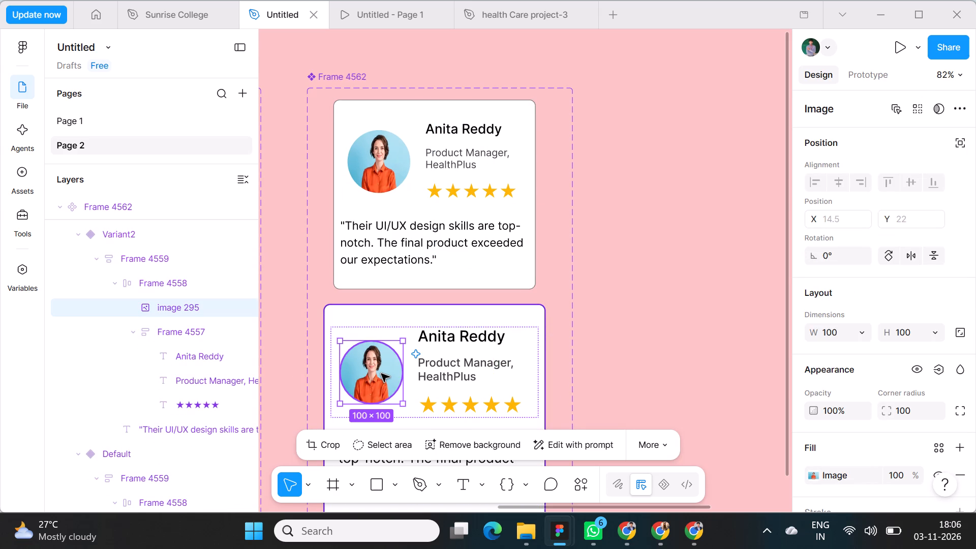
pyautogui.click(848, 328)
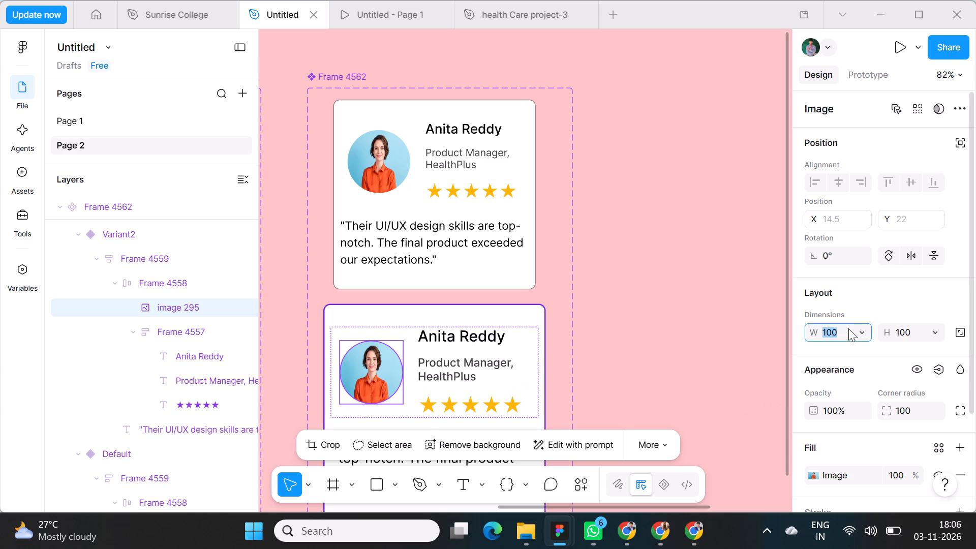
pyautogui.press('BackSpace')
pyautogui.write('12')
pyautogui.press('0')
pyautogui.click(895, 333)
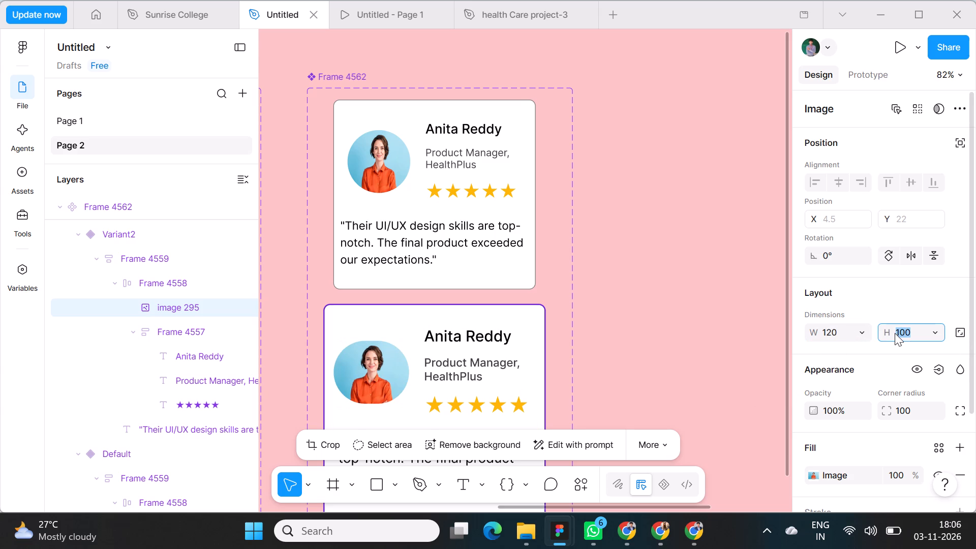
pyautogui.press('BackSpace')
pyautogui.write('120')
pyautogui.press('Return')
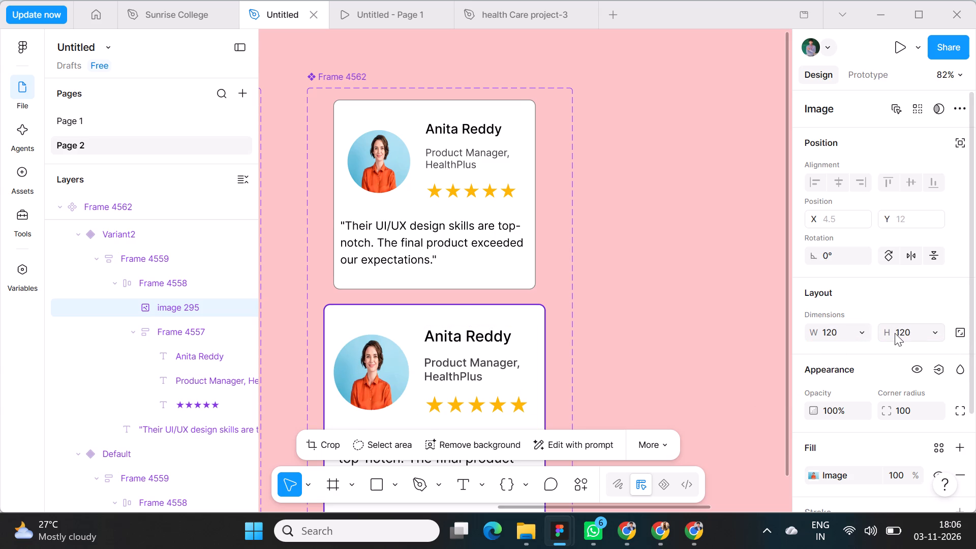
# Delete the leftover circular photo of the woman lying outside the card components on Page 2.
pyautogui.click(660, 344)
pyautogui.hscroll(-2, 660, 344)
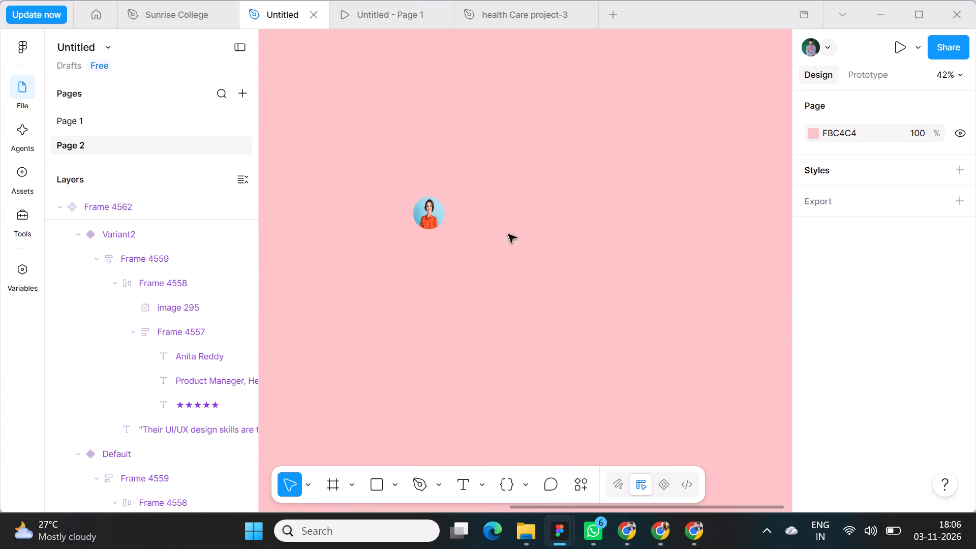
pyautogui.click(363, 203)
pyautogui.press('BackSpace')
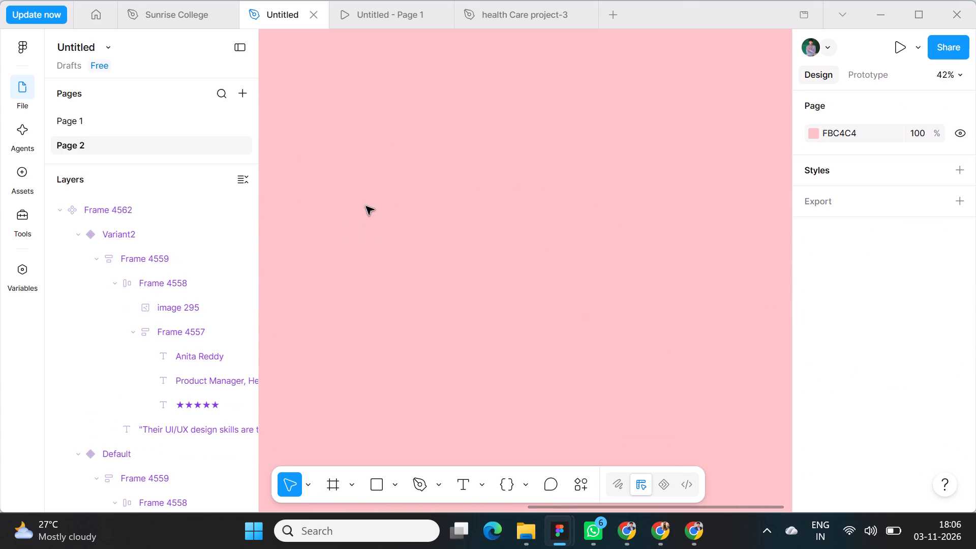
# Collapse the layer trees of Frame 4562, Frame 4561 and Frame 4560.
pyautogui.hscroll(1, 376, 277)
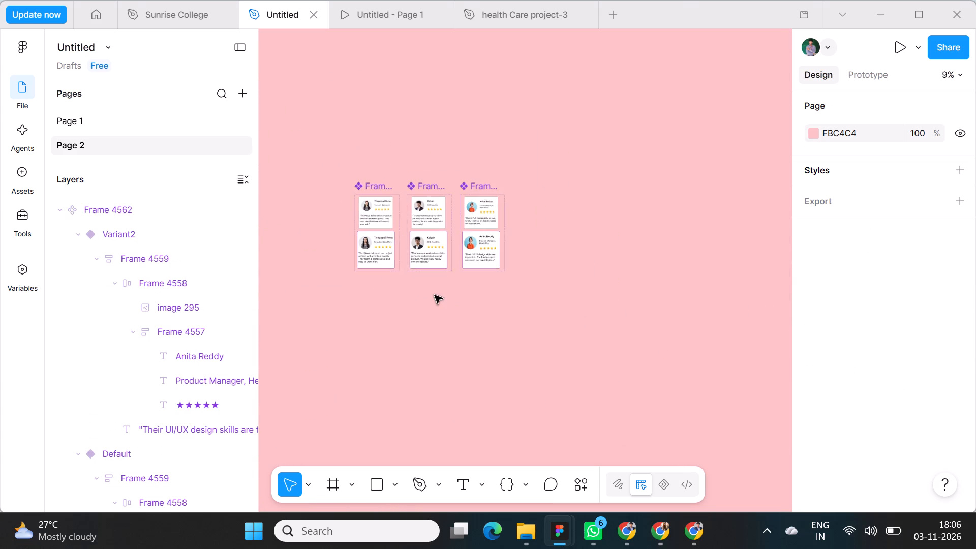
pyautogui.hscroll(2, 493, 291)
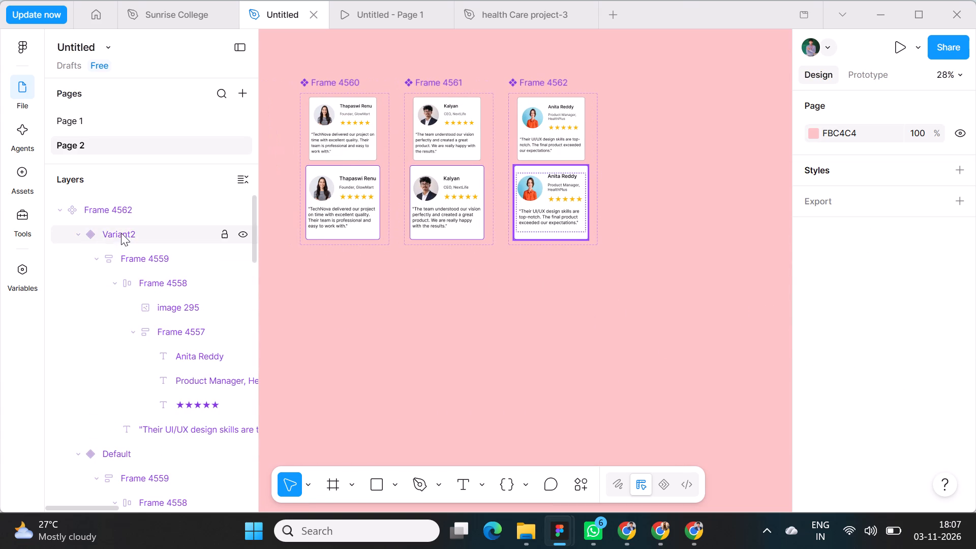
pyautogui.scroll(5, 106, 229)
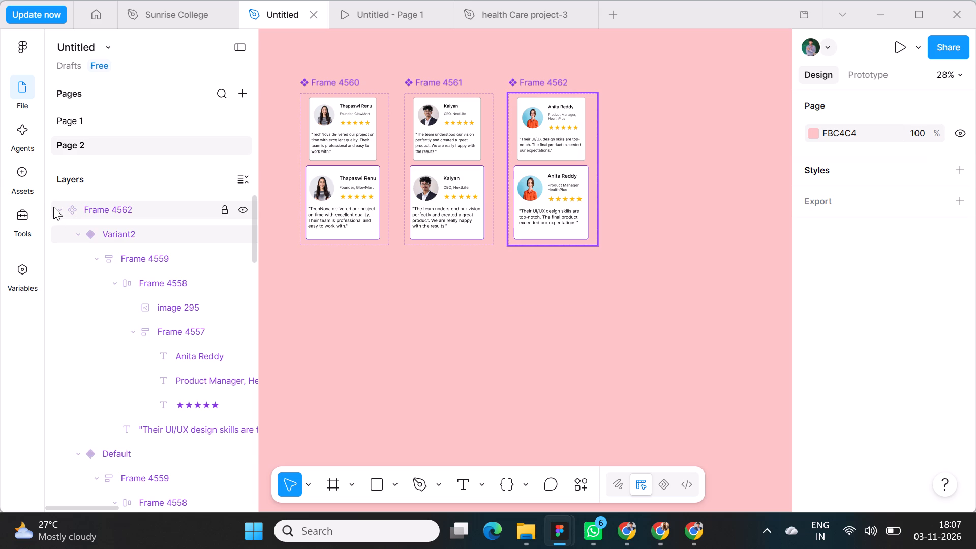
pyautogui.click(53, 207)
pyautogui.click(55, 238)
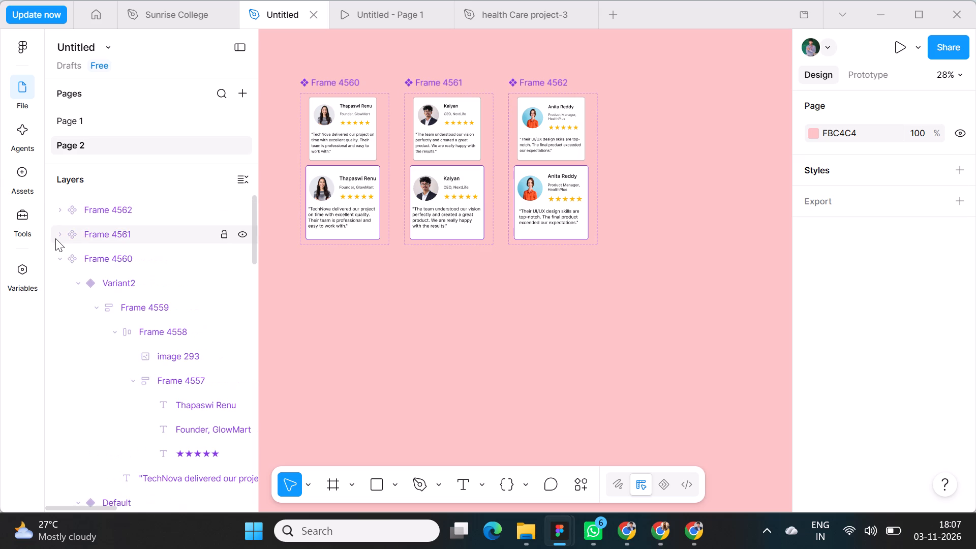
pyautogui.click(62, 254)
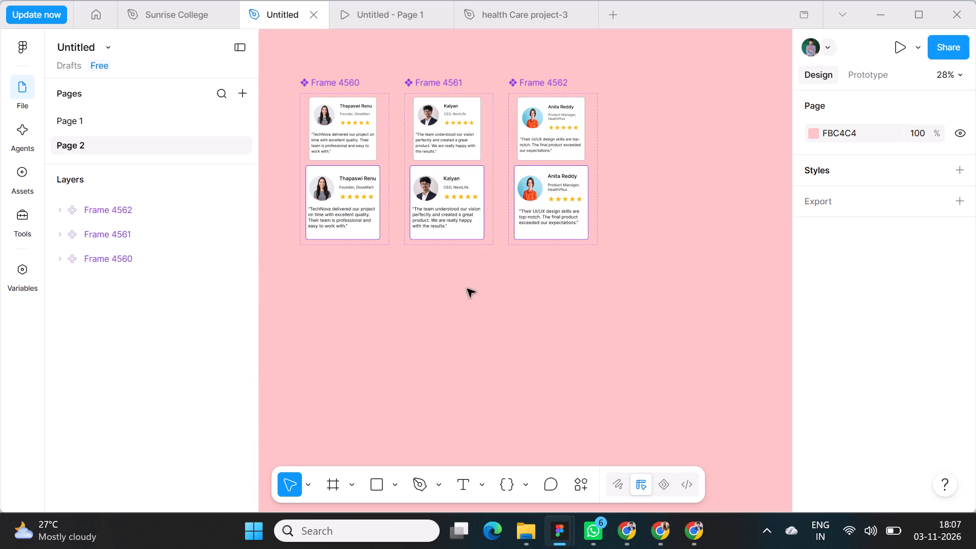
# Copy the colour palette Frame 4475 and the text style table from Page 1 and paste them above the card components on Page 2.
pyautogui.scroll(1, 450, 288)
pyautogui.scroll(1, 551, 332)
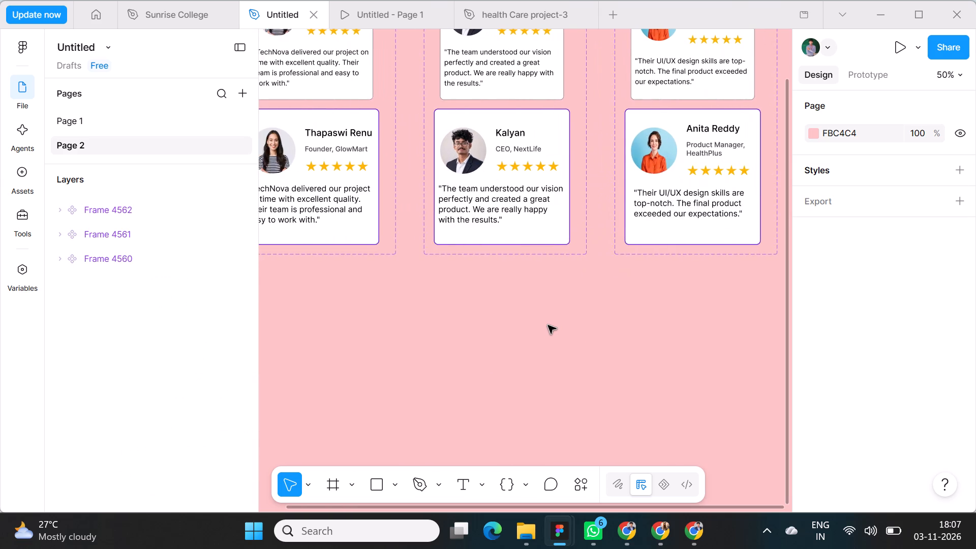
pyautogui.scroll(1, 548, 324)
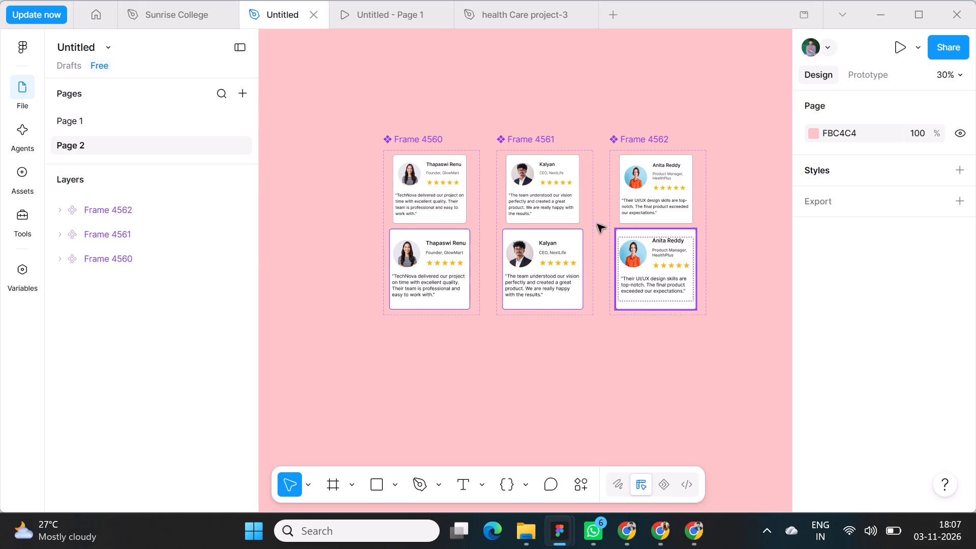
pyautogui.scroll(1, 489, 113)
pyautogui.hscroll(-1, 468, 102)
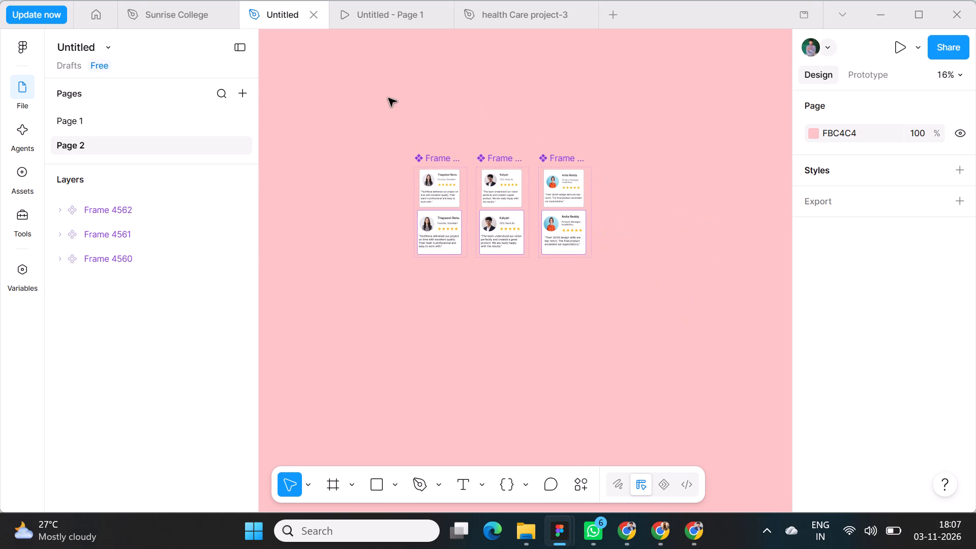
pyautogui.hscroll(-1, 388, 98)
pyautogui.click(88, 113)
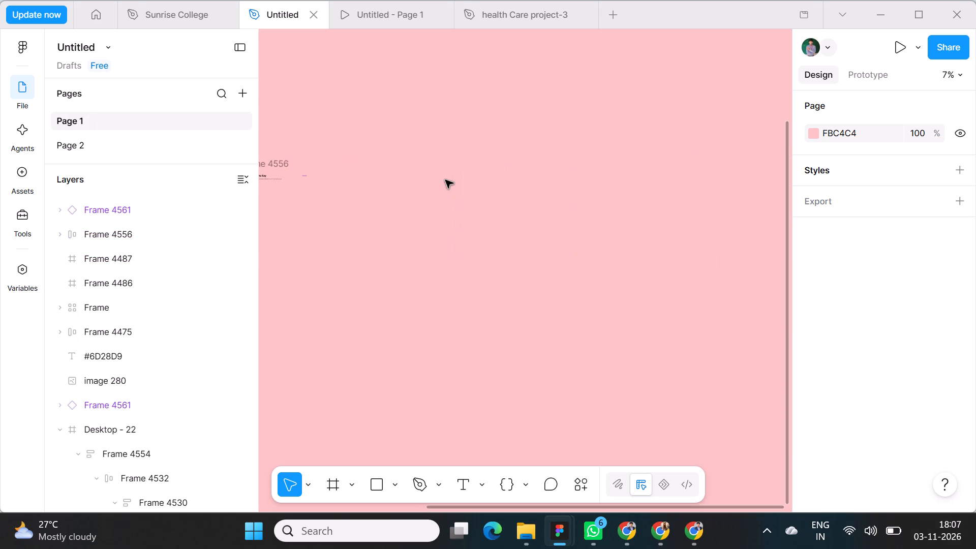
pyautogui.hscroll(2, 450, 181)
pyautogui.scroll(2, 406, 167)
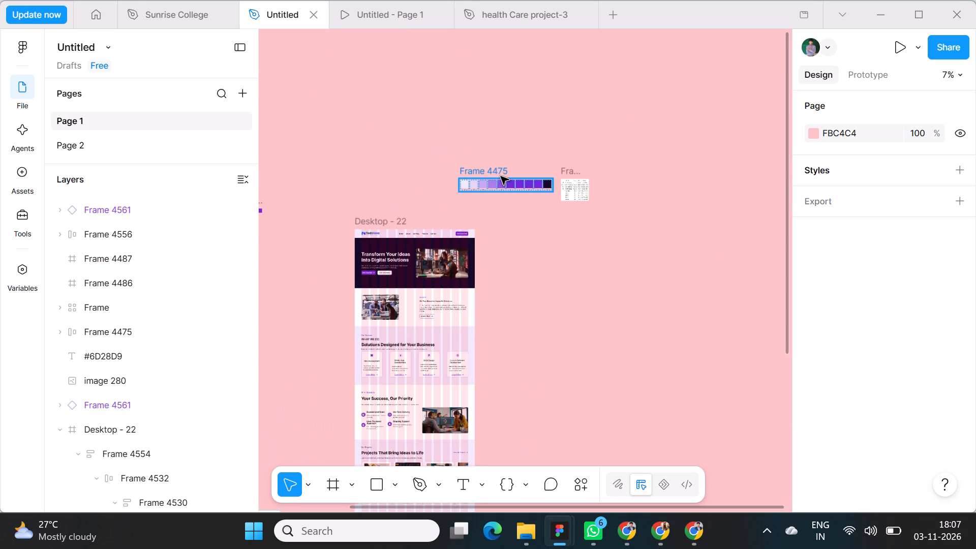
pyautogui.hscroll(1, 464, 169)
pyautogui.scroll(-1, 486, 181)
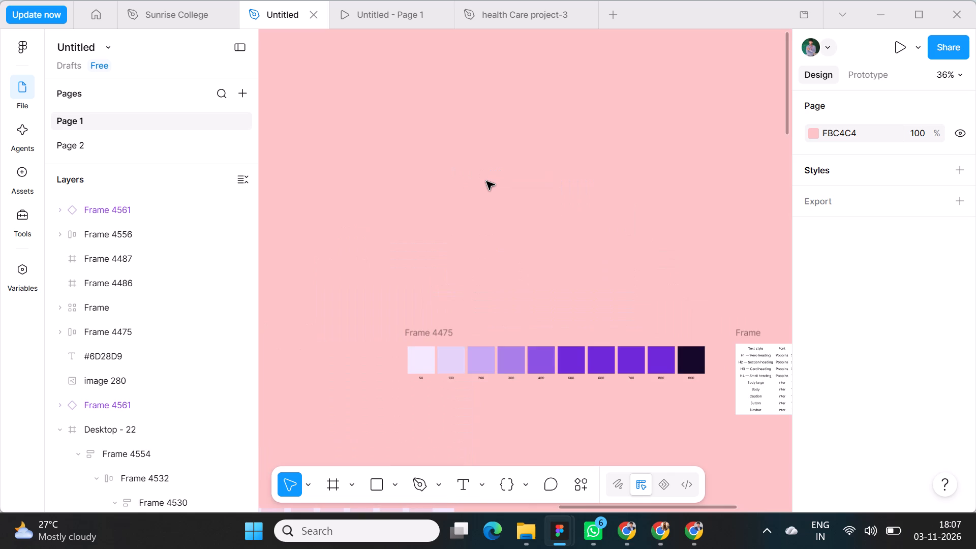
pyautogui.scroll(-1, 486, 181)
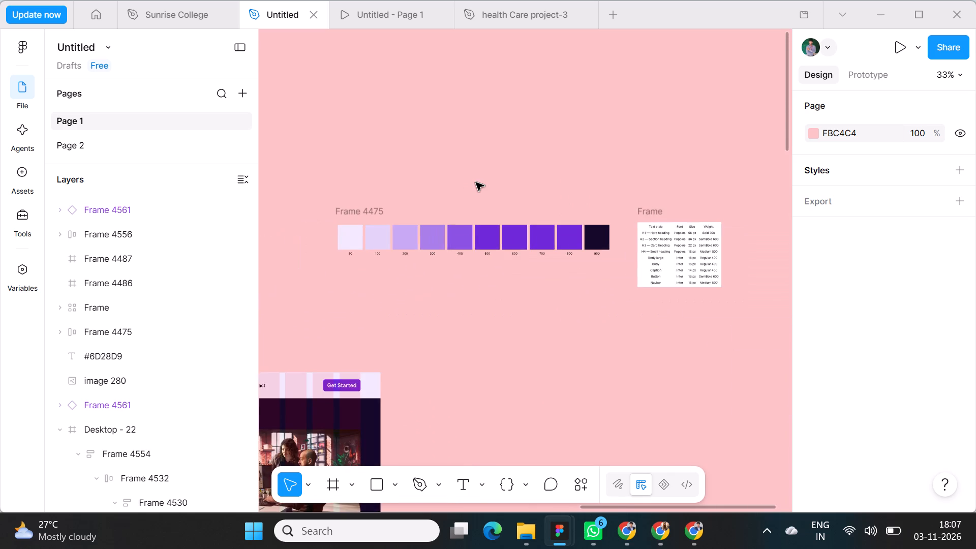
pyautogui.scroll(-1, 476, 182)
pyautogui.moveTo(289, 141); pyautogui.dragTo(370, 167)
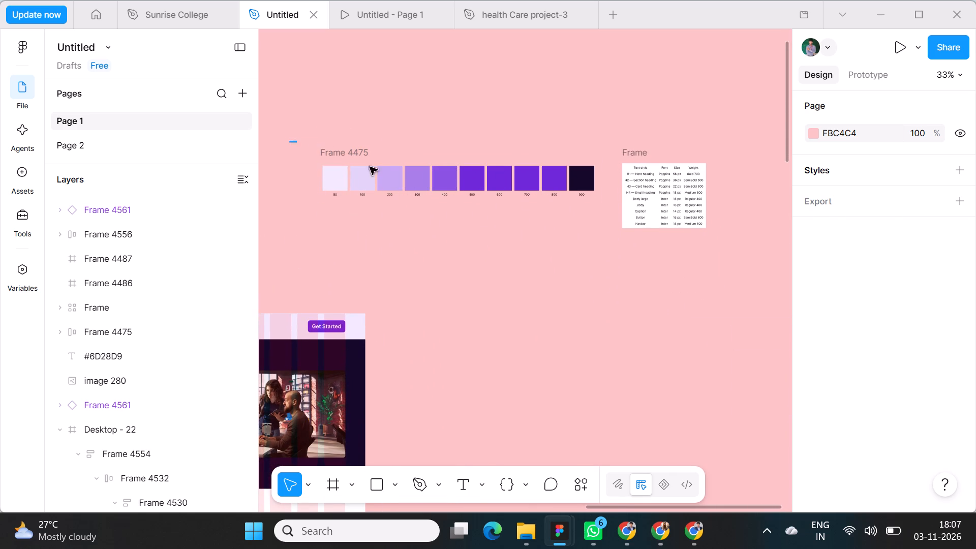
pyautogui.moveTo(370, 167); pyautogui.dragTo(734, 277)
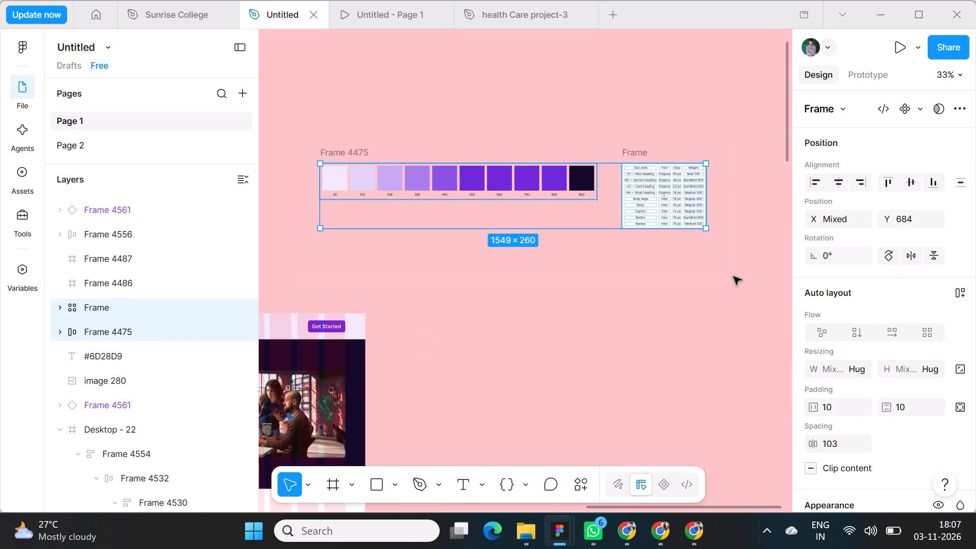
pyautogui.hotkey('ctrl', 'c')
pyautogui.click(106, 137)
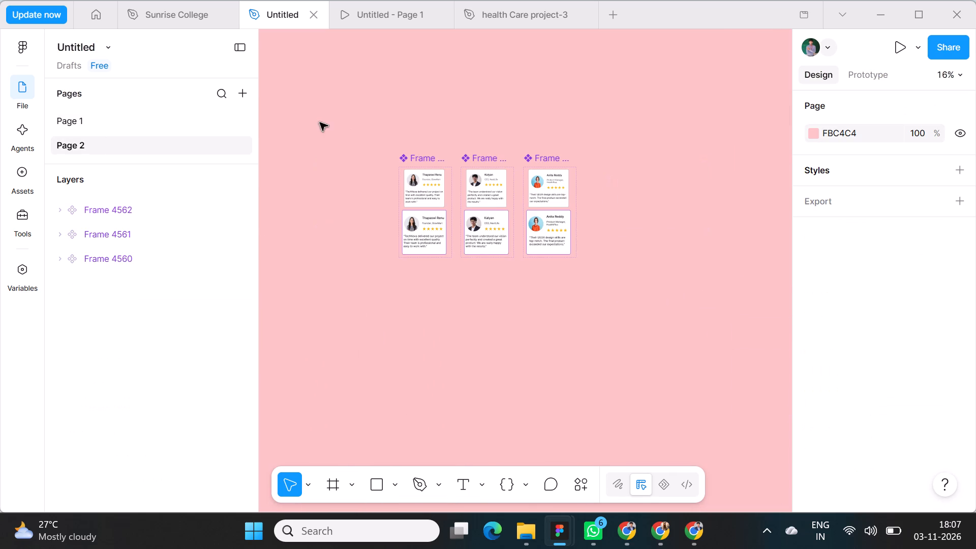
pyautogui.hscroll(1, 331, 120)
pyautogui.rightClick(340, 111)
pyautogui.click(361, 122)
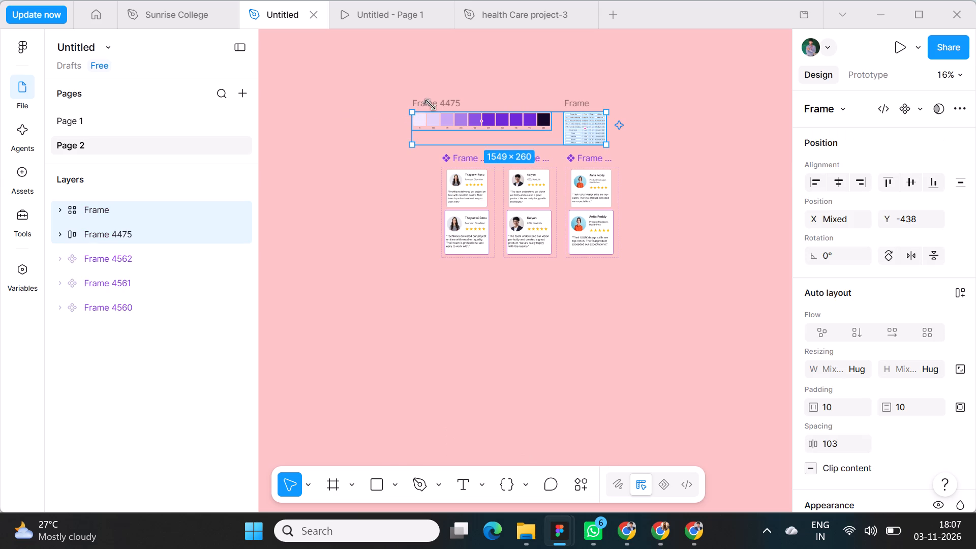
pyautogui.click(502, 77)
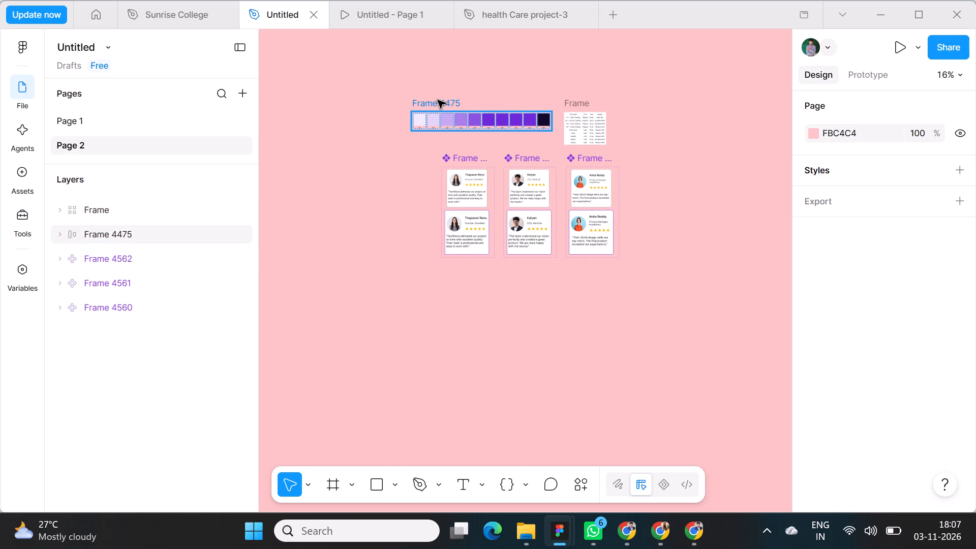
# Reposition the pasted colour palette and text style table side by side, to the left of the three card components.
pyautogui.moveTo(438, 99); pyautogui.dragTo(285, 110)
pyautogui.hscroll(1, 285, 110)
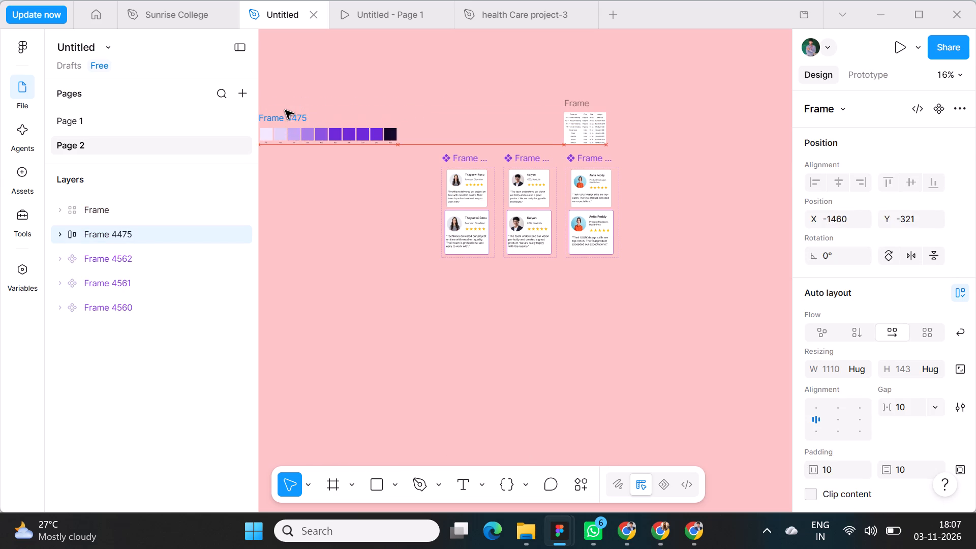
pyautogui.hscroll(1, 285, 110)
pyautogui.moveTo(285, 110); pyautogui.dragTo(307, 127)
pyautogui.moveTo(640, 101); pyautogui.dragTo(436, 126)
pyautogui.click(358, 72)
# On Page 1, move the GlowMart founder's card instance from below the desktop design to beneath the "What Our Clients Say" heading.
pyautogui.click(96, 127)
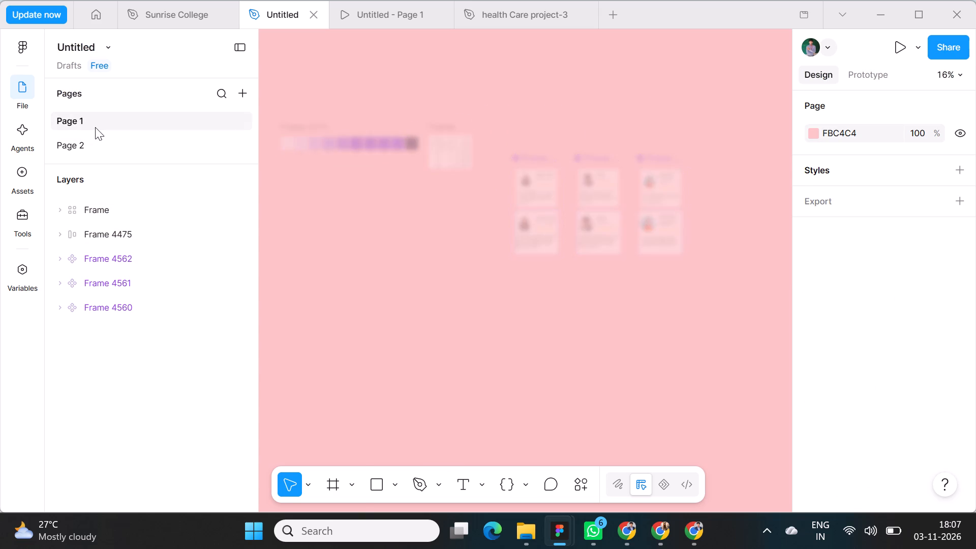
pyautogui.click(499, 286)
pyautogui.hscroll(1, 499, 286)
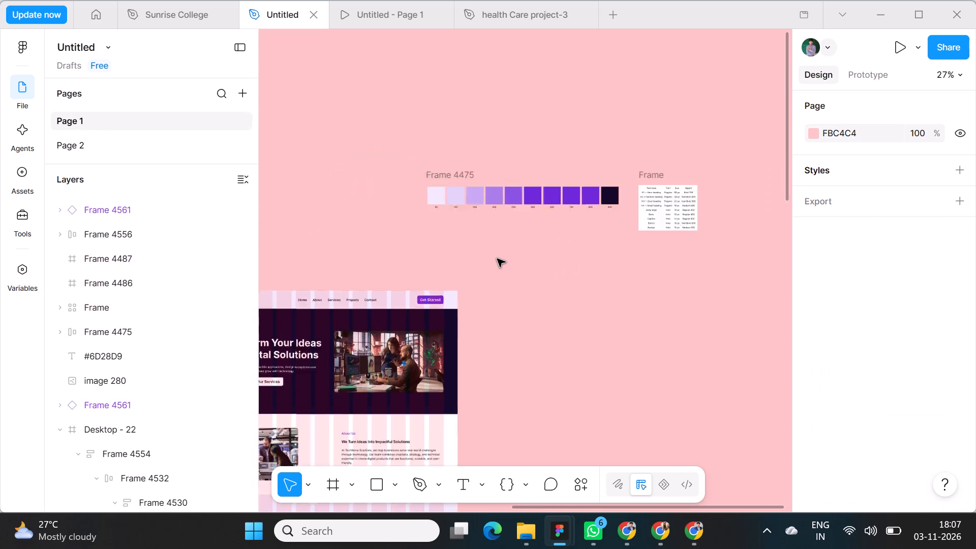
pyautogui.scroll(-3, 497, 259)
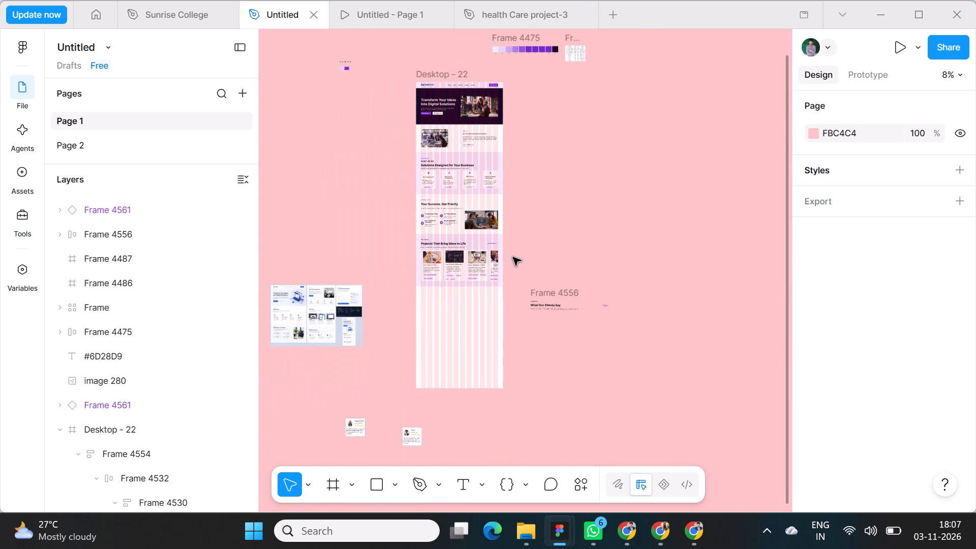
pyautogui.scroll(-1, 513, 257)
pyautogui.hscroll(2, 513, 257)
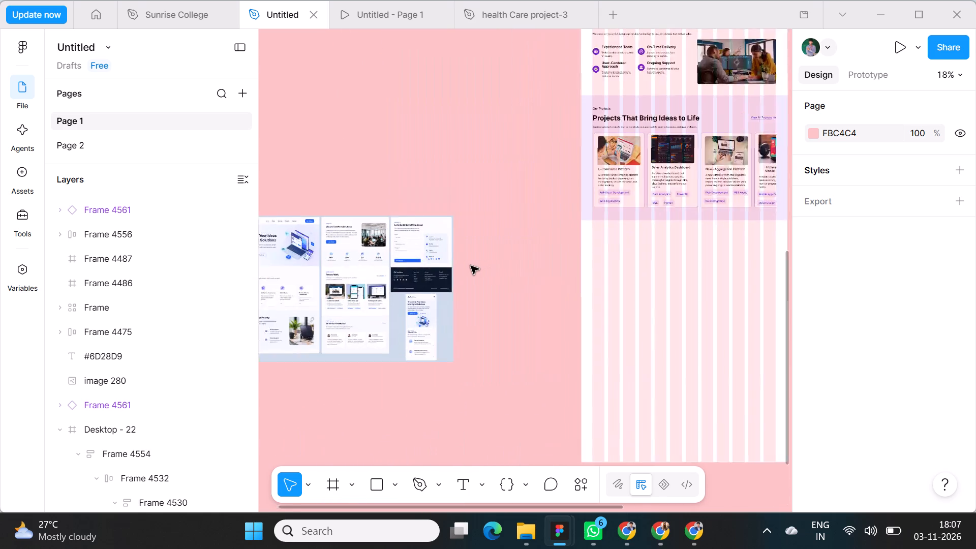
pyautogui.hscroll(-3, 471, 266)
pyautogui.hscroll(1, 464, 269)
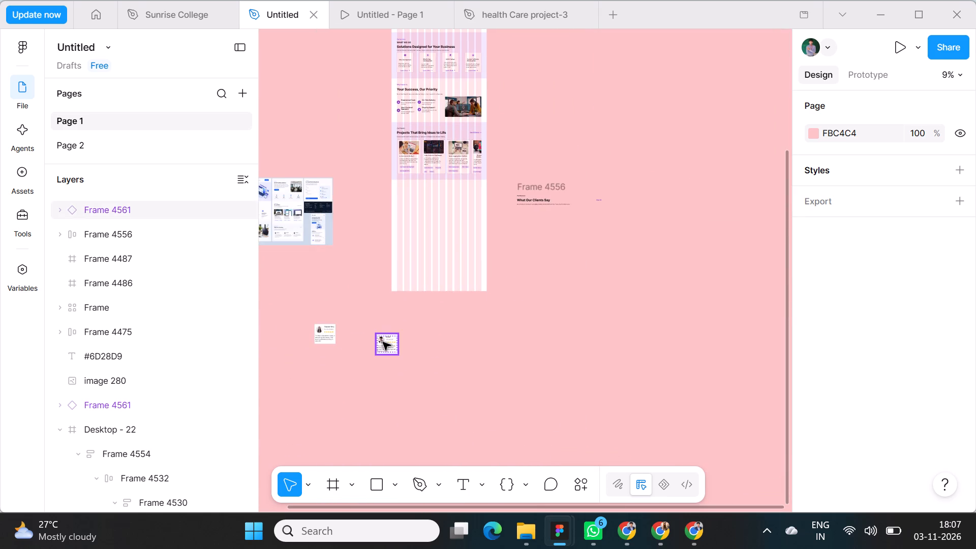
pyautogui.hscroll(1, 384, 342)
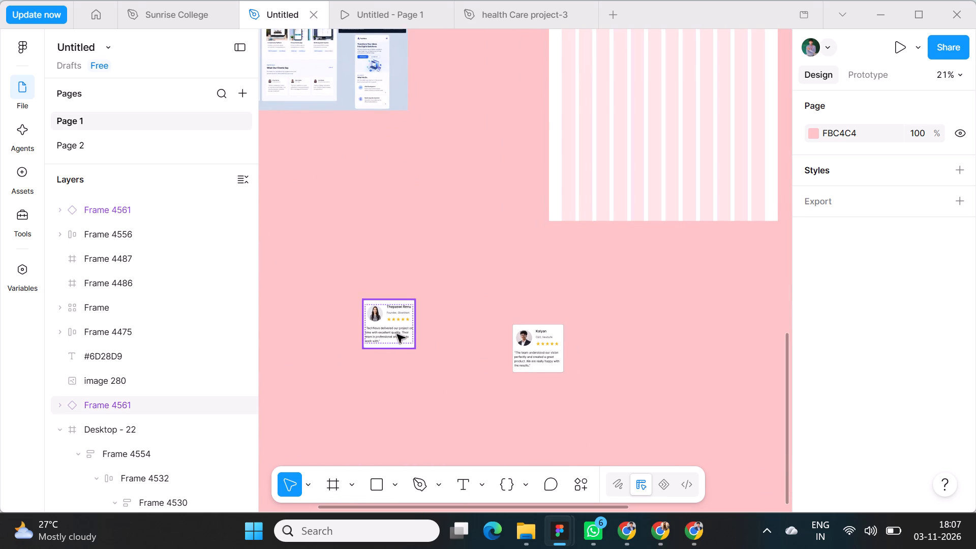
pyautogui.scroll(1, 397, 334)
pyautogui.hscroll(-1, 500, 311)
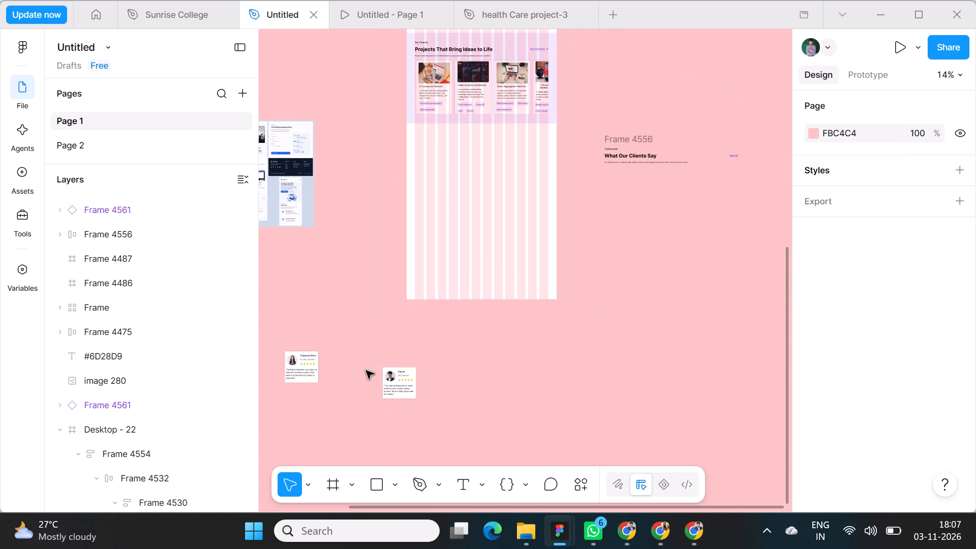
pyautogui.moveTo(311, 365); pyautogui.dragTo(625, 224)
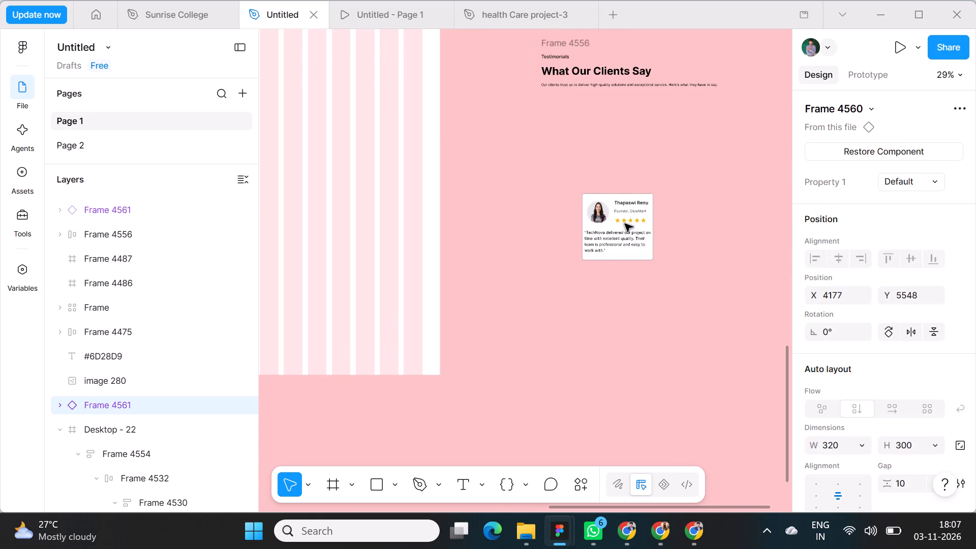
pyautogui.moveTo(625, 224); pyautogui.dragTo(608, 200)
# Move the NextLife CEO's card instance to the right of the GlowMart founder's card, aligned in the same row.
pyautogui.moveTo(307, 408); pyautogui.dragTo(451, 386)
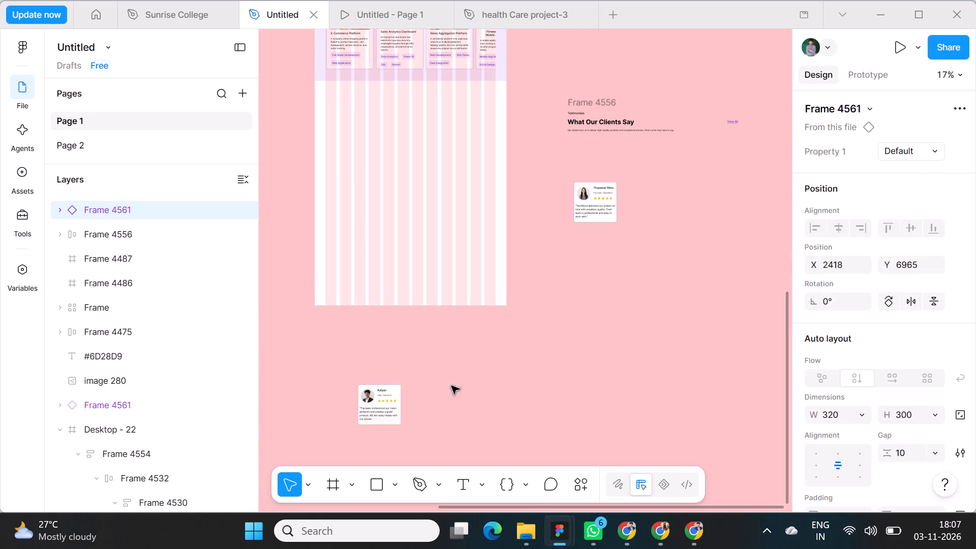
pyautogui.moveTo(451, 386); pyautogui.dragTo(656, 195)
pyautogui.click(583, 307)
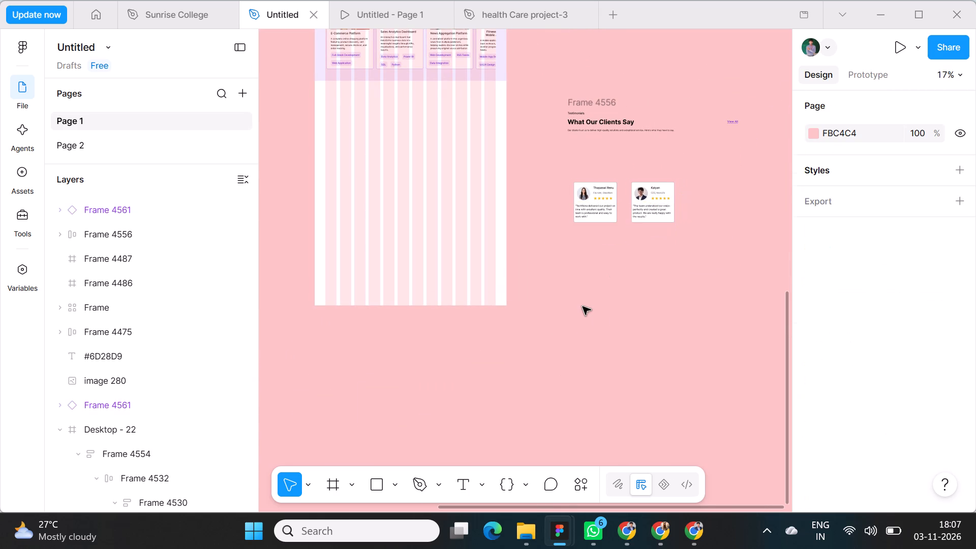
# Place an instance of the Frame 4562 component to the right of the NextLife CEO's card.
pyautogui.hscroll(-1, 583, 307)
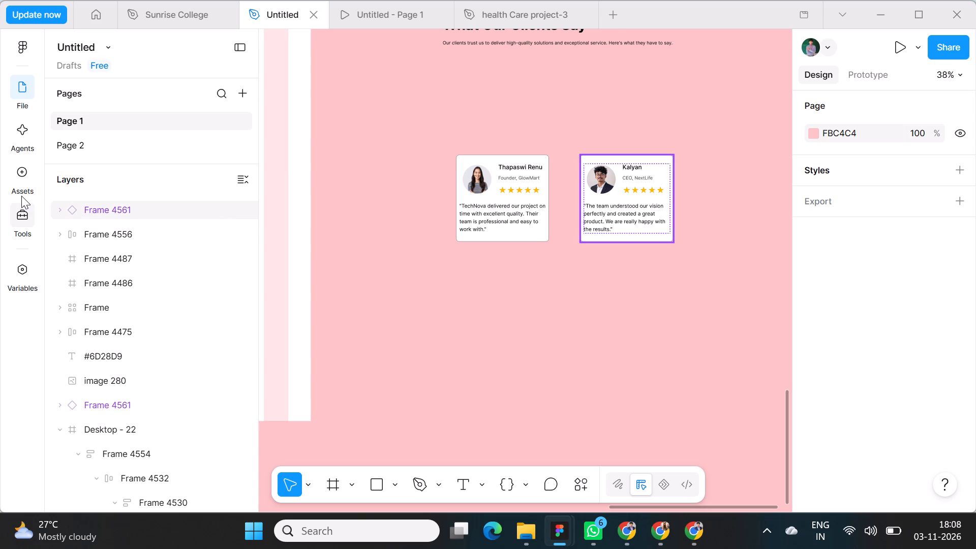
pyautogui.click(10, 178)
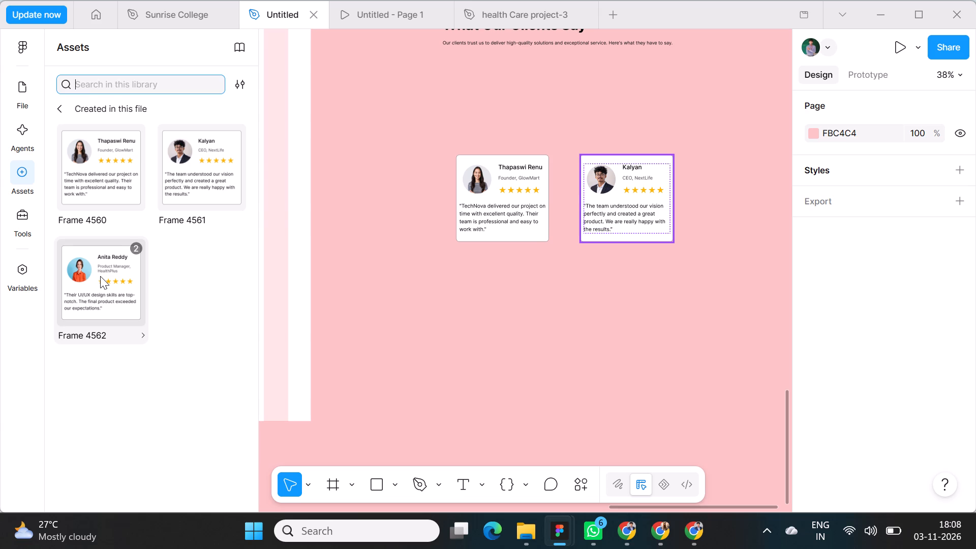
pyautogui.moveTo(100, 276); pyautogui.dragTo(734, 193)
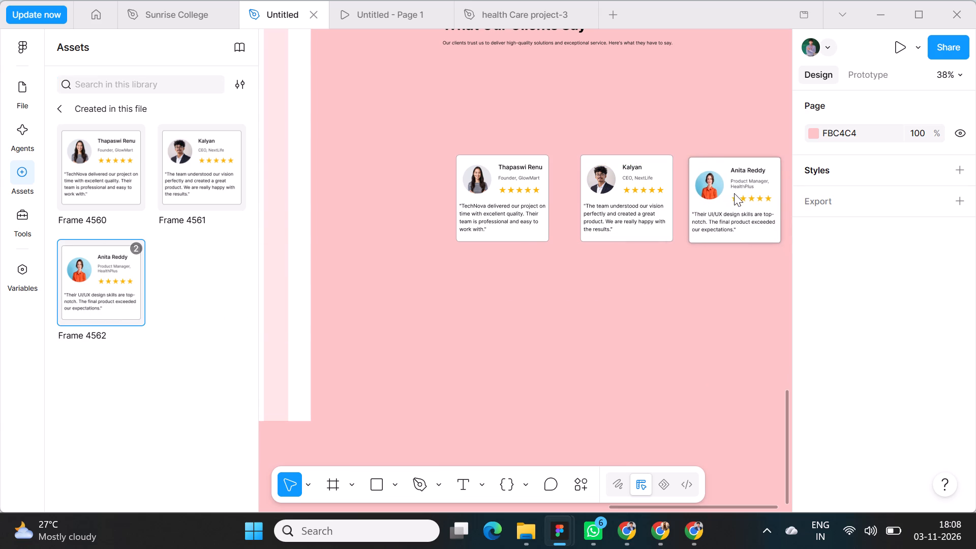
pyautogui.moveTo(734, 193); pyautogui.dragTo(734, 193)
pyautogui.click(623, 311)
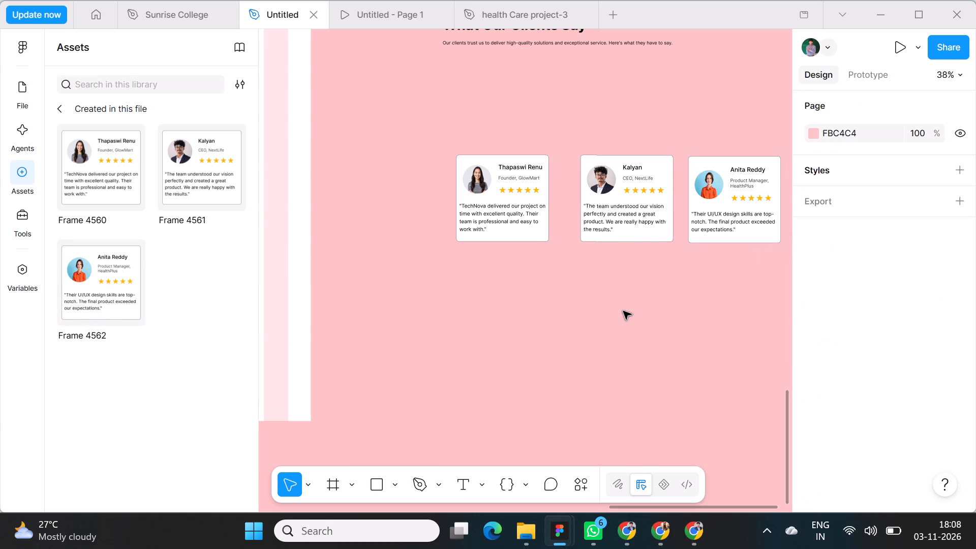
pyautogui.click(441, 298)
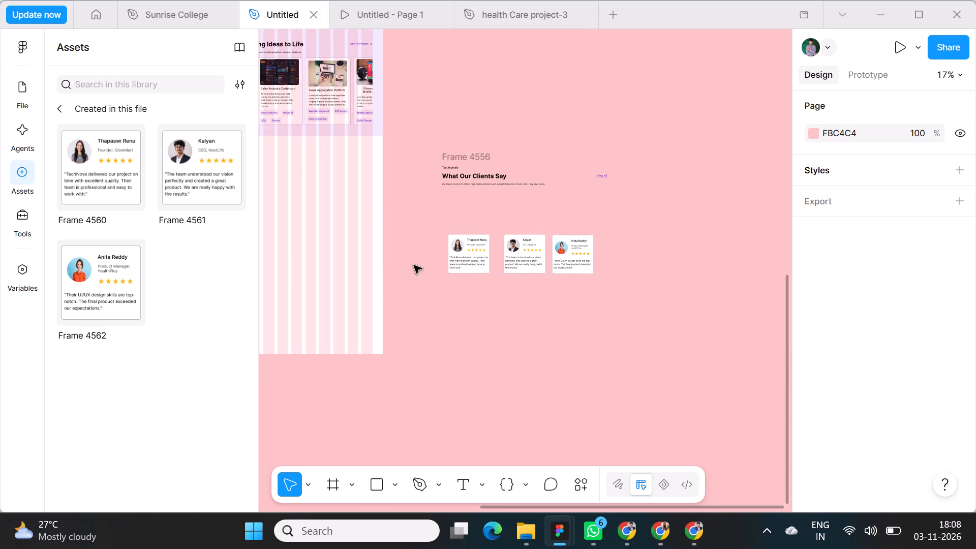
# Move the GlowMart founder's card closer to the NextLife CEO's card, evening out the spacing across the card row.
pyautogui.hscroll(-1, 414, 265)
pyautogui.moveTo(425, 260); pyautogui.dragTo(443, 262)
pyautogui.click(19, 102)
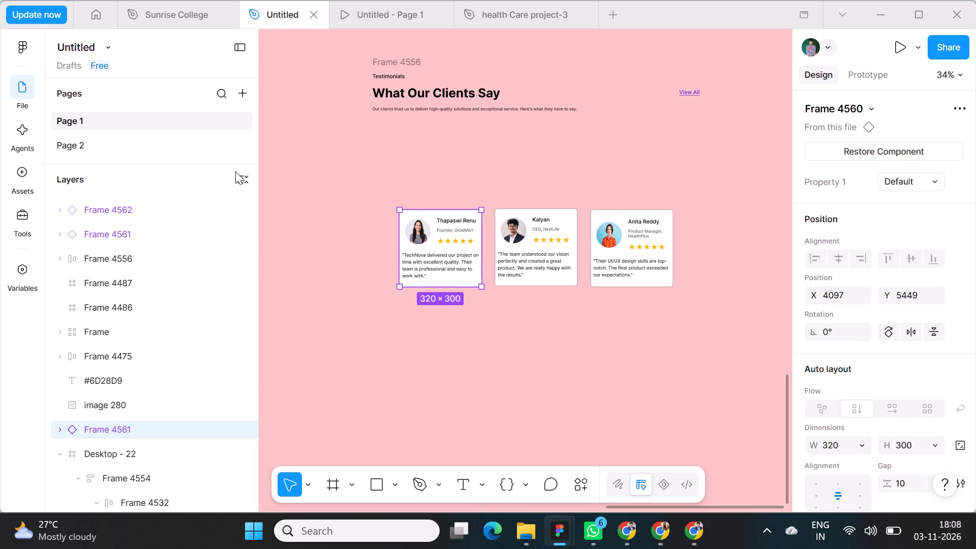
pyautogui.click(336, 209)
pyautogui.hscroll(-1, 336, 209)
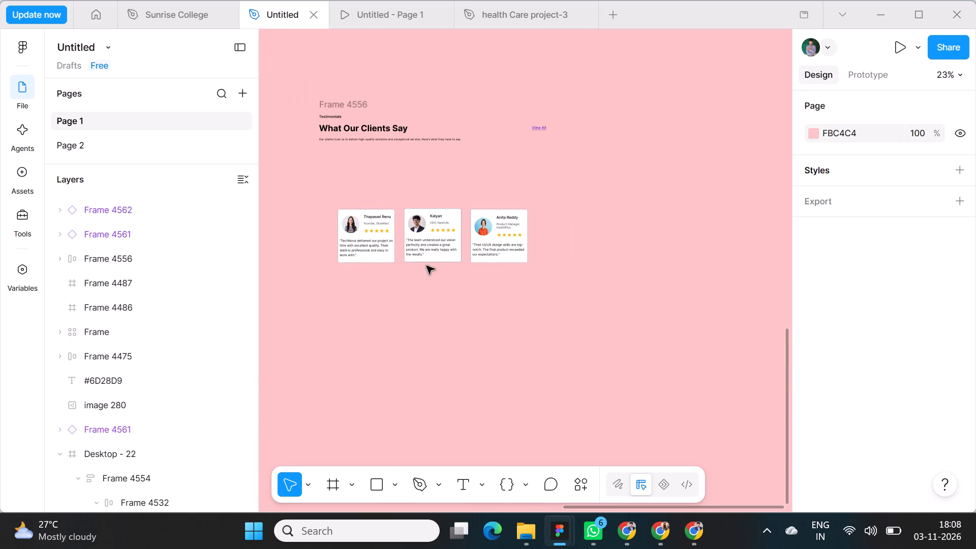
pyautogui.click(493, 239)
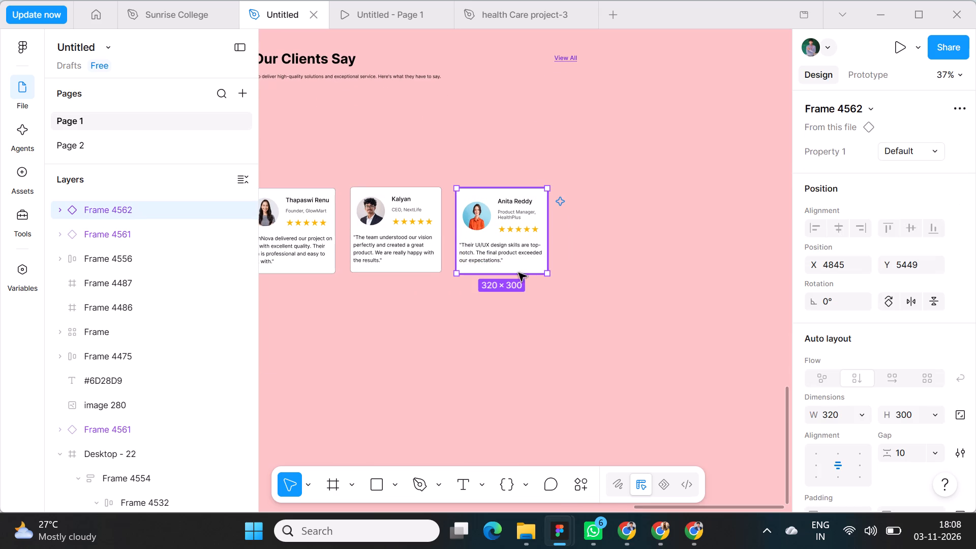
pyautogui.click(517, 311)
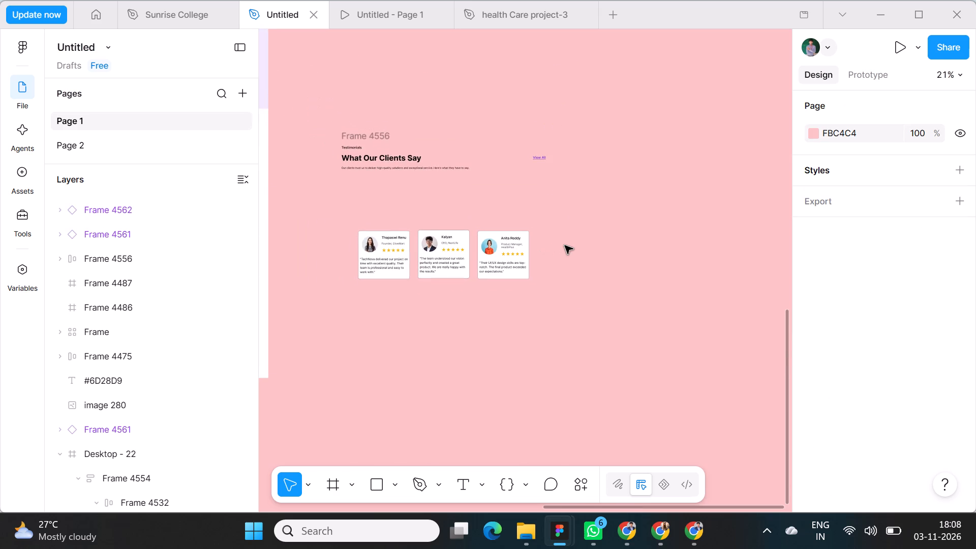
# Compare the desktop design's finished sections with the testimonial heading and cards beside it.
pyautogui.hscroll(3, 566, 246)
pyautogui.scroll(3, 556, 224)
pyautogui.hscroll(-1, 634, 212)
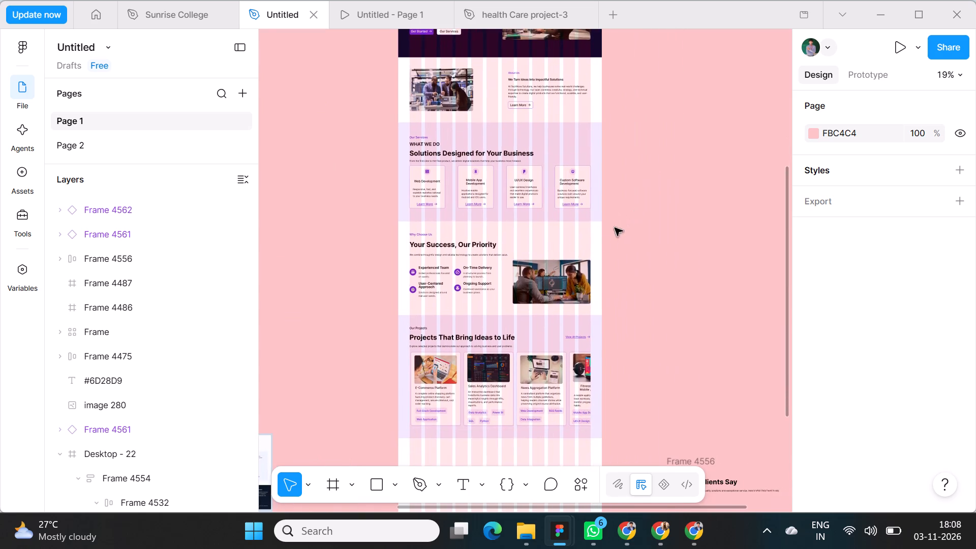
pyautogui.scroll(1, 598, 266)
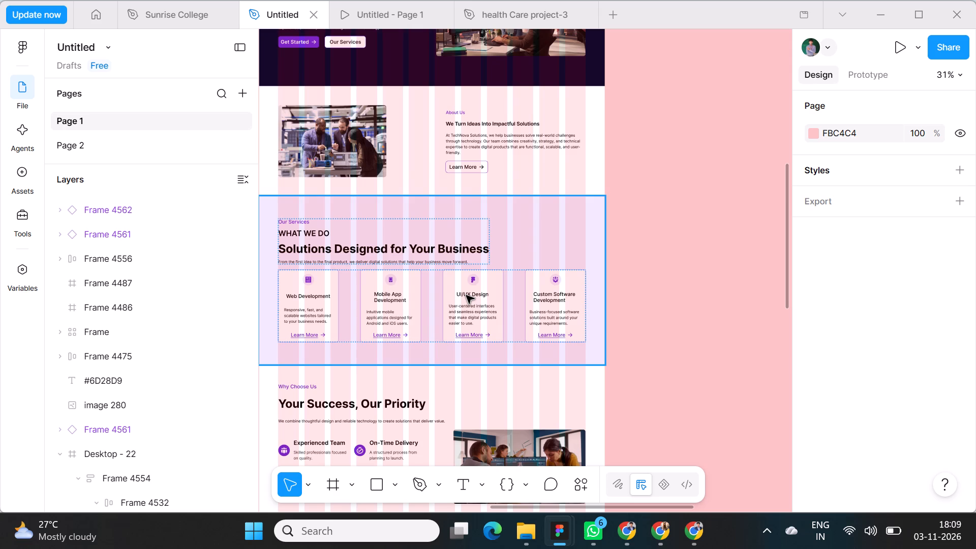
pyautogui.click(686, 289)
pyautogui.hscroll(1, 683, 288)
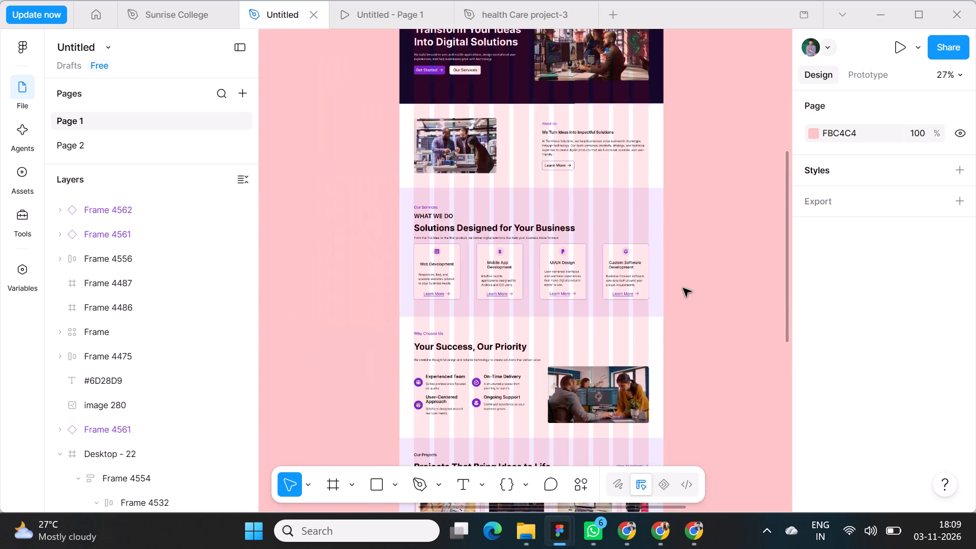
pyautogui.scroll(-2, 683, 288)
pyautogui.hscroll(-1, 700, 289)
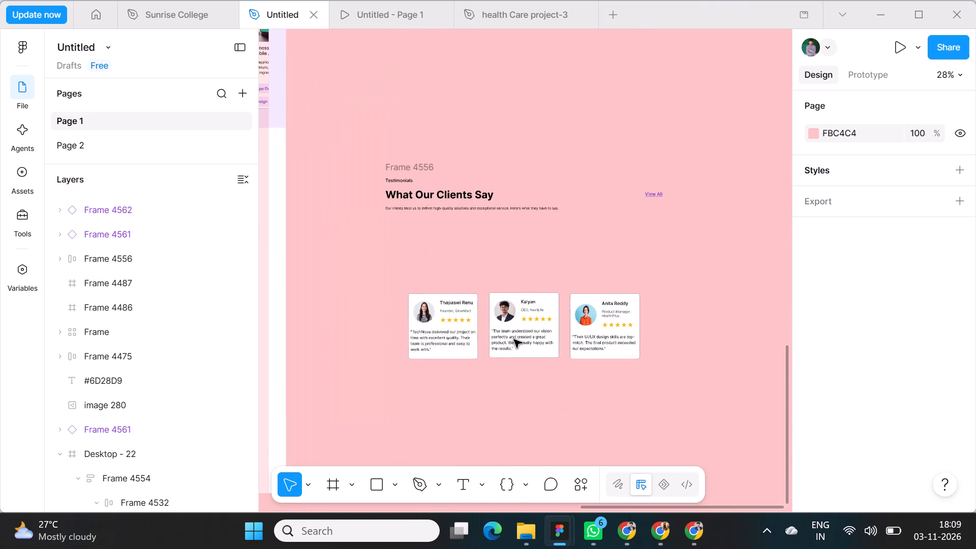
pyautogui.hscroll(-1, 658, 340)
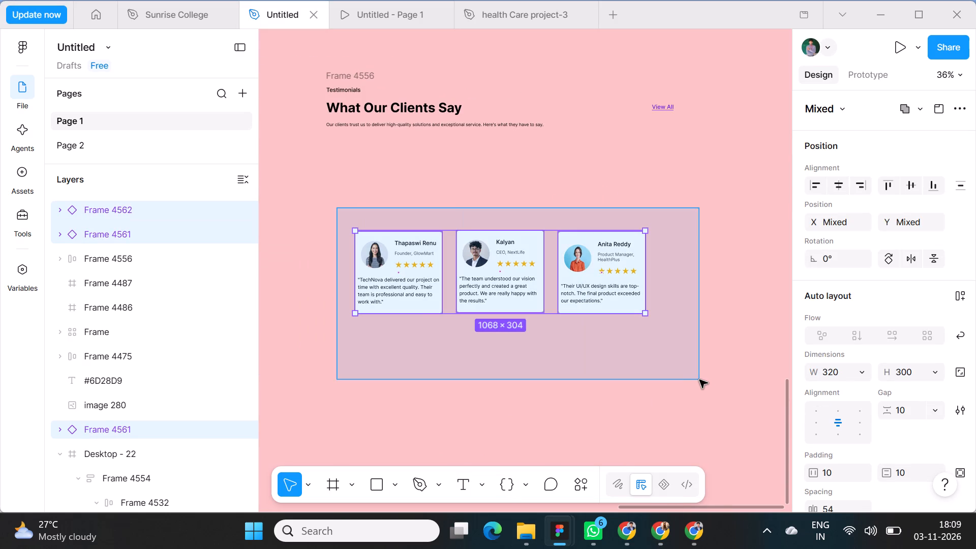
pyautogui.moveTo(699, 380); pyautogui.dragTo(701, 380)
pyautogui.hotkey('shift', 'a')
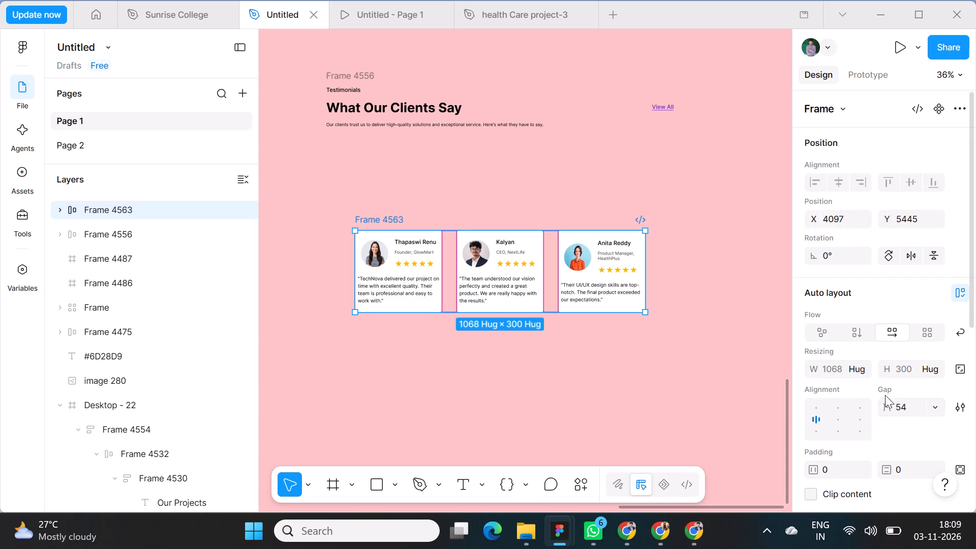
# Move the card row up towards the "What Our Clients Say" heading, to about X 4150, Y 5265.
pyautogui.click(839, 373)
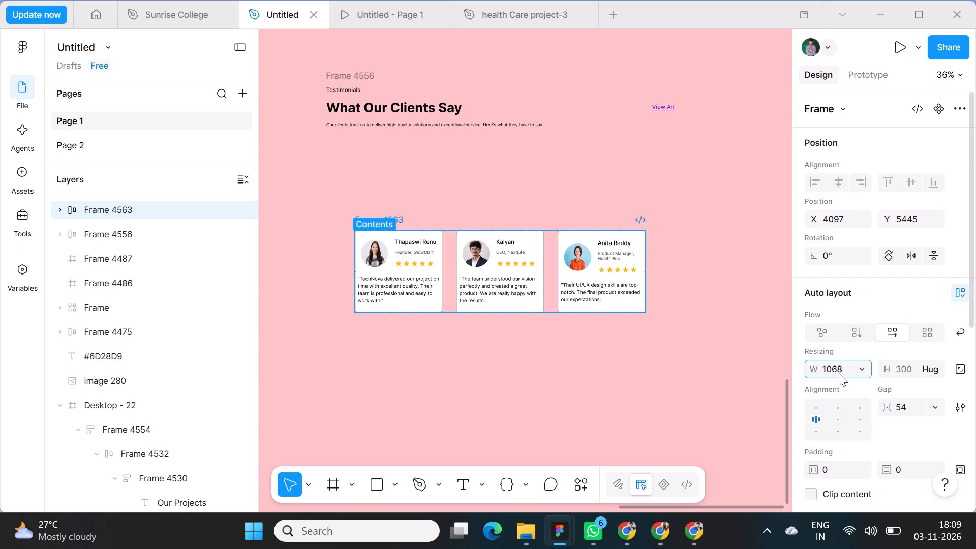
pyautogui.click(640, 376)
pyautogui.moveTo(389, 215); pyautogui.dragTo(392, 215)
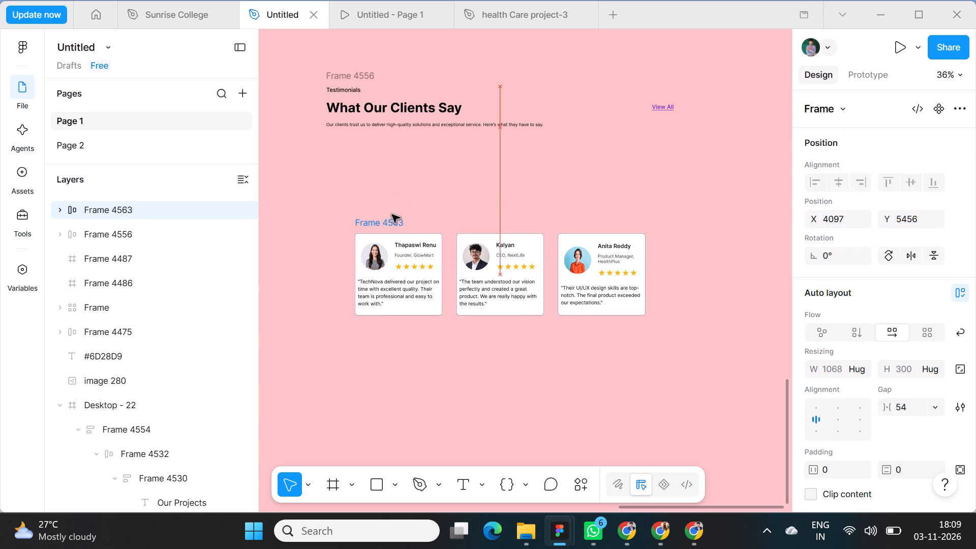
pyautogui.moveTo(392, 215); pyautogui.dragTo(403, 166)
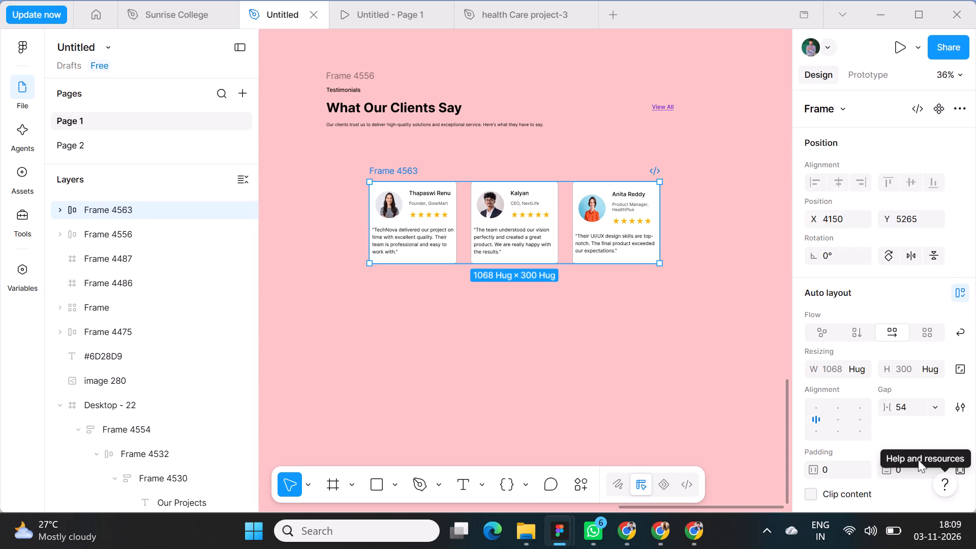
# Set the gap between the cards in the row to 56.
pyautogui.click(908, 409)
pyautogui.press('BackSpace')
pyautogui.write('56')
pyautogui.press('Return')
pyautogui.click(552, 361)
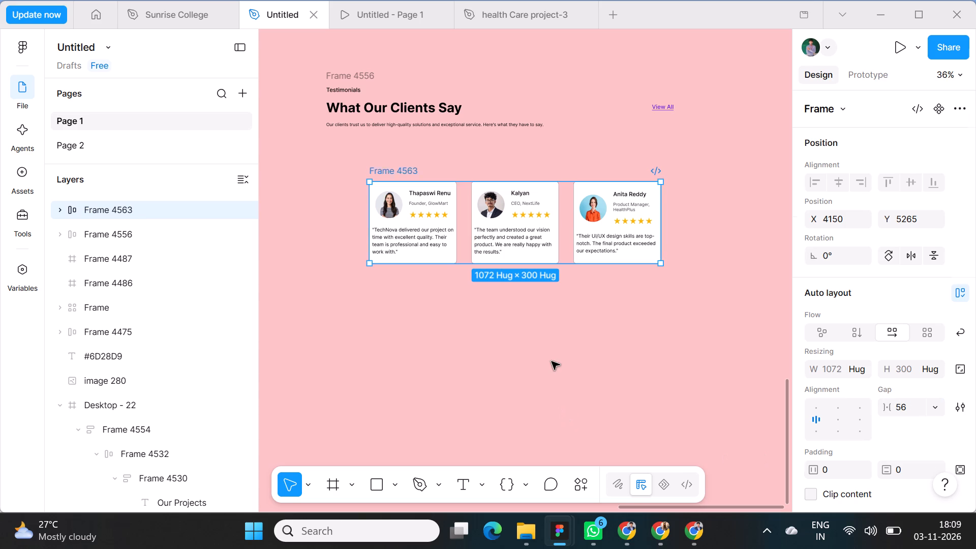
# Move the card row closer beneath the testimonials heading text, to about X 4128, Y 5181.
pyautogui.scroll(1, 379, 167)
pyautogui.moveTo(399, 204); pyautogui.dragTo(392, 180)
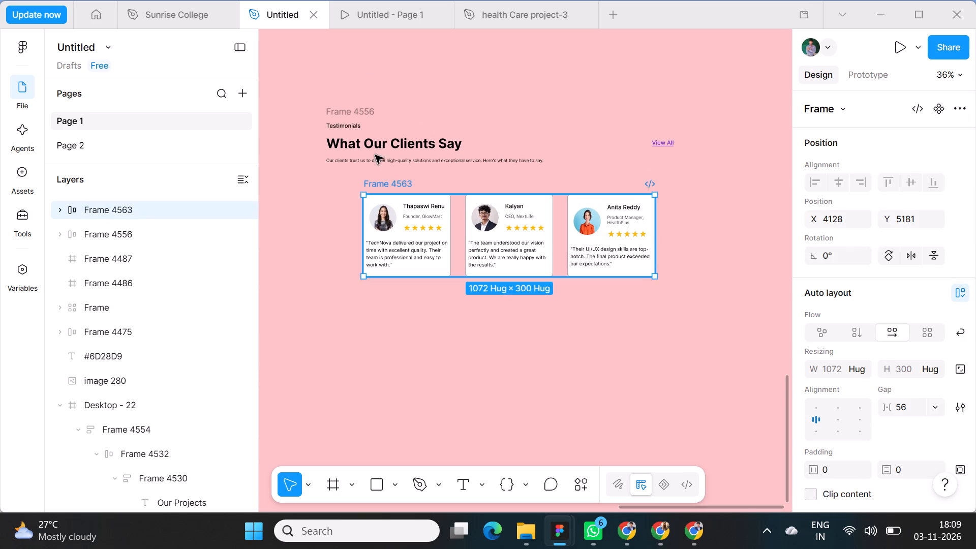
# Combine the testimonials heading frame and the card row into one vertical auto layout frame.
pyautogui.keyDown('shift'); pyautogui.click(354, 110); pyautogui.keyUp('shift')
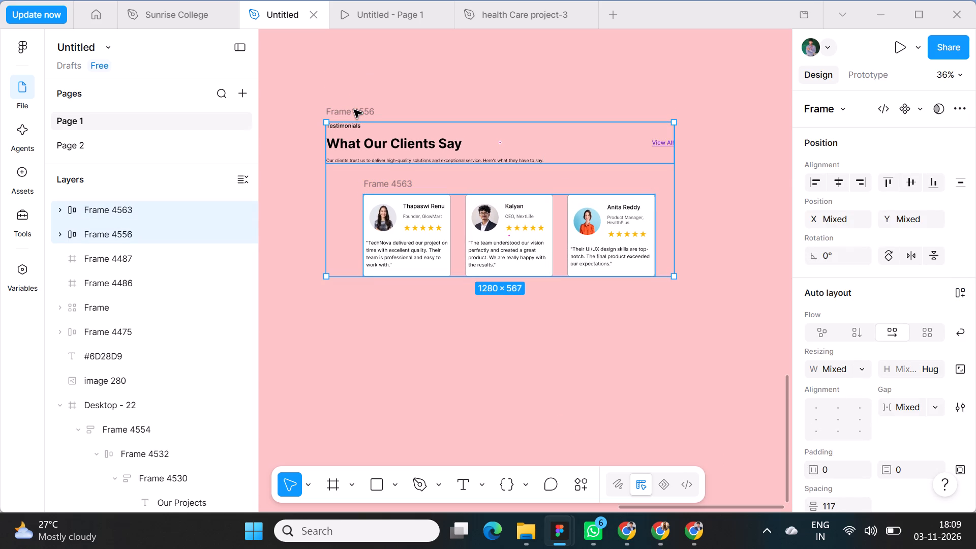
pyautogui.hotkey('shift', 'a')
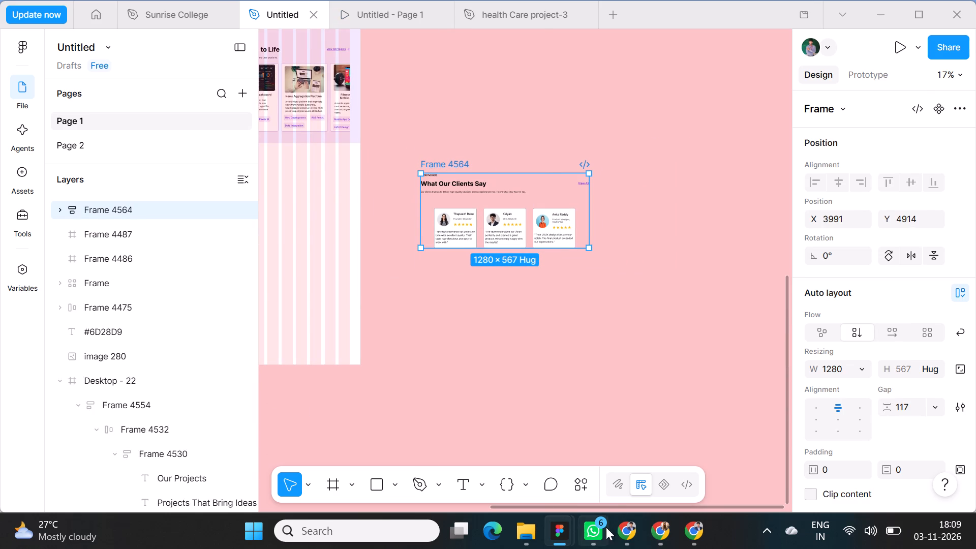
# Examine the TechNova reference design image, including its testimonials, contact and footer sections.
pyautogui.hscroll(3, 431, 372)
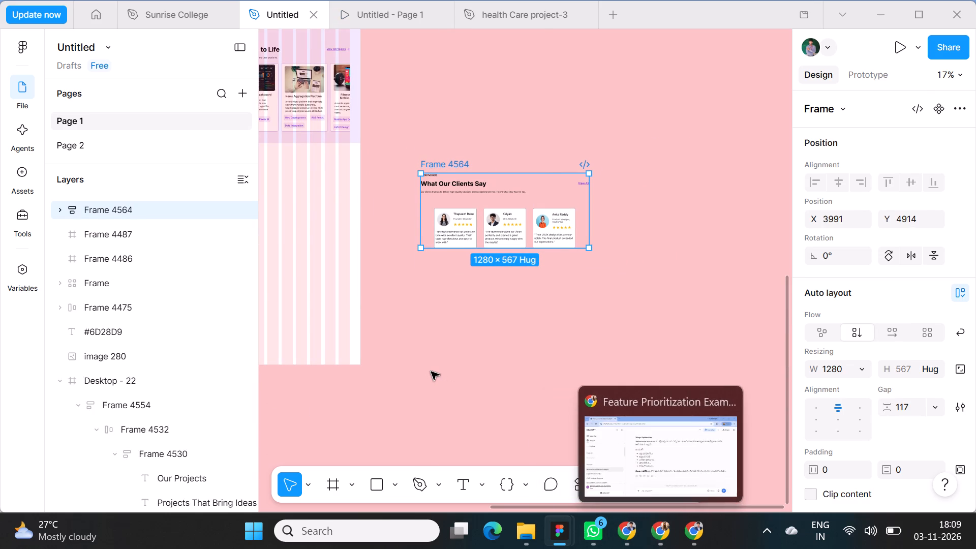
pyautogui.hscroll(2, 431, 372)
pyautogui.hscroll(-1, 487, 360)
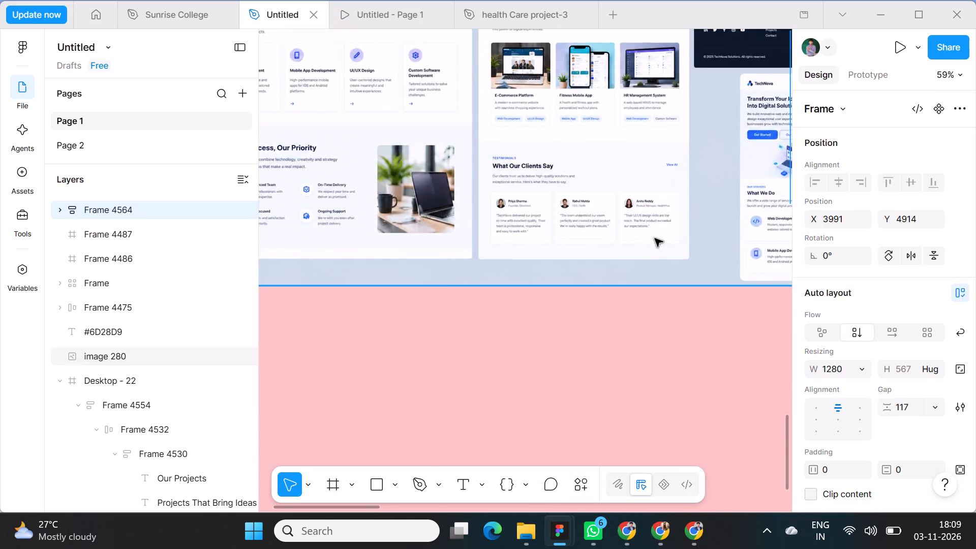
pyautogui.scroll(1, 655, 238)
pyautogui.hscroll(-1, 655, 238)
pyautogui.scroll(1, 657, 238)
pyautogui.hscroll(-2, 657, 238)
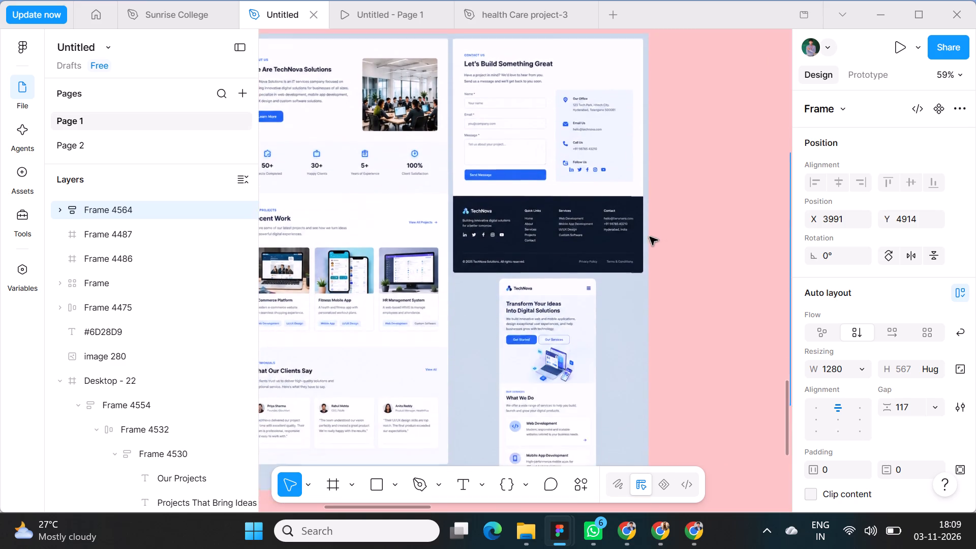
pyautogui.hscroll(-3, 650, 237)
pyautogui.scroll(1, 700, 350)
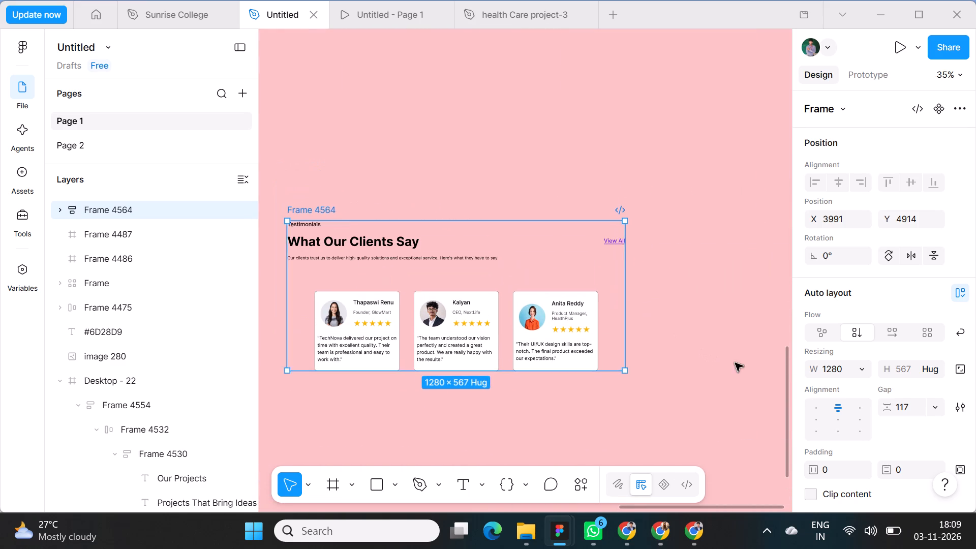
# Set the vertical gap between the heading and the card row in Frame 4564 to 24.
pyautogui.click(655, 328)
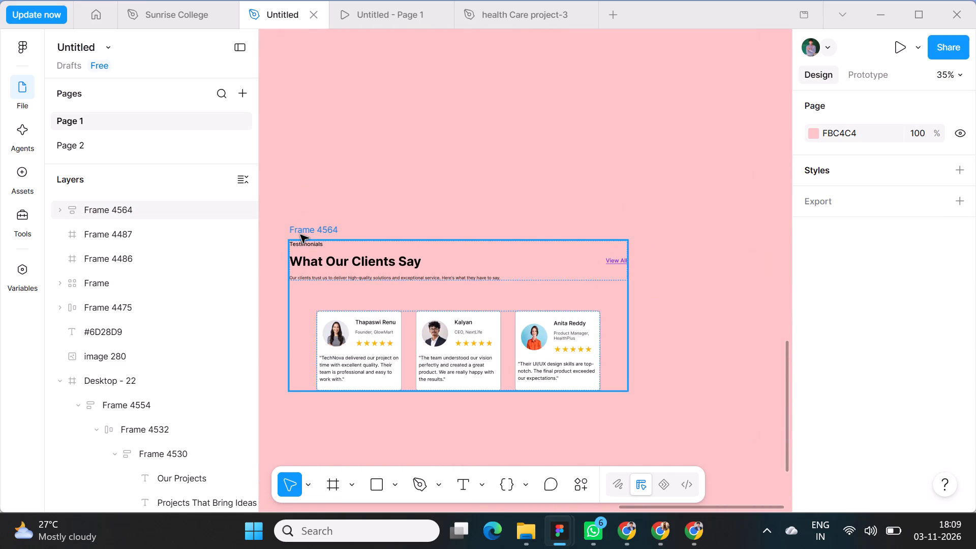
pyautogui.click(300, 235)
pyautogui.click(903, 414)
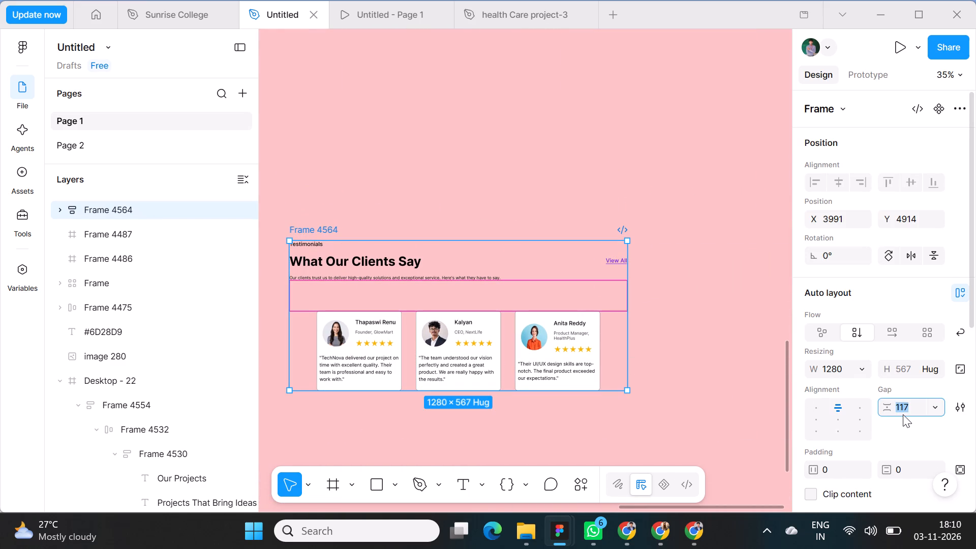
pyautogui.press('BackSpace')
pyautogui.write('24')
pyautogui.press('Return')
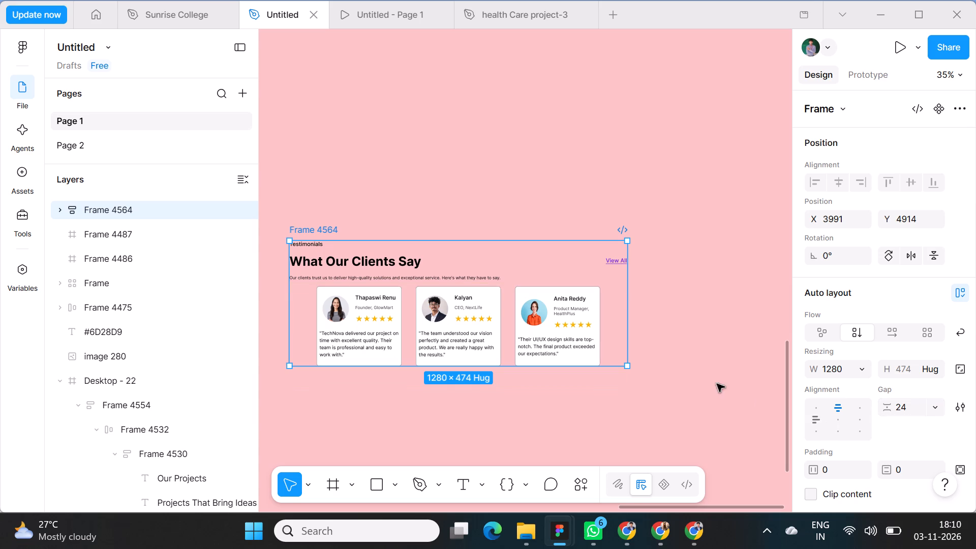
# Set the horizontal padding of Frame 4564 to 80.
pyautogui.scroll(-3, 836, 437)
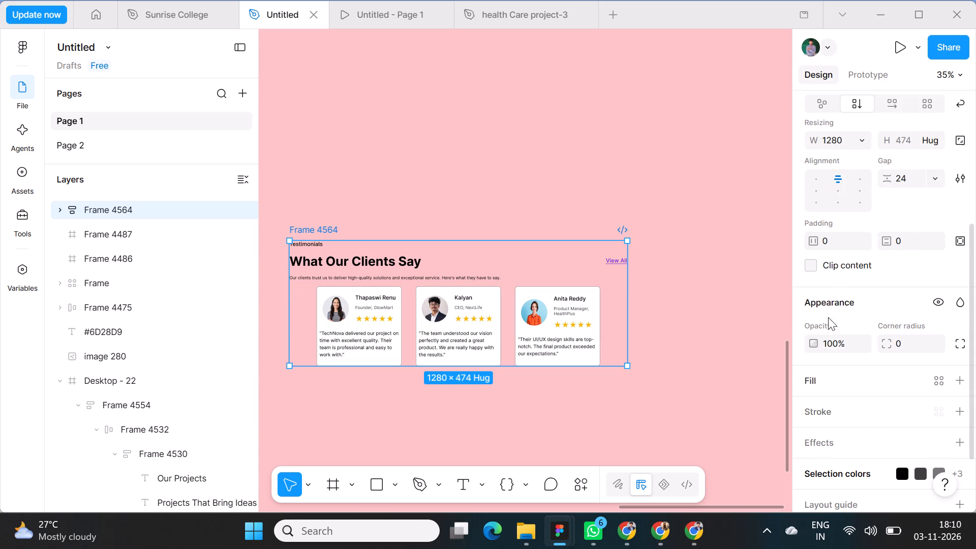
pyautogui.click(837, 241)
pyautogui.press('BackSpace')
pyautogui.write('8-')
pyautogui.press('BackSpace')
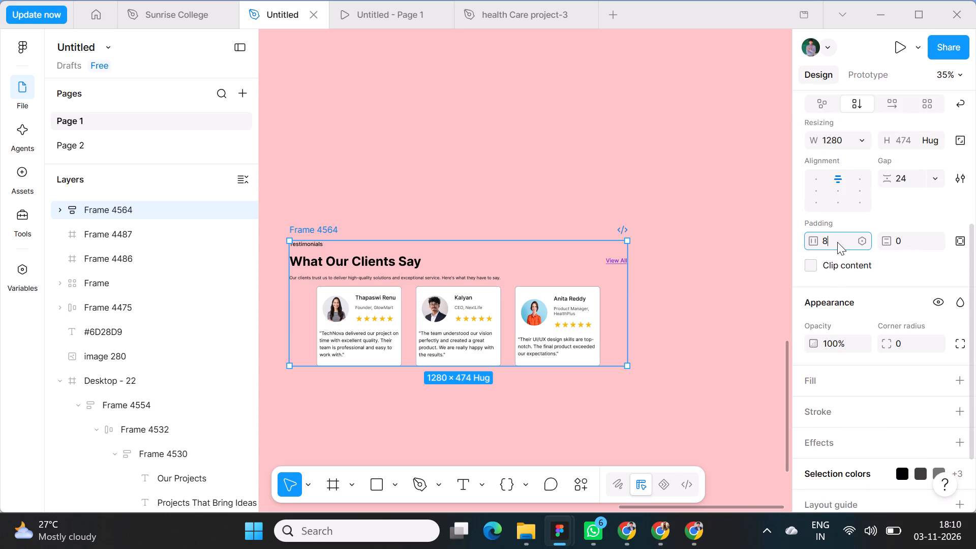
pyautogui.press('0')
pyautogui.press('Return')
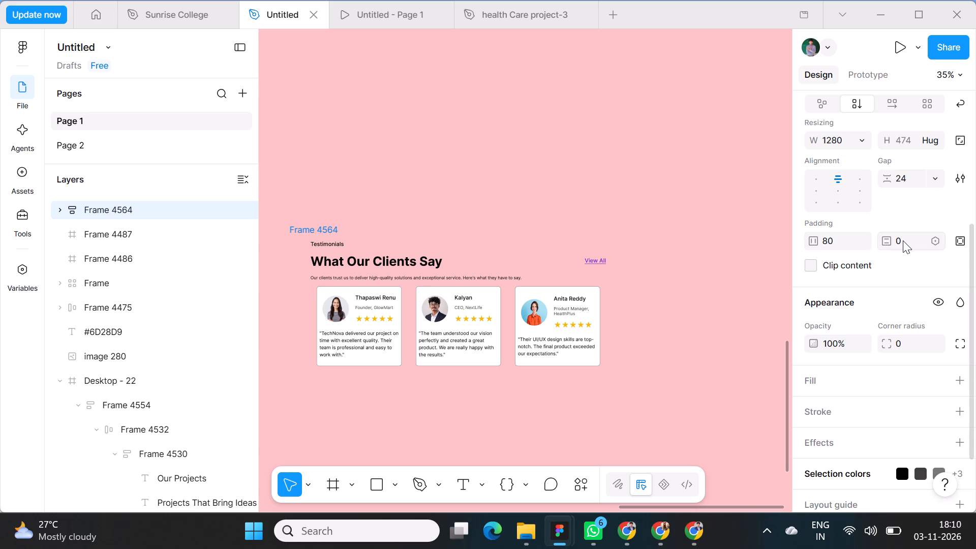
# Set the vertical padding of Frame 4564 to 80.
pyautogui.click(903, 240)
pyautogui.press('BackSpace')
pyautogui.write('80')
pyautogui.press('Return')
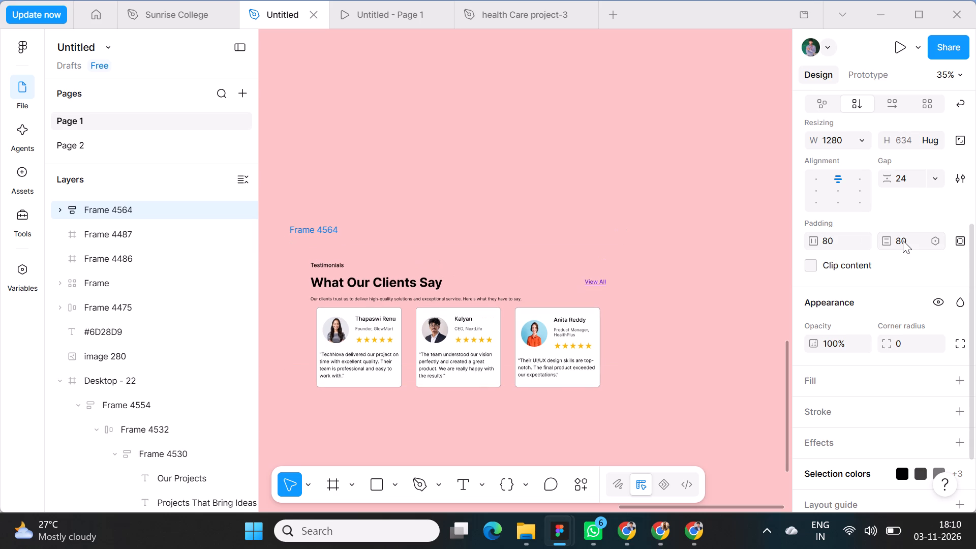
# Set the width of Frame 4564 to 1440.
pyautogui.click(830, 143)
pyautogui.press('BackSpace')
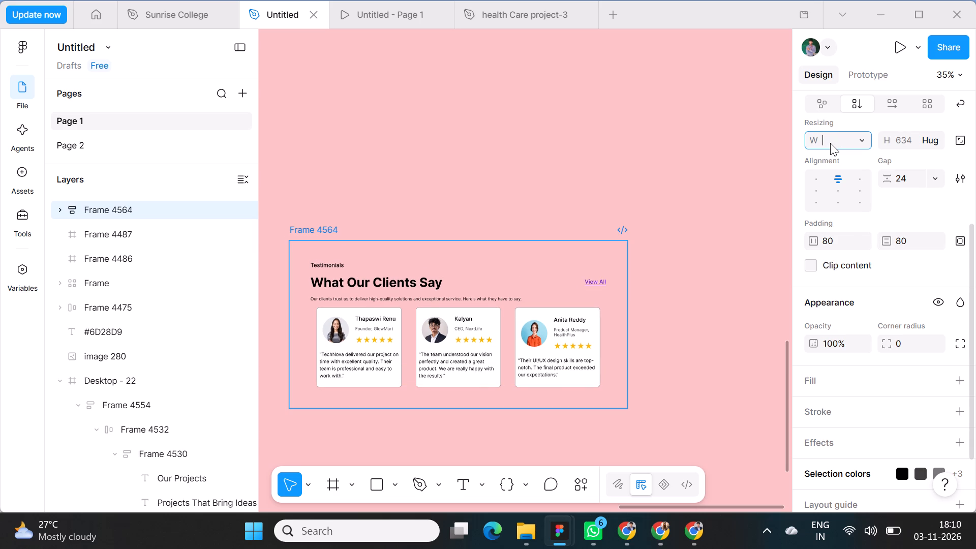
pyautogui.write('1440')
pyautogui.press('Return')
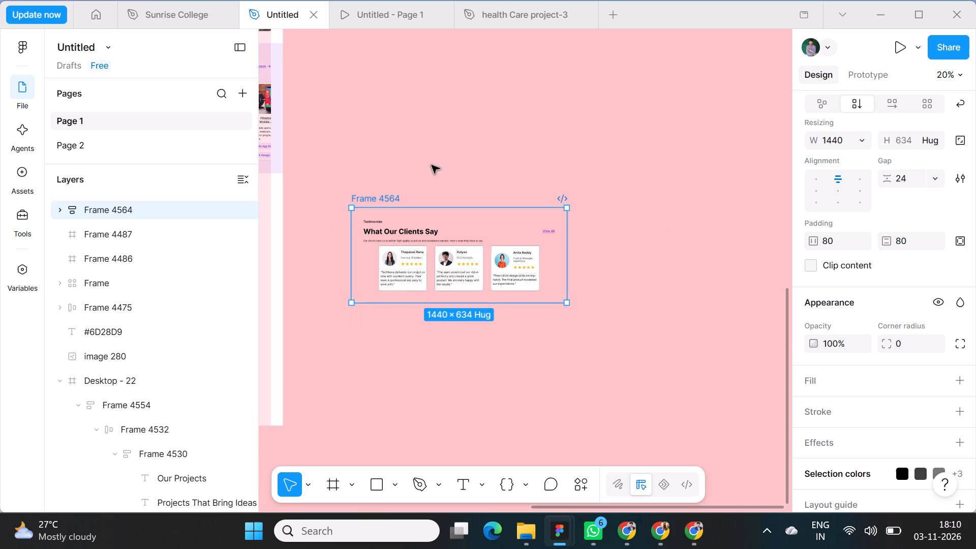
# Shift Frame 4564 slightly beside the desktop design and give it a white fill.
pyautogui.hscroll(1, 432, 165)
pyautogui.moveTo(518, 197); pyautogui.dragTo(497, 179)
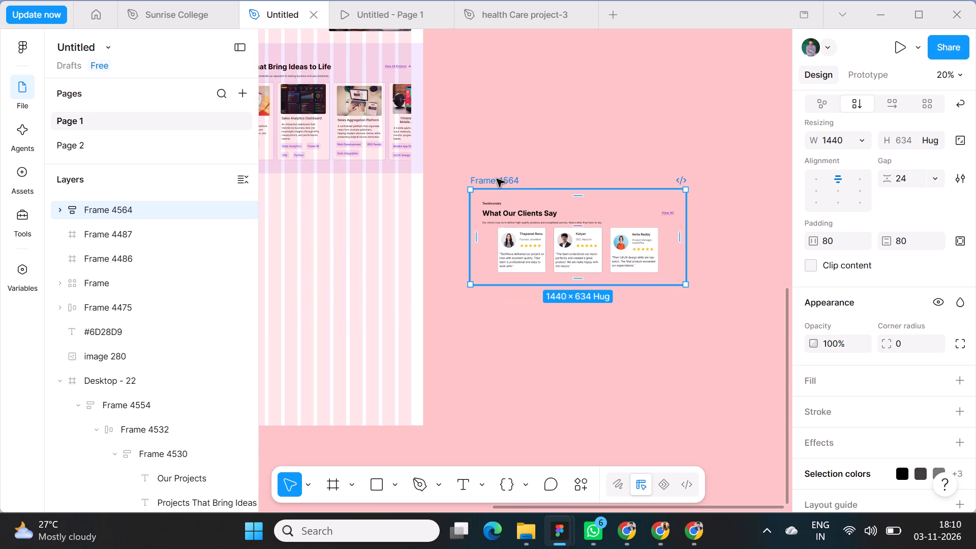
pyautogui.scroll(-5, 879, 294)
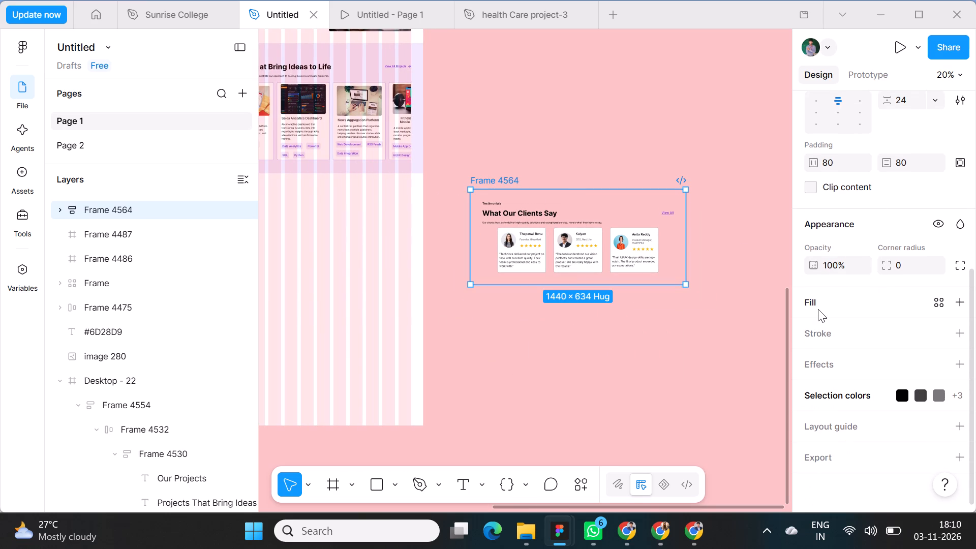
pyautogui.click(818, 309)
pyautogui.click(554, 351)
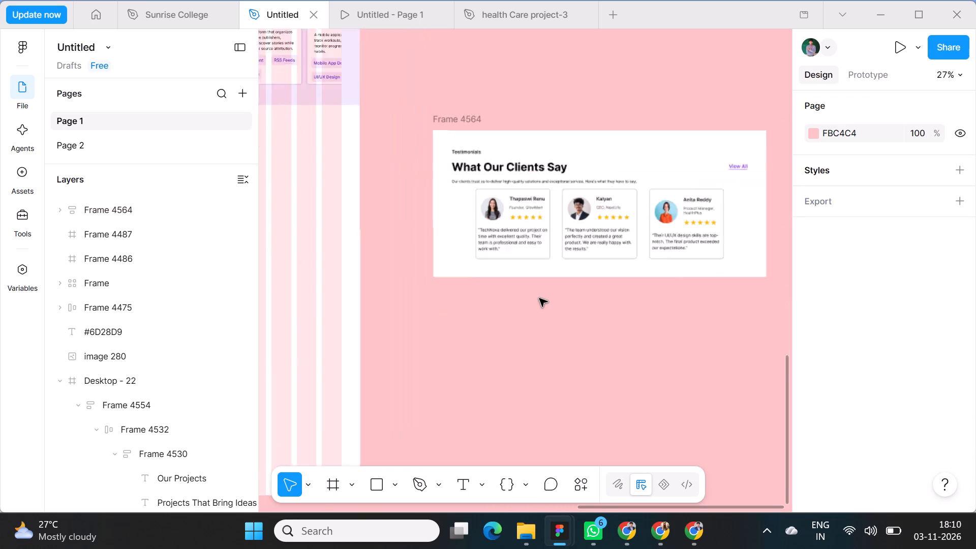
# Change the background fill of the first client card (GlowMart) to purple 6D28D9.
pyautogui.click(521, 227)
pyautogui.doubleClick(521, 227)
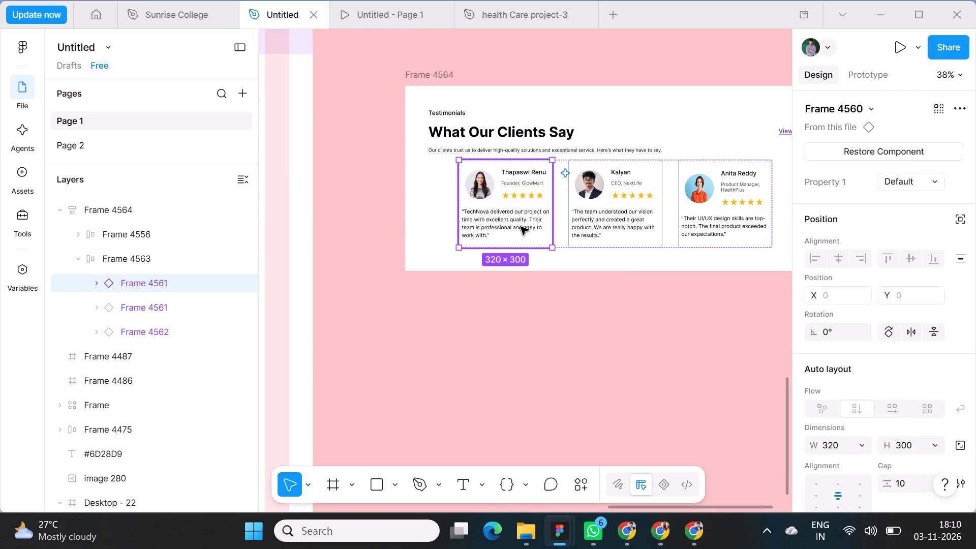
pyautogui.scroll(-6, 849, 334)
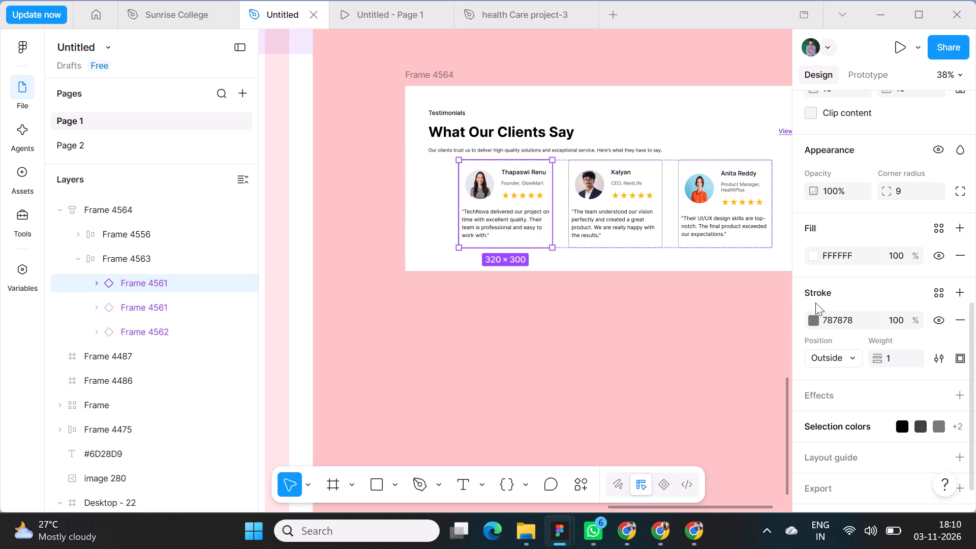
pyautogui.click(813, 261)
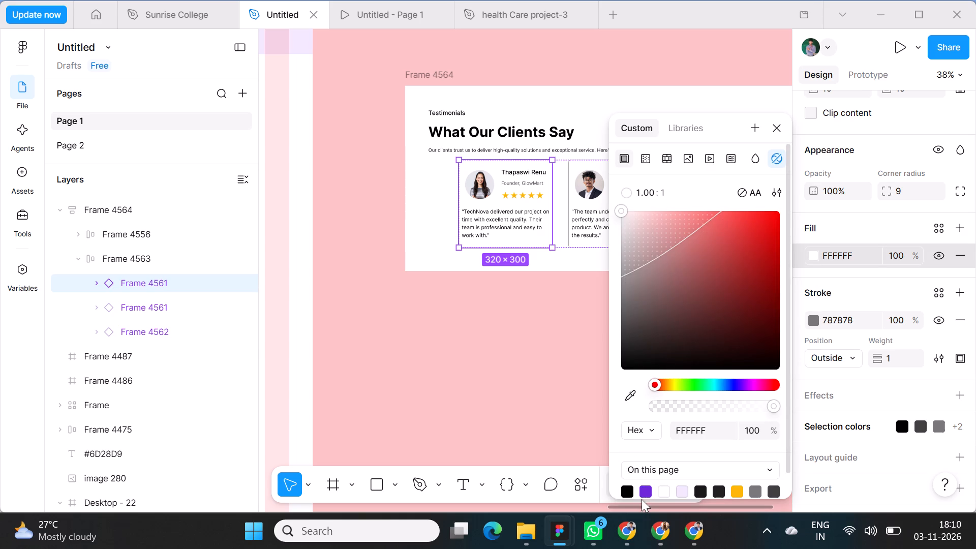
pyautogui.click(640, 490)
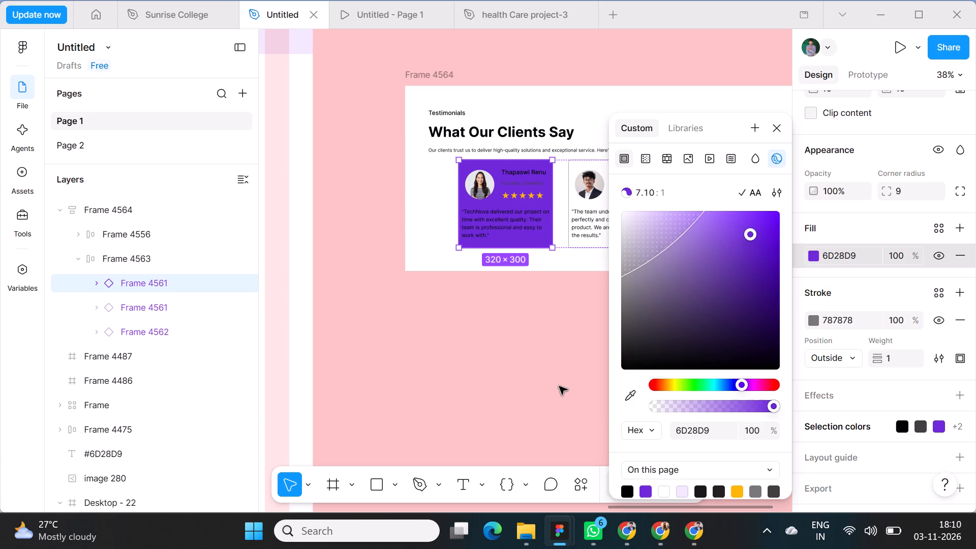
pyautogui.click(559, 386)
# Recolor the black and dark grey text in the GlowMart card's inner frame to white FFFFFF.
pyautogui.tripleClick(524, 218)
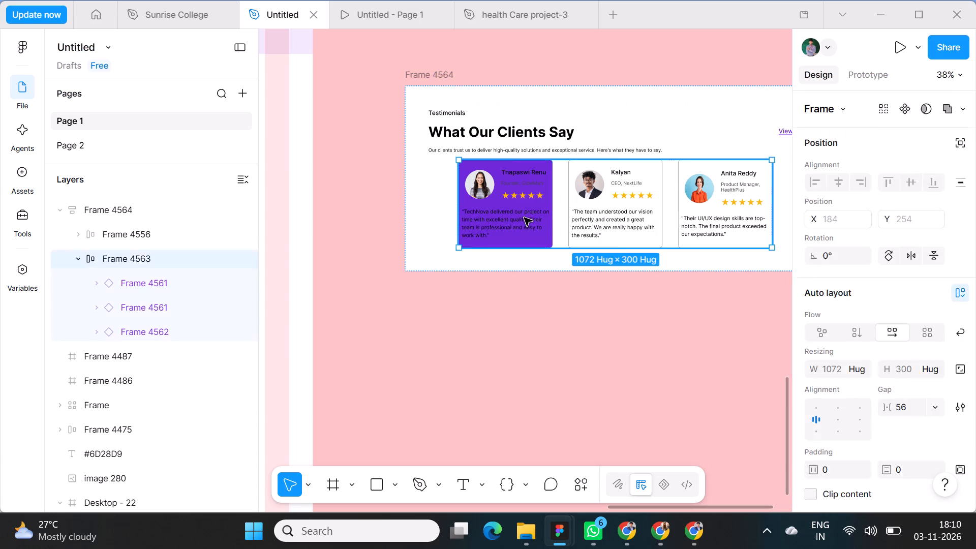
pyautogui.scroll(-4, 884, 348)
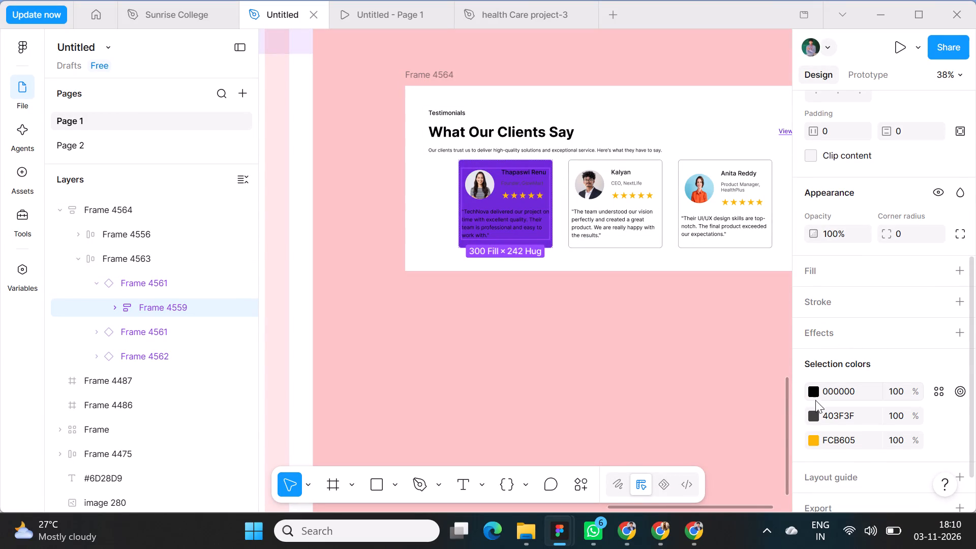
pyautogui.click(811, 391)
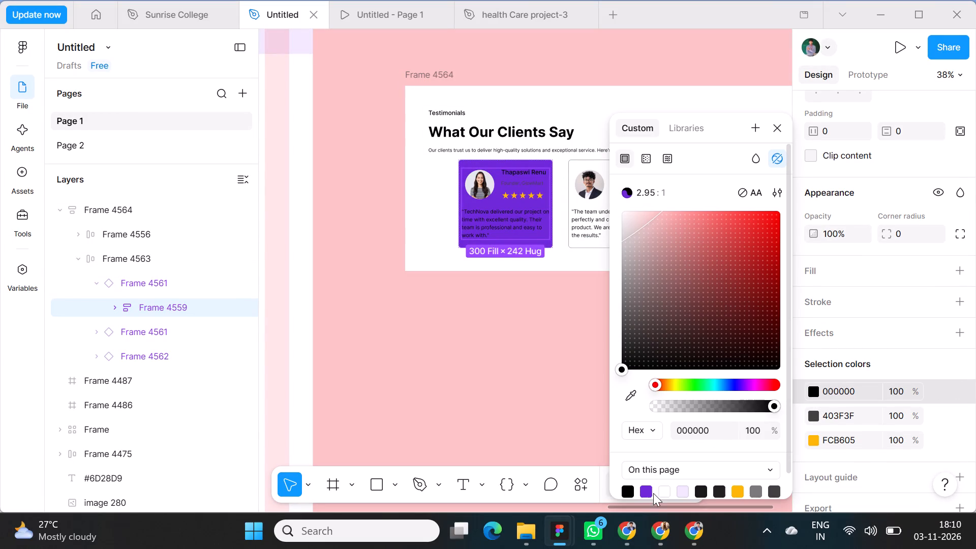
pyautogui.click(666, 489)
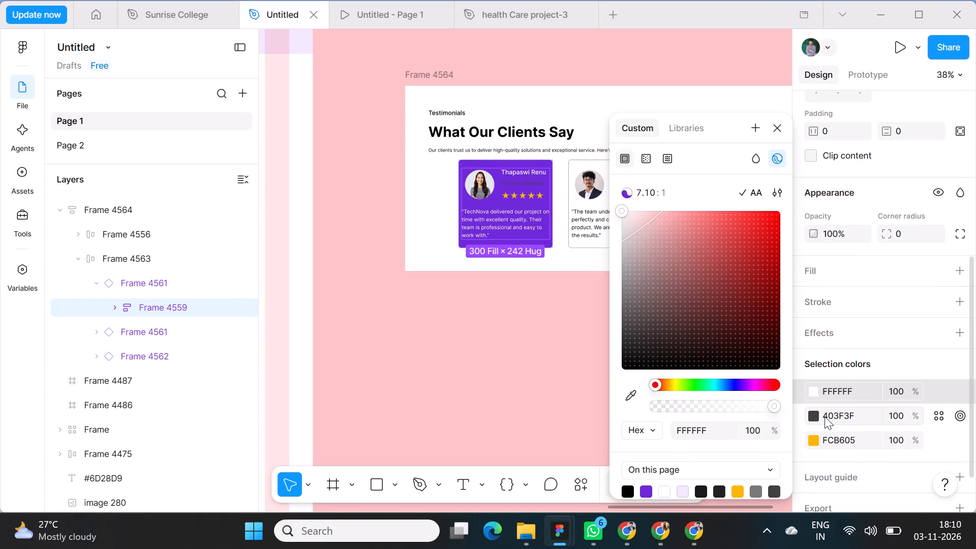
pyautogui.click(813, 417)
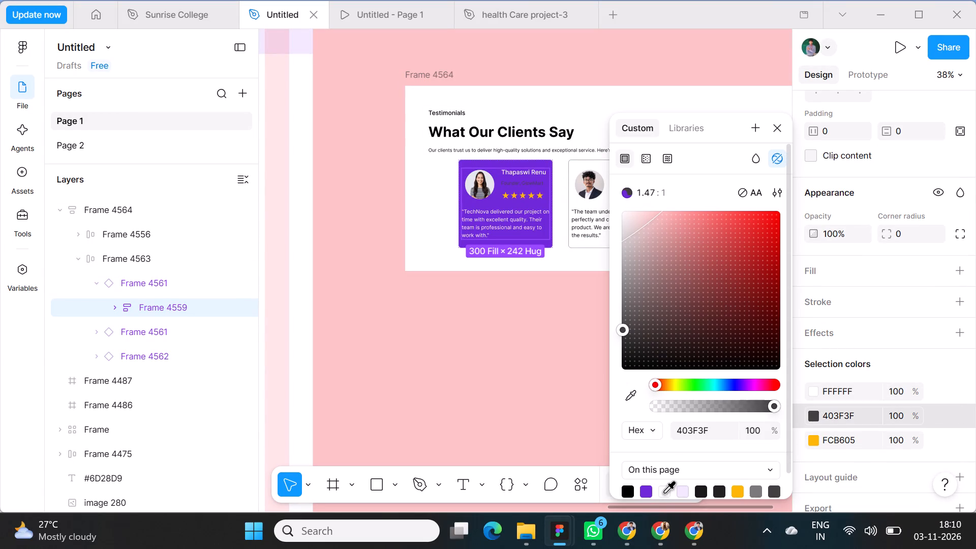
pyautogui.click(664, 493)
pyautogui.click(563, 422)
# Recolor the black and dark grey text inside the second client card (NextLife) to white FFFFFF.
pyautogui.scroll(1, 563, 422)
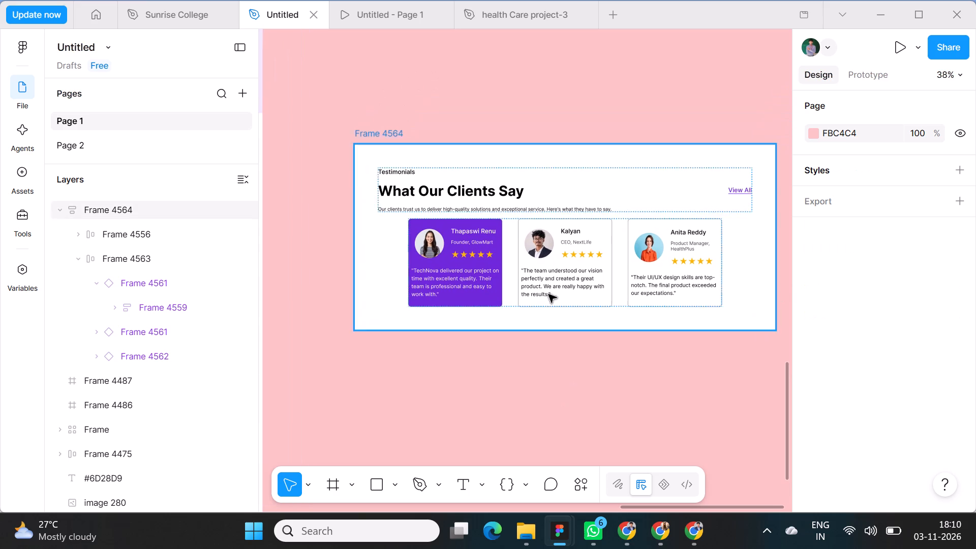
pyautogui.tripleClick(556, 283)
pyautogui.click(591, 359)
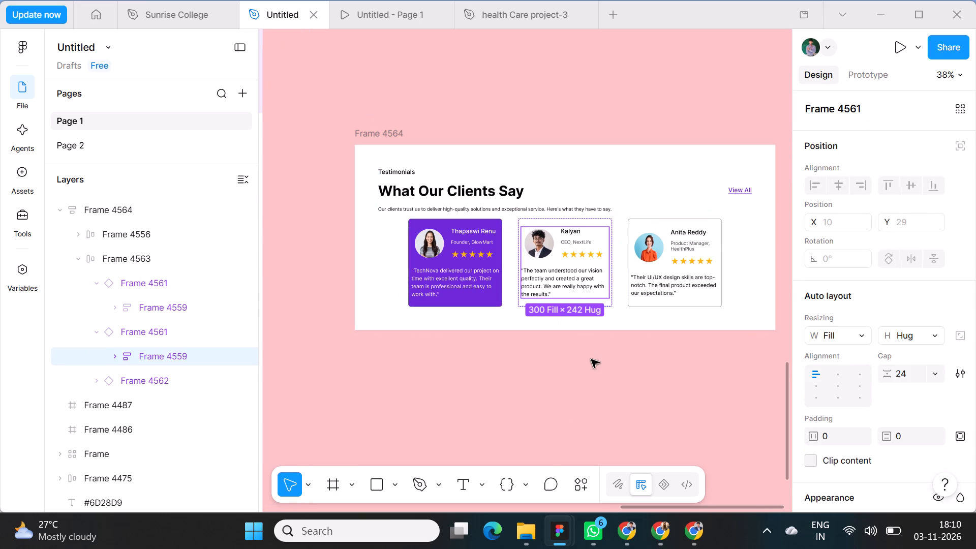
pyautogui.doubleClick(582, 295)
pyautogui.scroll(-6, 842, 380)
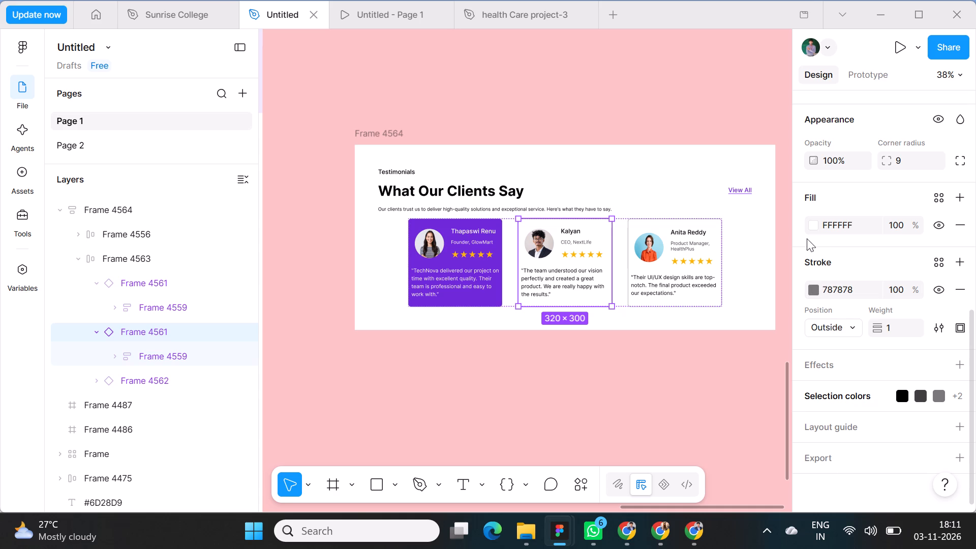
pyautogui.doubleClick(586, 284)
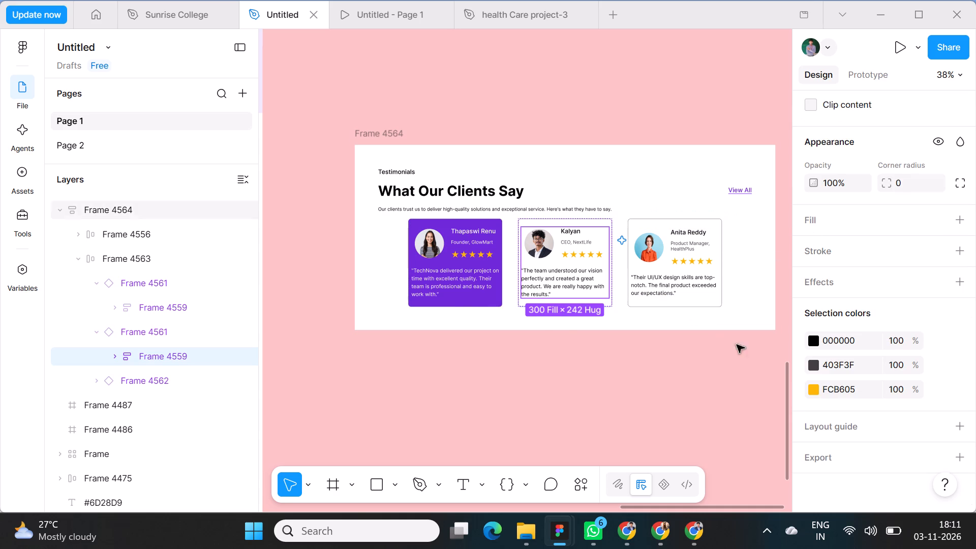
pyautogui.click(814, 341)
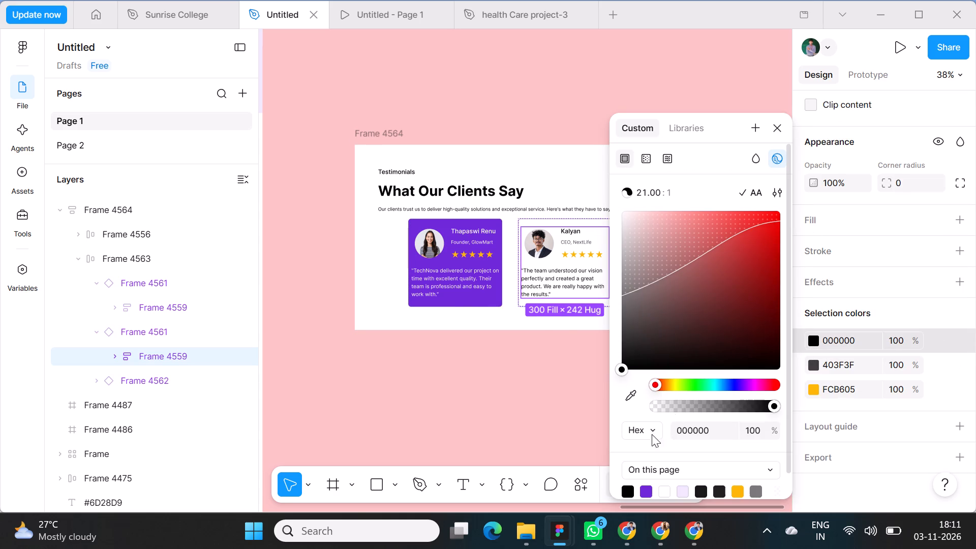
pyautogui.click(665, 494)
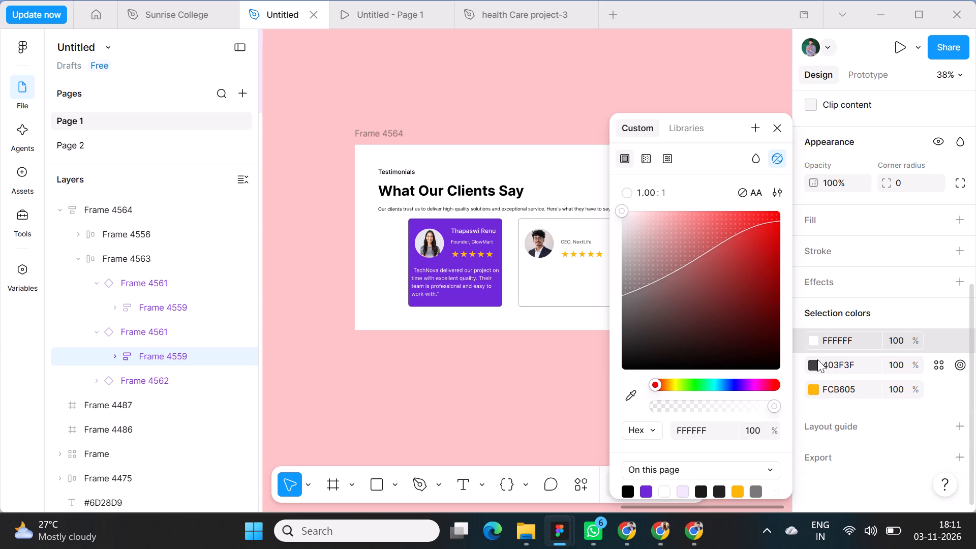
pyautogui.click(810, 365)
pyautogui.click(660, 494)
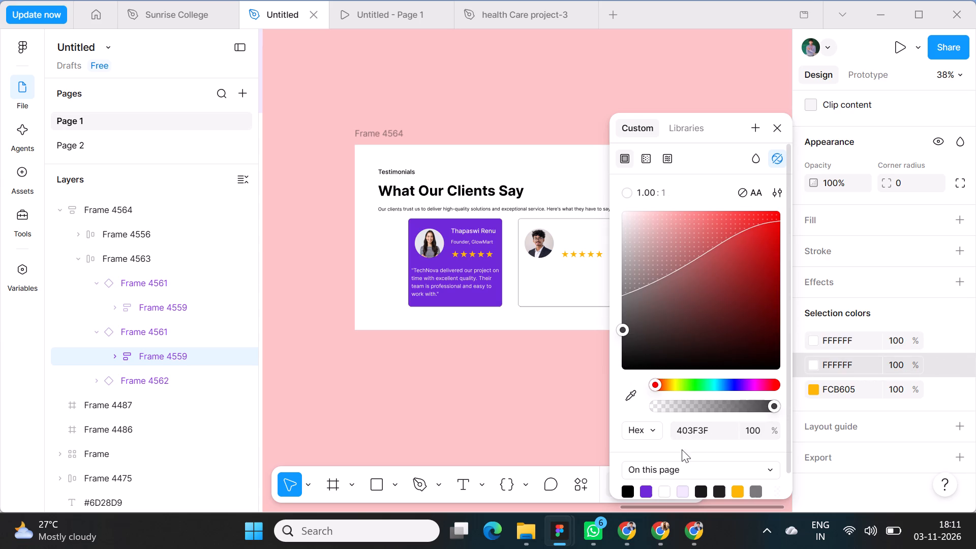
pyautogui.click(535, 356)
# Change the background fill of the second client card (NextLife) to purple 6D28D9.
pyautogui.doubleClick(559, 306)
pyautogui.doubleClick(560, 286)
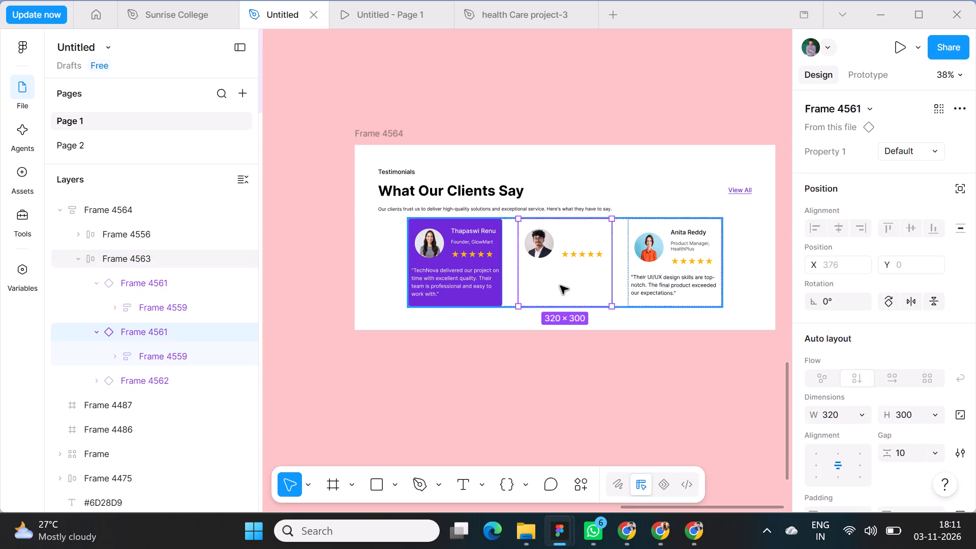
pyautogui.scroll(-6, 787, 384)
pyautogui.scroll(4, 831, 383)
pyautogui.scroll(4, 606, 359)
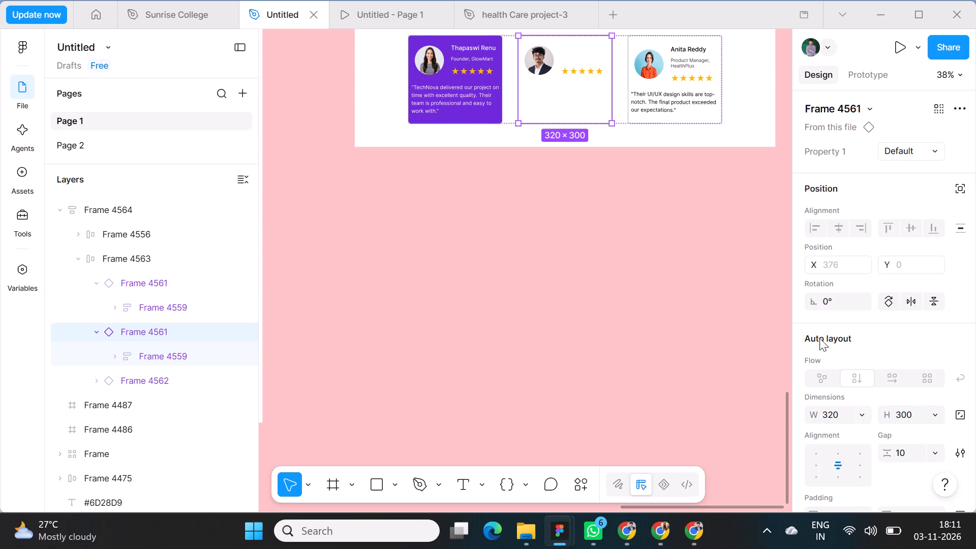
pyautogui.scroll(-6, 891, 355)
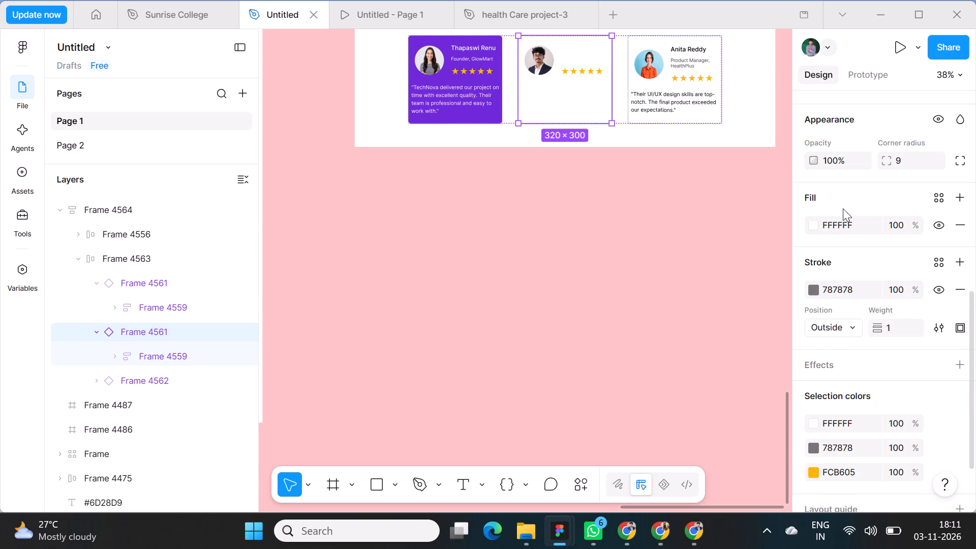
pyautogui.click(811, 226)
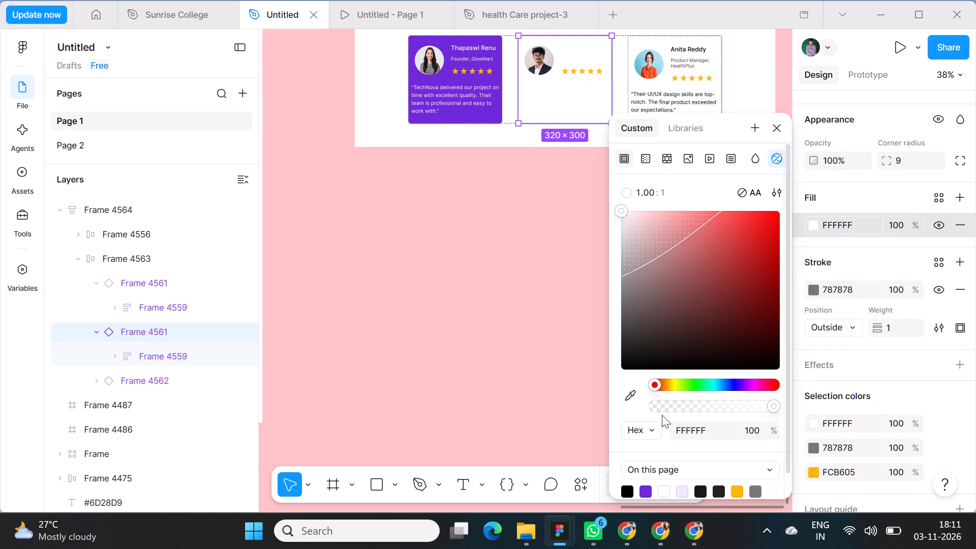
pyautogui.click(644, 490)
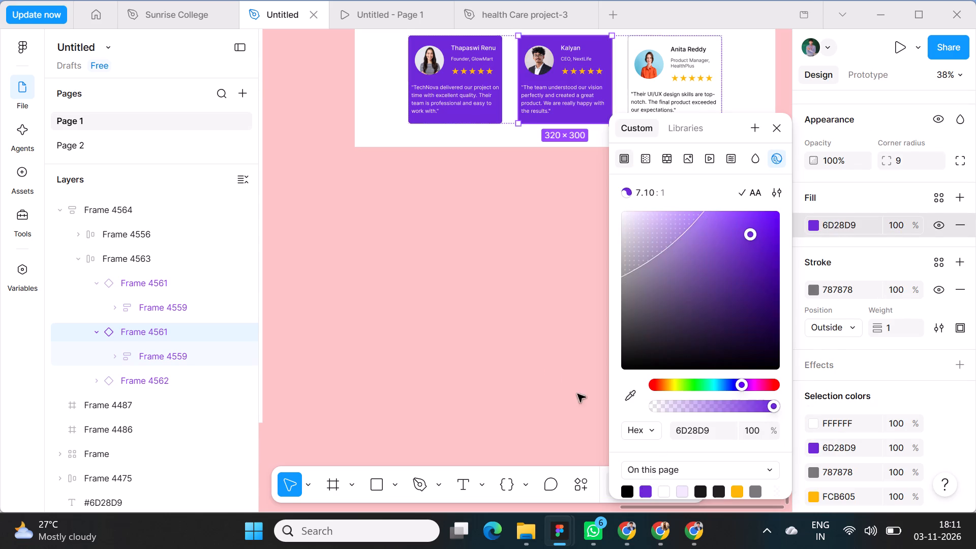
pyautogui.click(548, 373)
# Recolor the black and dark grey text in the third client card (HealthPlus) to white FFFFFF.
pyautogui.scroll(2, 581, 349)
pyautogui.scroll(2, 677, 340)
pyautogui.hscroll(-1, 677, 340)
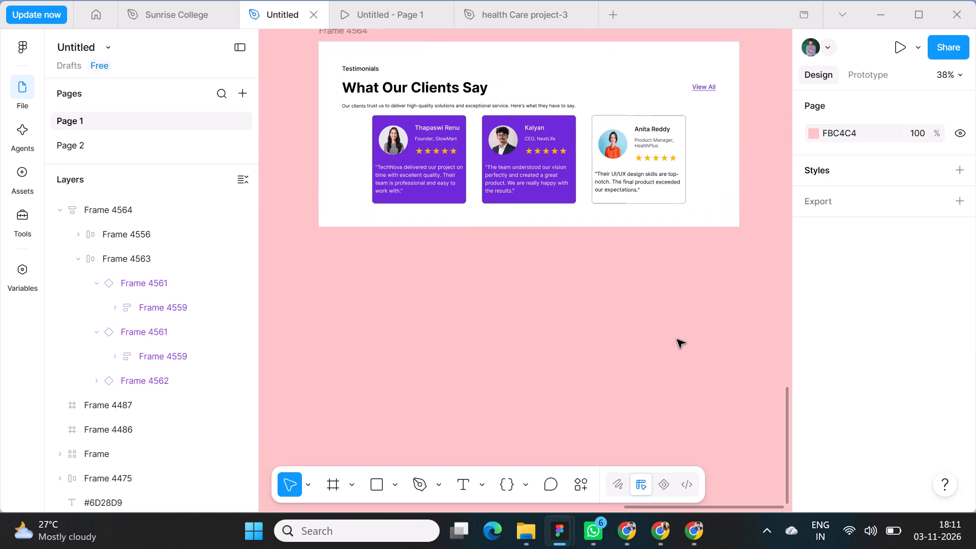
pyautogui.hscroll(-1, 677, 340)
pyautogui.doubleClick(594, 198)
pyautogui.scroll(-5, 957, 310)
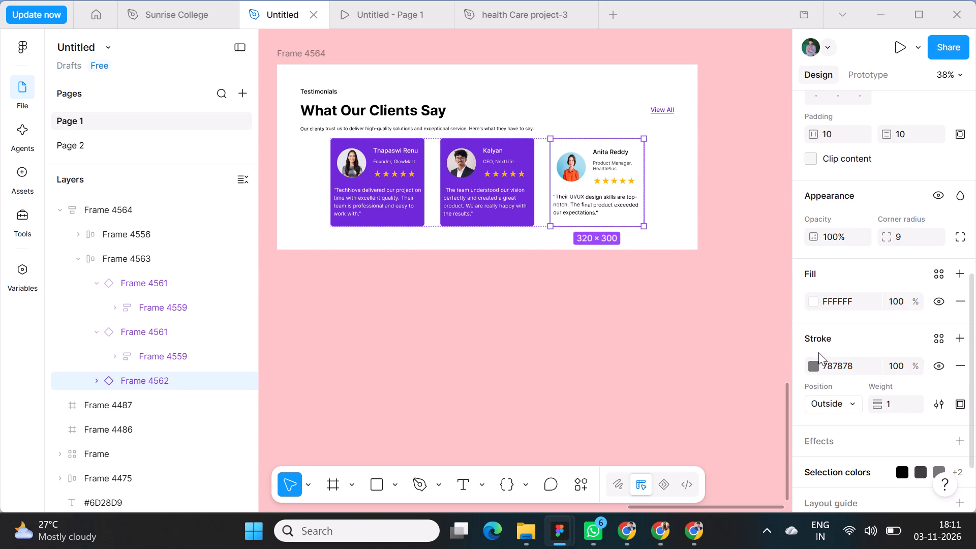
pyautogui.scroll(-5, 816, 409)
pyautogui.click(801, 396)
pyautogui.scroll(-5, 807, 393)
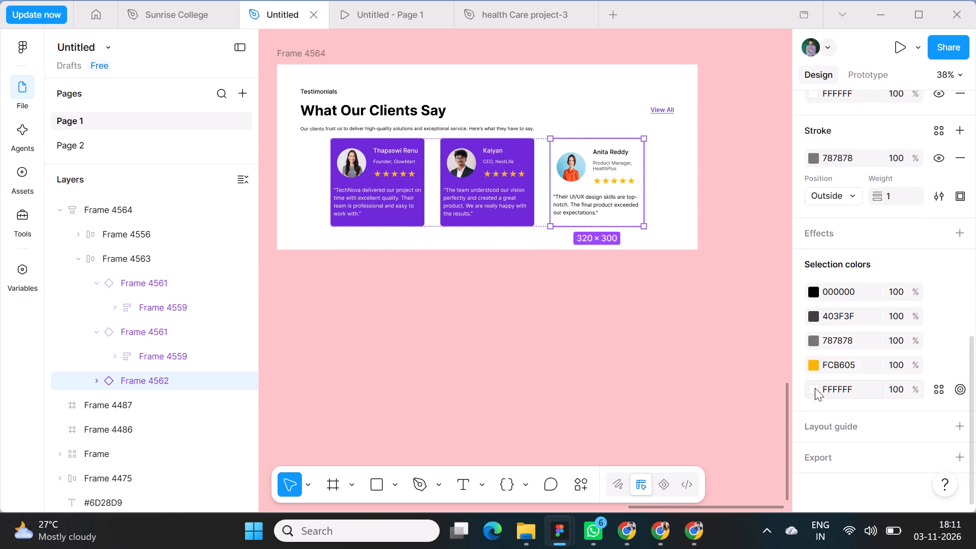
pyautogui.click(809, 288)
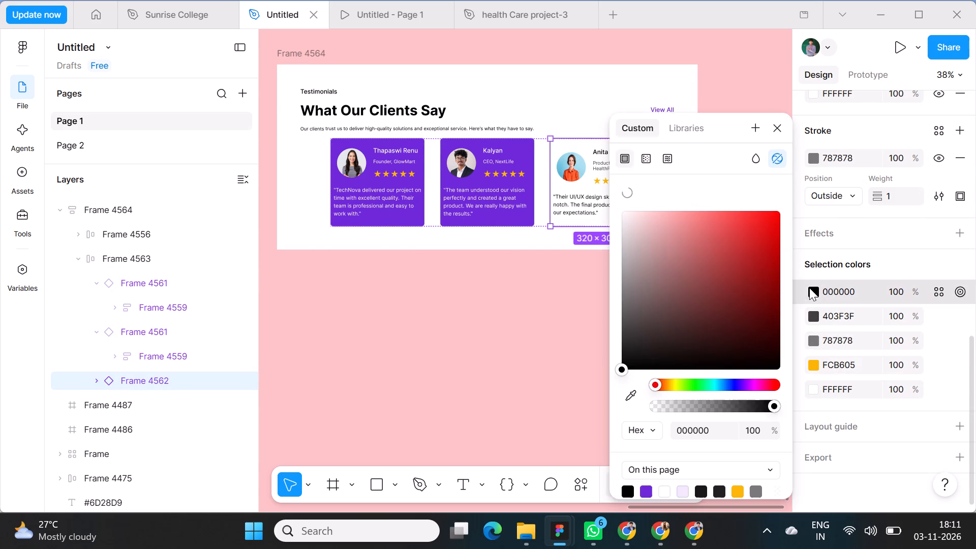
pyautogui.click(661, 495)
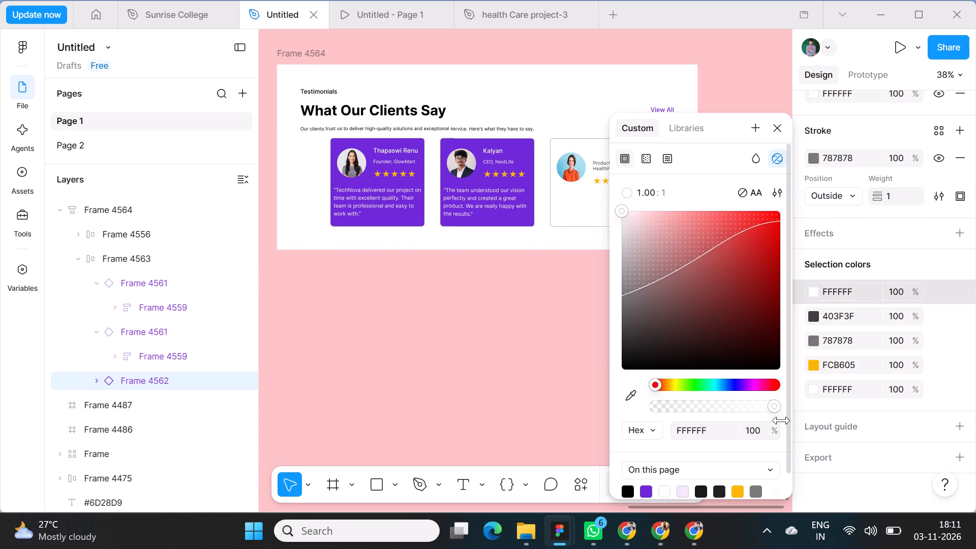
pyautogui.click(812, 318)
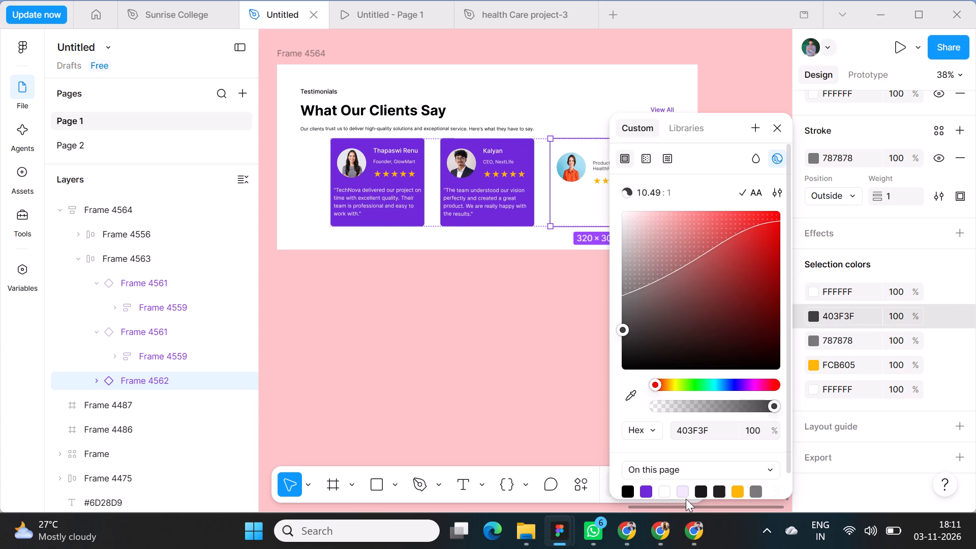
pyautogui.click(667, 494)
pyautogui.click(574, 423)
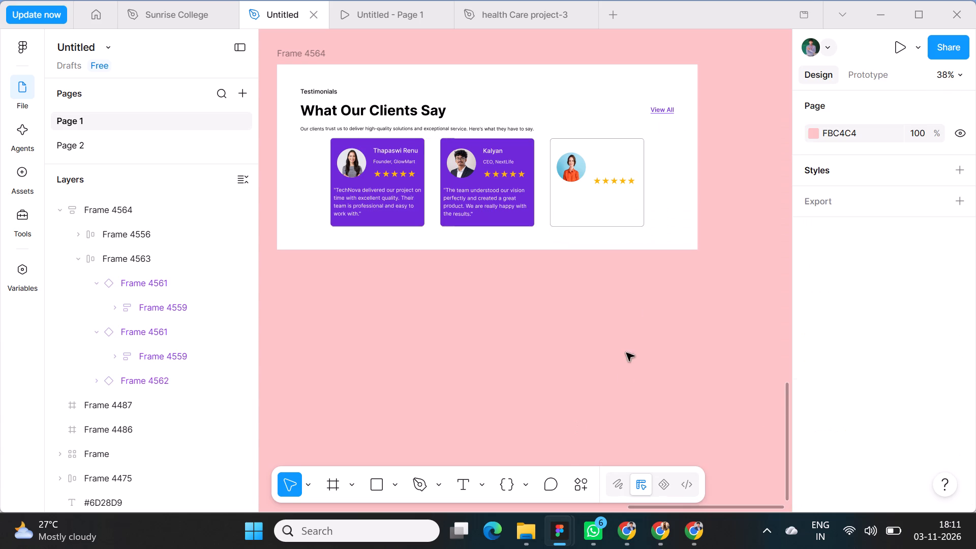
# Change the background fill of the third client card (HealthPlus) from white to purple 6D28D9.
pyautogui.doubleClick(603, 209)
pyautogui.scroll(-6, 867, 339)
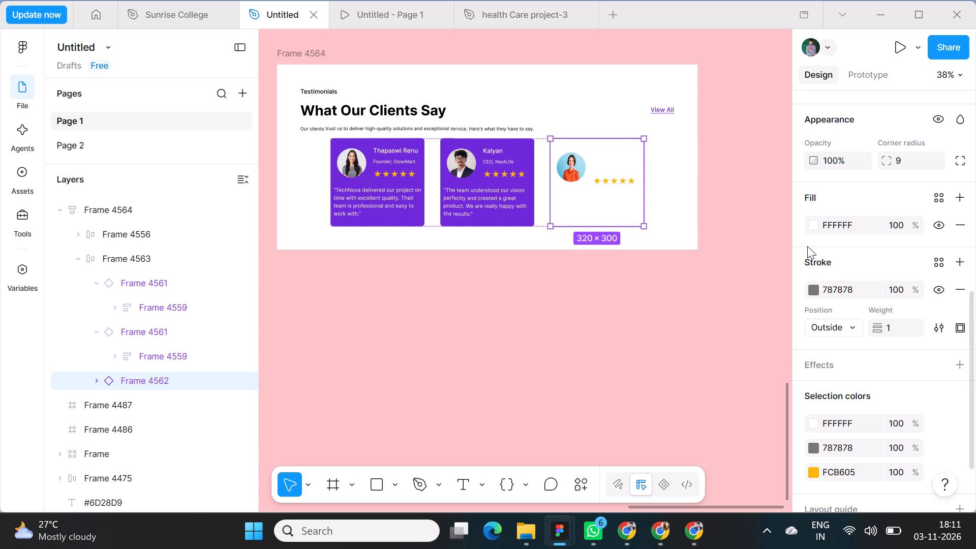
pyautogui.click(814, 223)
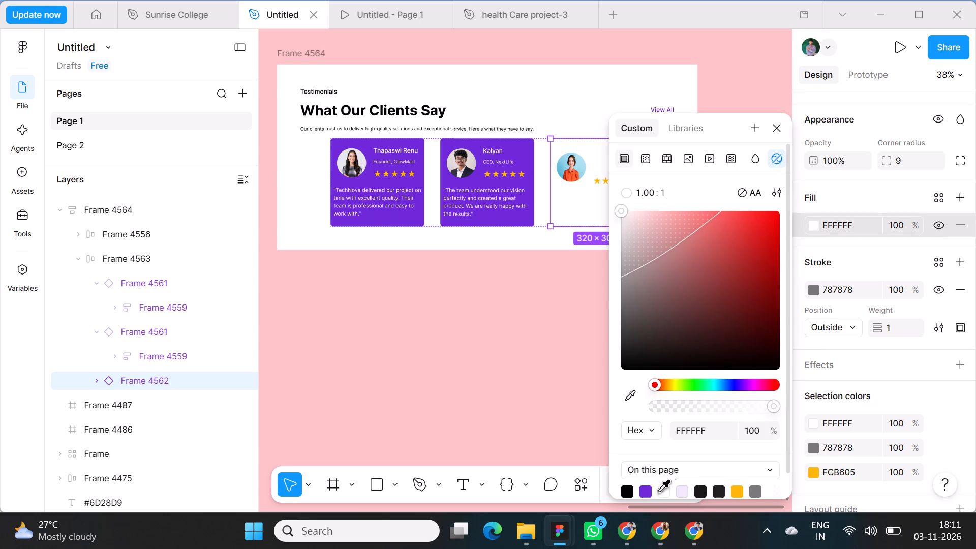
pyautogui.click(645, 494)
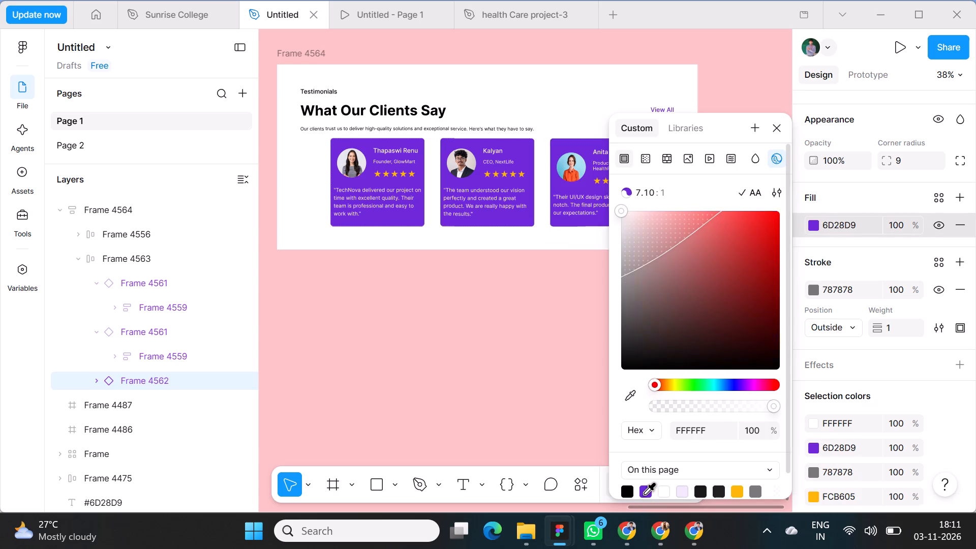
pyautogui.click(506, 398)
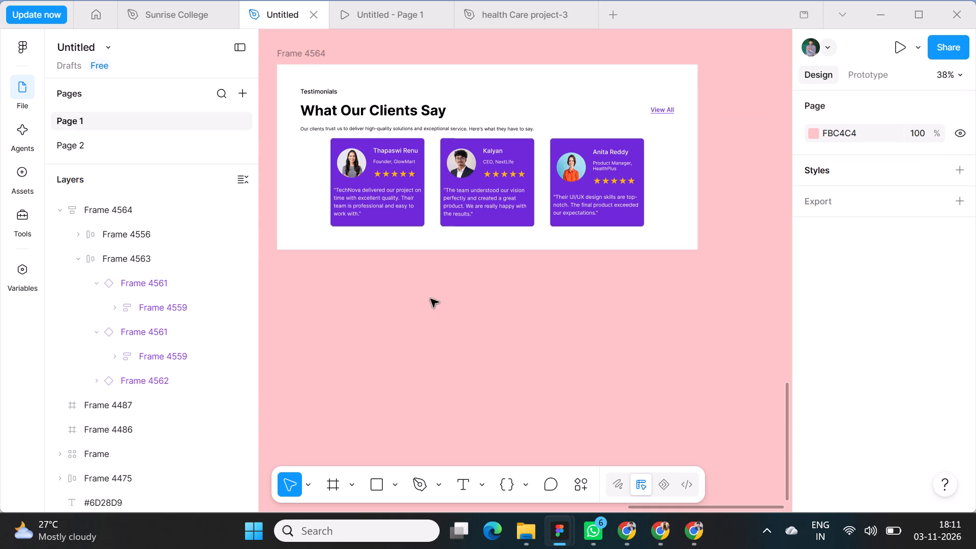
pyautogui.click(444, 322)
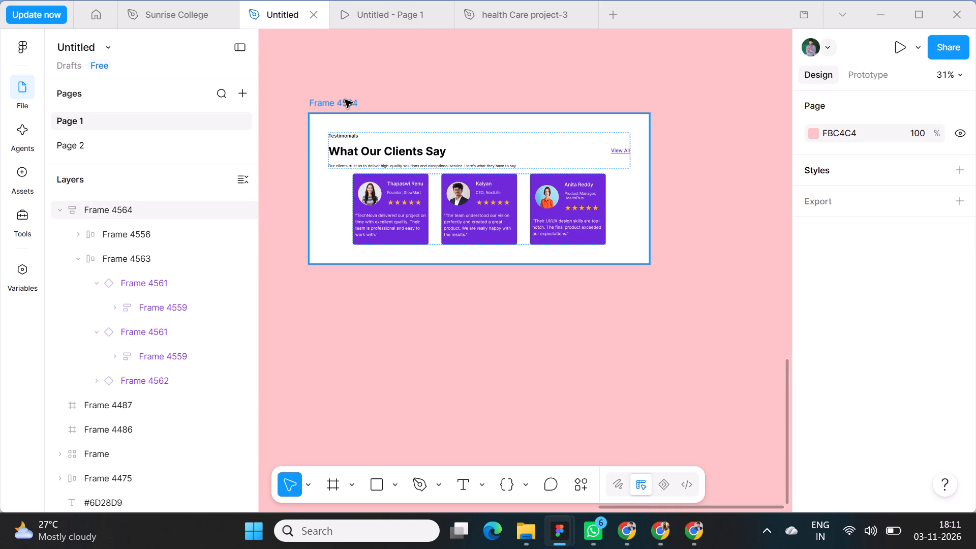
# Move the testimonials frame into the Desktop - 22 page below the Projects section and centre it horizontally.
pyautogui.moveTo(345, 100); pyautogui.dragTo(312, 134)
pyautogui.hscroll(3, 315, 119)
pyautogui.hscroll(1, 283, 154)
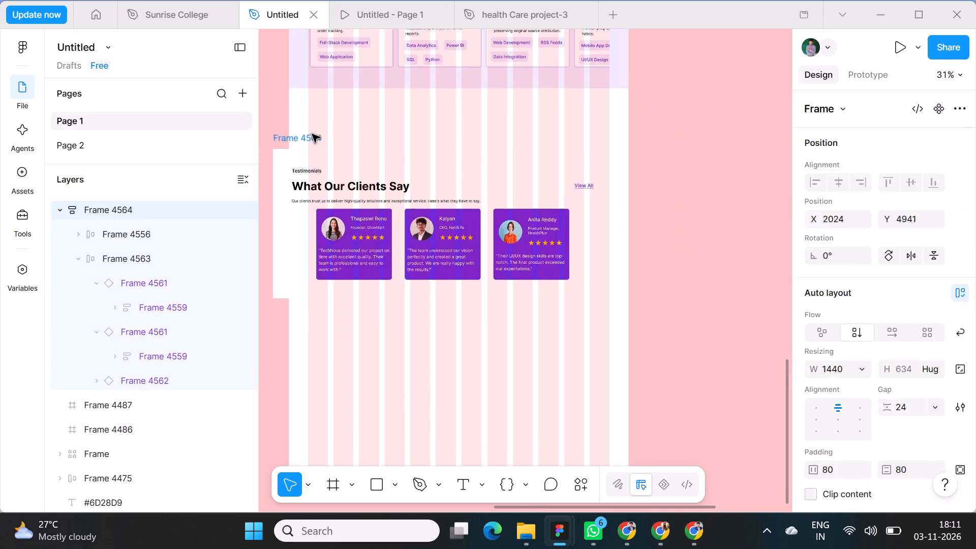
pyautogui.moveTo(312, 134); pyautogui.dragTo(321, 116)
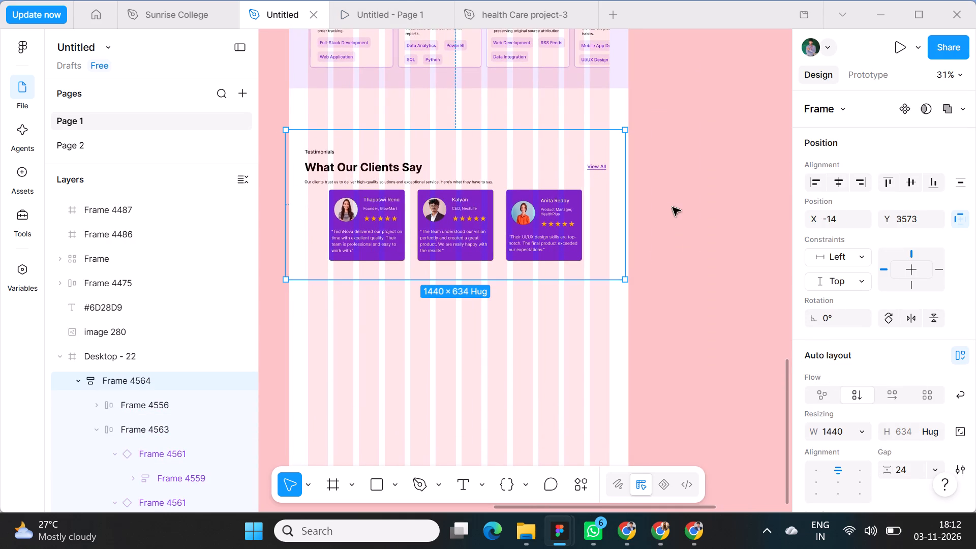
pyautogui.click(834, 185)
pyautogui.click(708, 184)
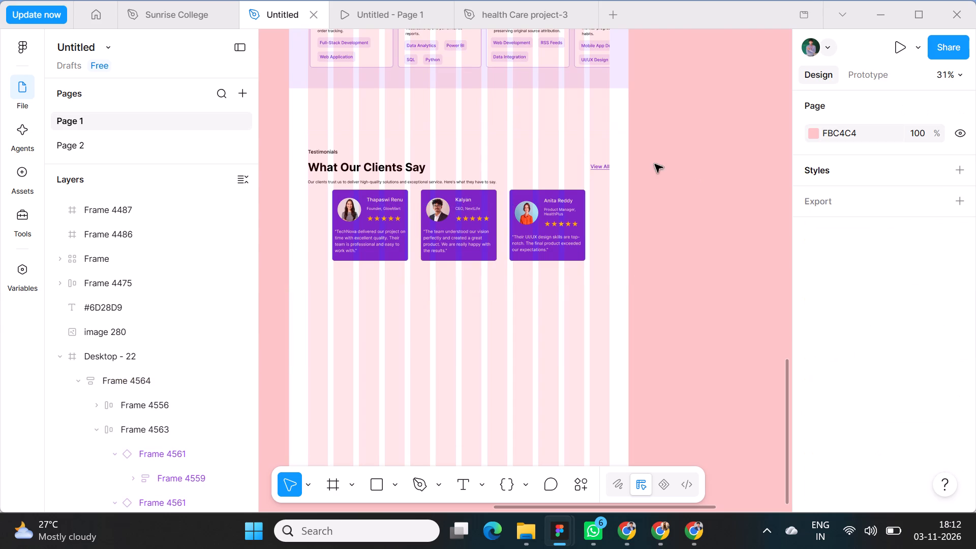
# Set the vertical spacing between the Projects section and the testimonials section to 0.
pyautogui.click(477, 81)
pyautogui.keyDown('shift'); pyautogui.click(463, 155); pyautogui.keyUp('shift')
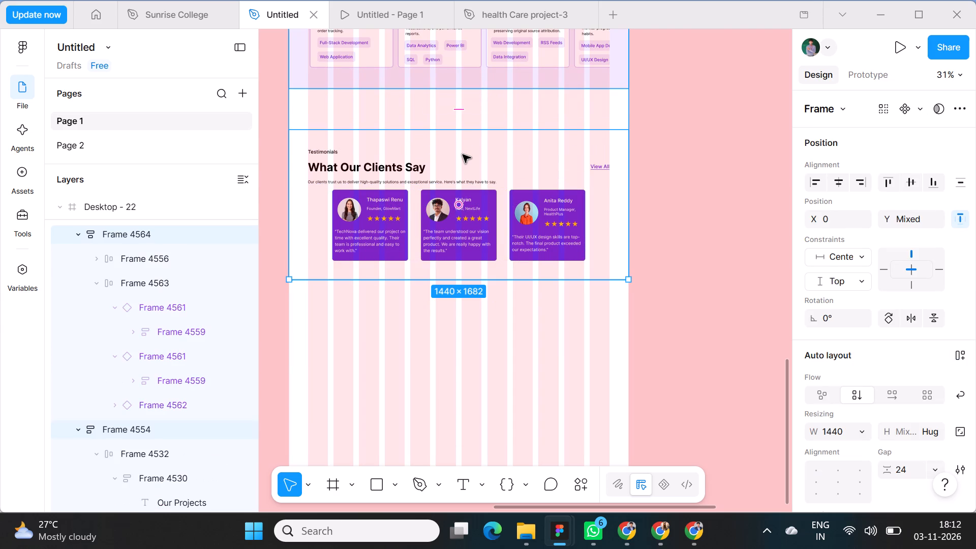
pyautogui.scroll(-3, 805, 314)
pyautogui.scroll(-1, 894, 318)
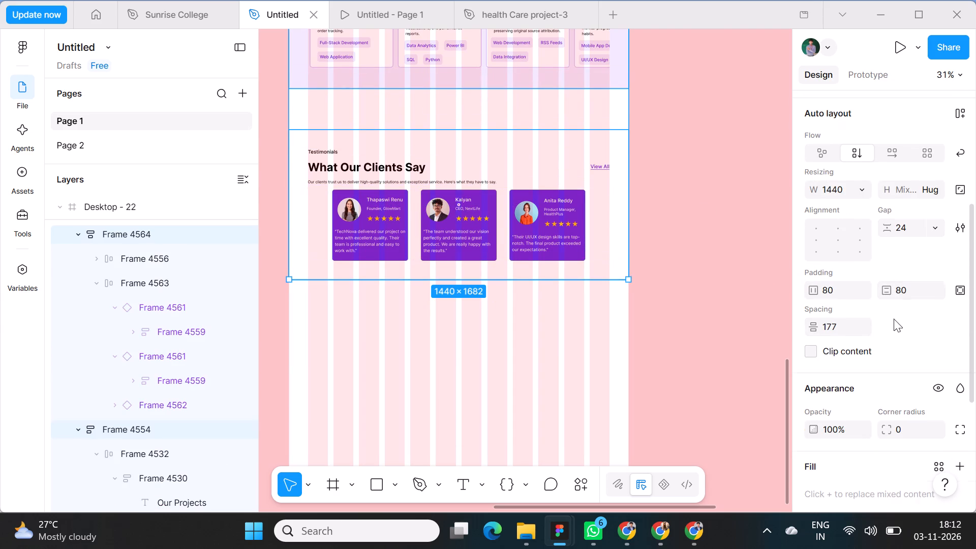
pyautogui.click(838, 265)
pyautogui.press('BackSpace')
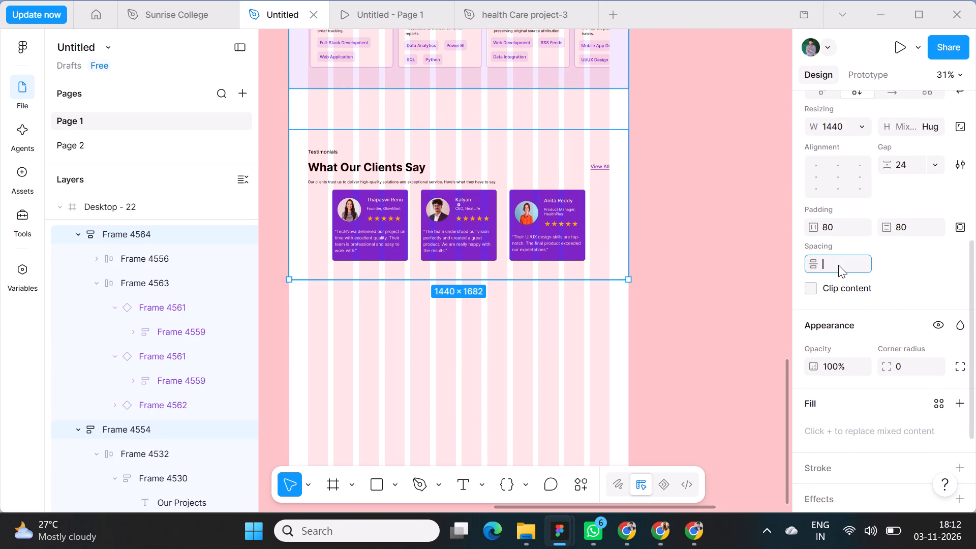
pyautogui.press('0')
pyautogui.press('Return')
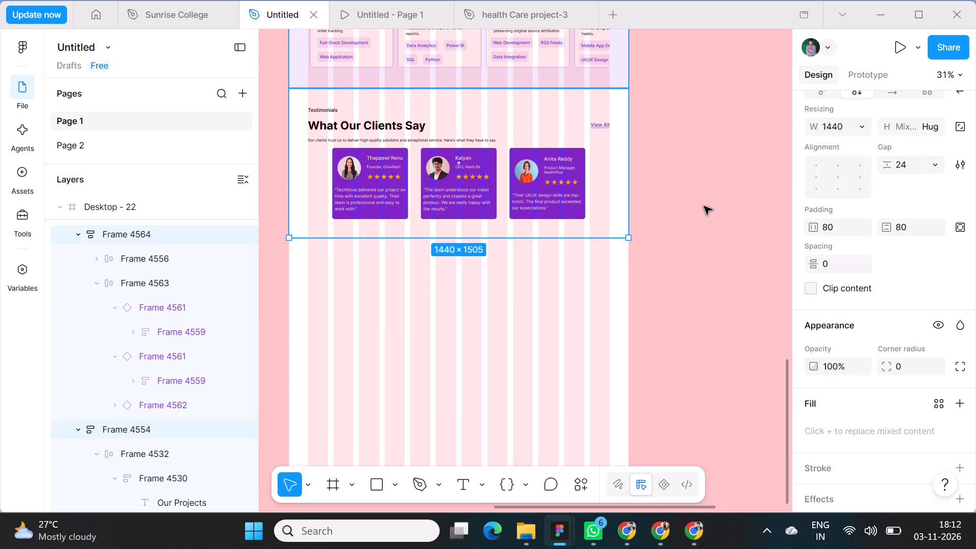
pyautogui.click(704, 207)
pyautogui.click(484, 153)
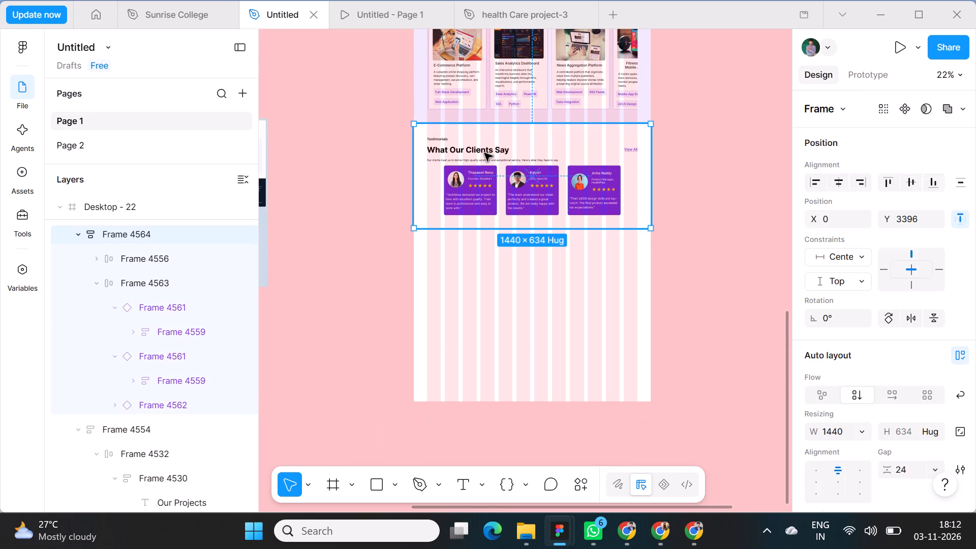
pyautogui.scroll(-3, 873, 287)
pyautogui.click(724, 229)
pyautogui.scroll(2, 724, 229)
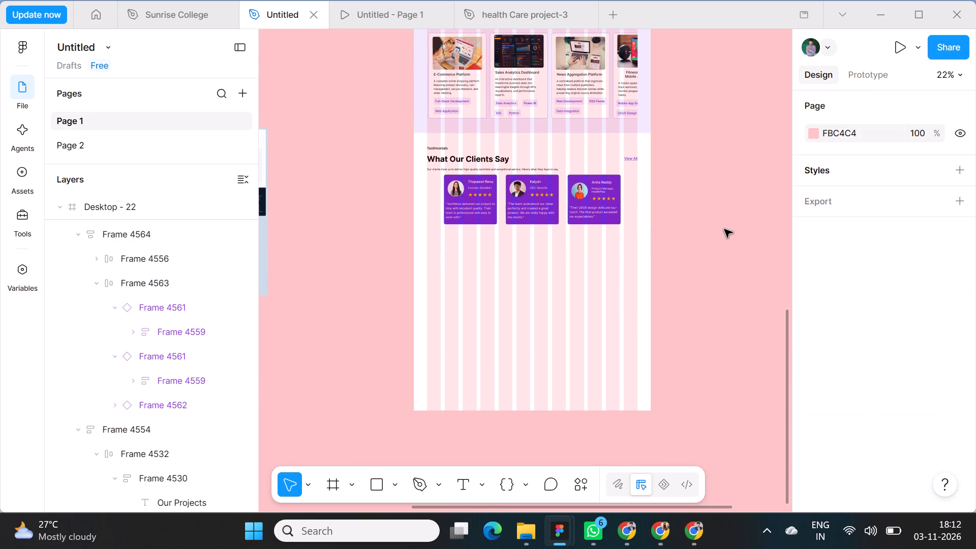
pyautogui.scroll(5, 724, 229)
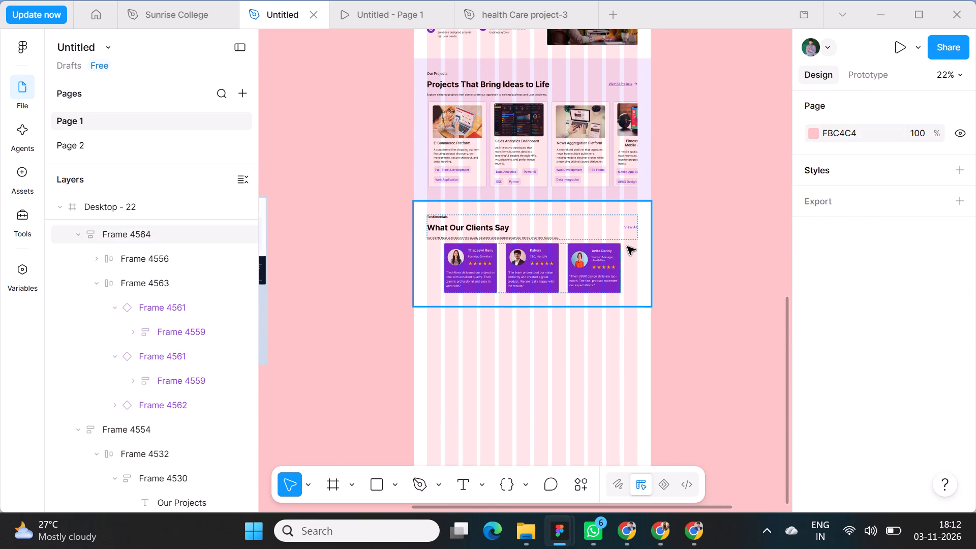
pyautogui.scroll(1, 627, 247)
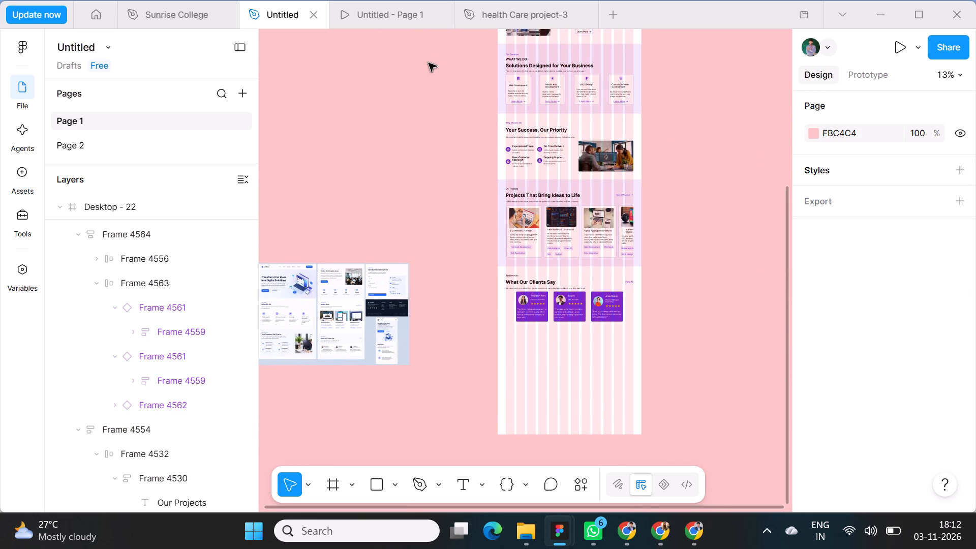
# Switch to the prototype preview and check the testimonials section and the hover effect of its client cards.
pyautogui.click(395, 17)
pyautogui.scroll(-19, 459, 205)
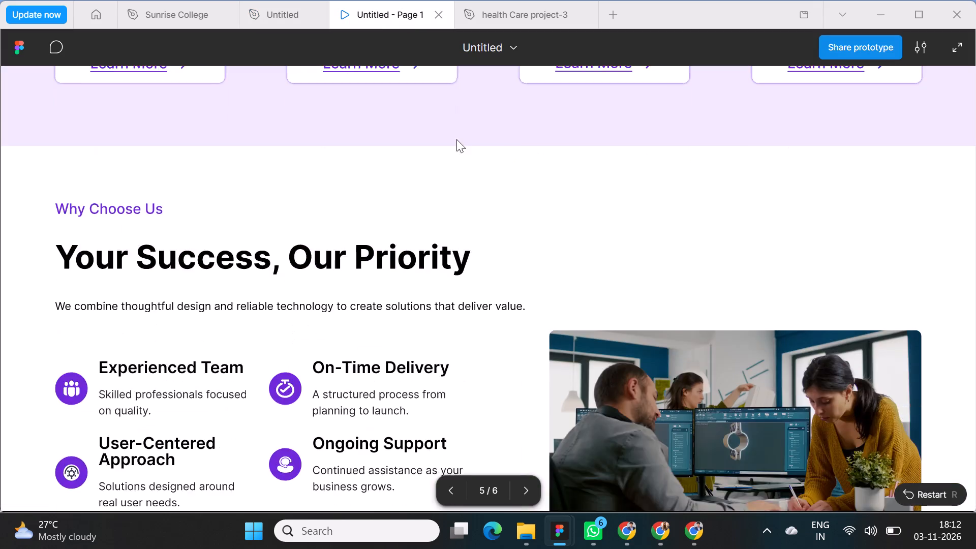
pyautogui.scroll(-11, 456, 139)
pyautogui.scroll(-2, 471, 201)
pyautogui.scroll(19, 468, 217)
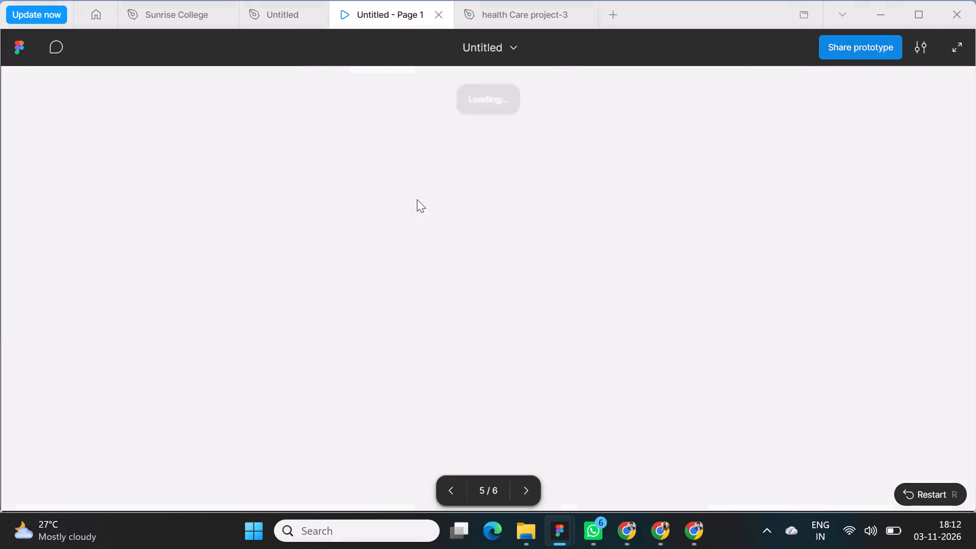
pyautogui.scroll(-16, 431, 223)
pyautogui.scroll(2, 496, 175)
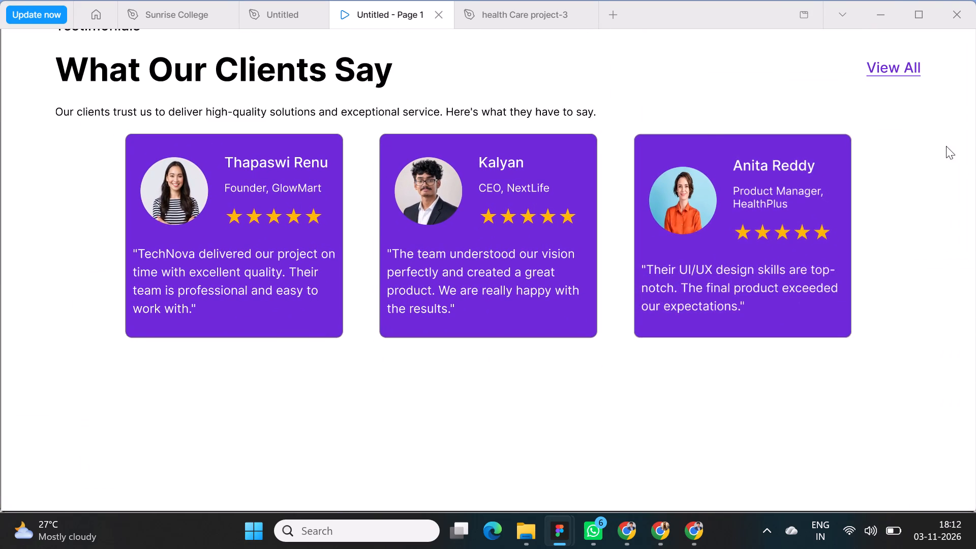
pyautogui.scroll(-1, 536, 123)
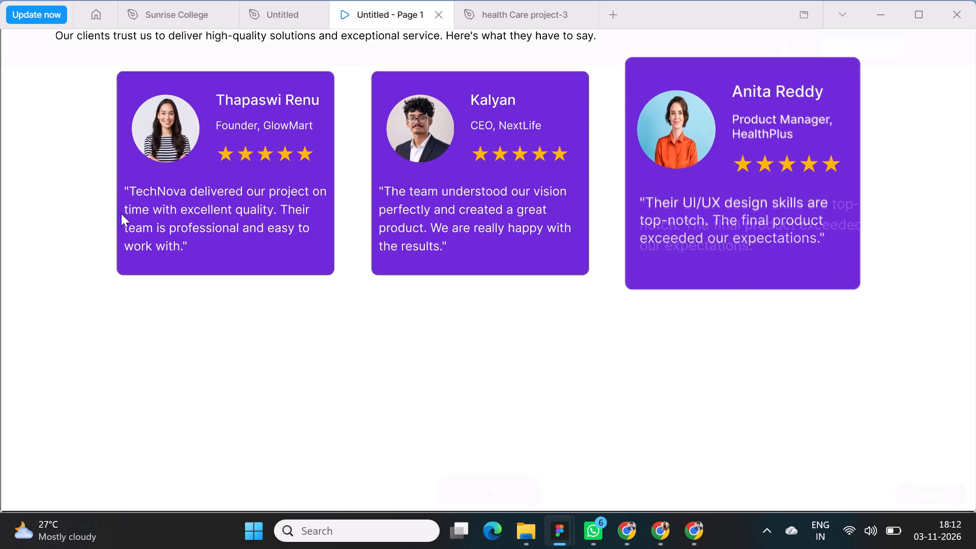
pyautogui.scroll(3, 530, 283)
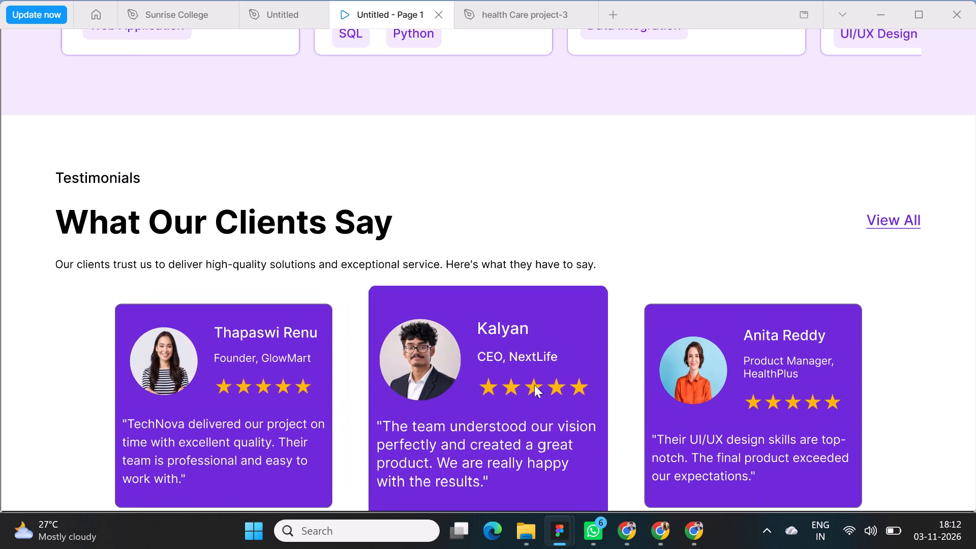
pyautogui.scroll(-1, 612, 206)
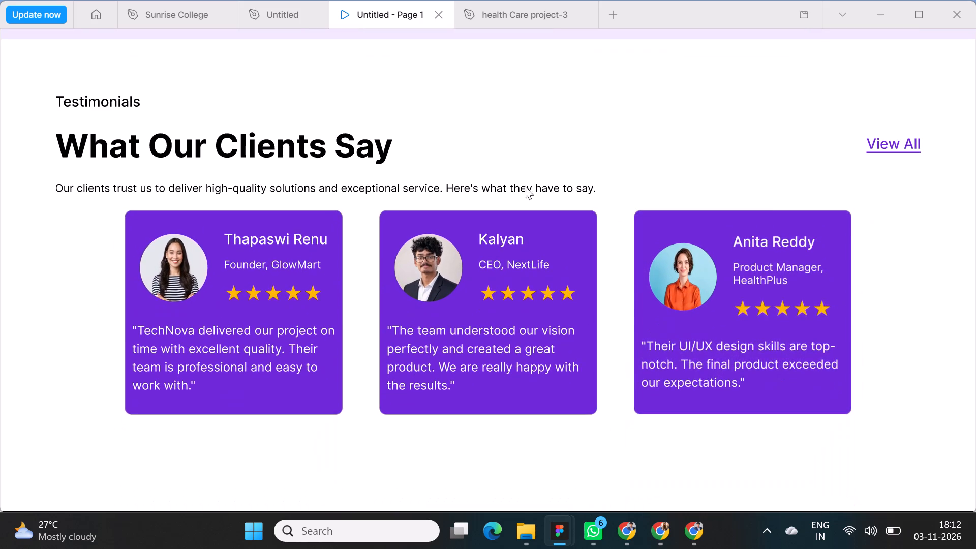
# Test the horizontal scrolling of the project cards in the prototype and review the page from Why Choose Us down to Testimonials.
pyautogui.scroll(2, 523, 185)
pyautogui.scroll(3, 615, 108)
pyautogui.moveTo(710, 213); pyautogui.dragTo(599, 270)
pyautogui.scroll(-3, 585, 268)
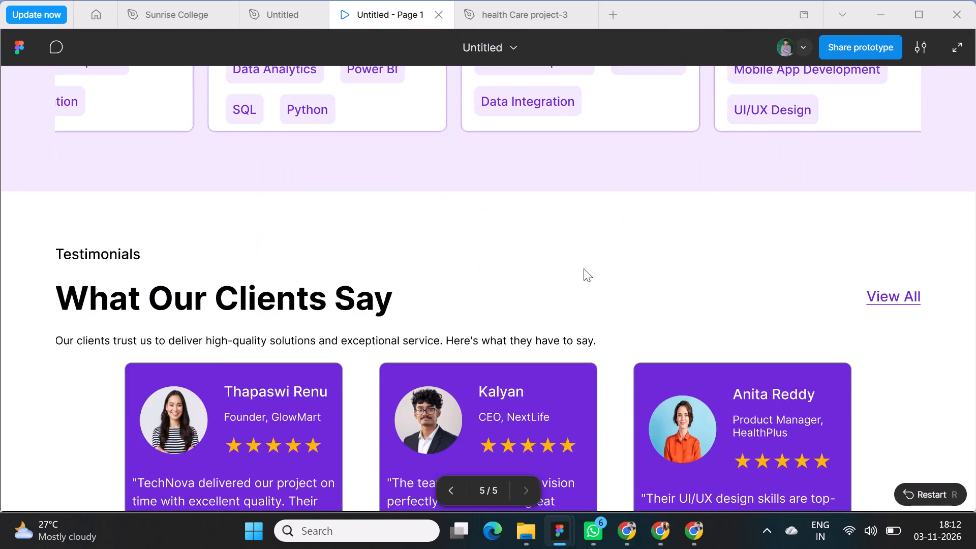
pyautogui.scroll(-2, 559, 261)
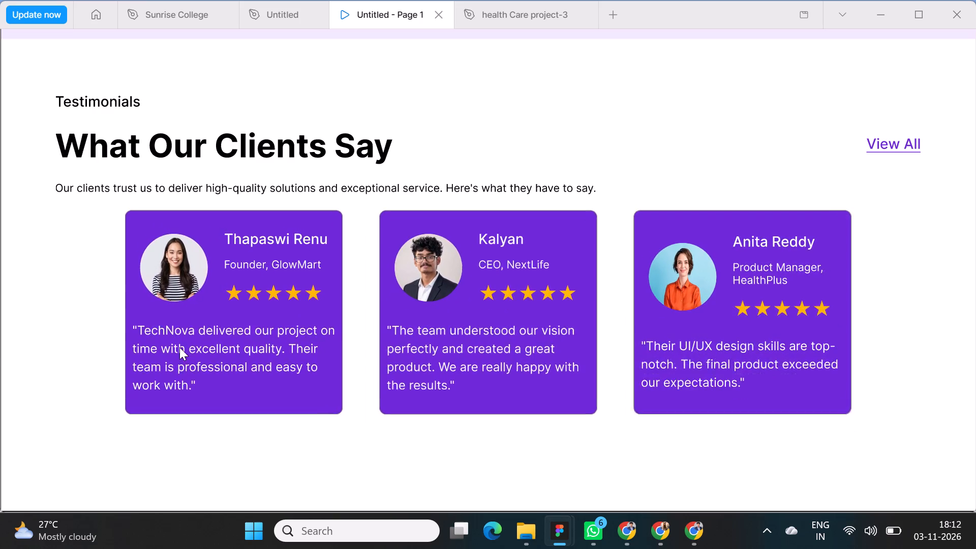
pyautogui.scroll(-3, 0, 383)
pyautogui.scroll(-5, 260, 409)
pyautogui.scroll(4, 318, 403)
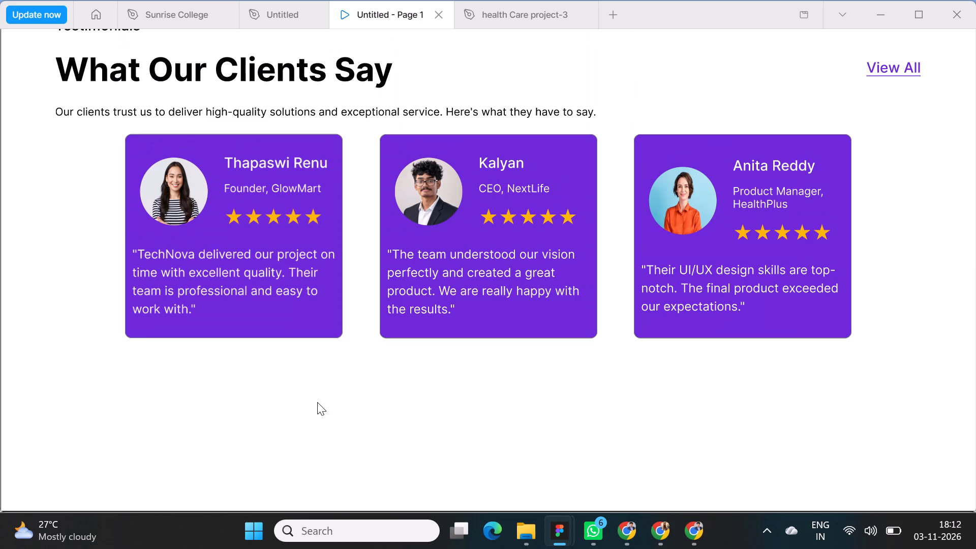
pyautogui.scroll(4, 395, 393)
pyautogui.scroll(3, 90, 311)
pyautogui.moveTo(163, 252); pyautogui.dragTo(852, 211)
pyautogui.scroll(20, 242, 286)
pyautogui.scroll(3, 242, 286)
pyautogui.scroll(-14, 266, 271)
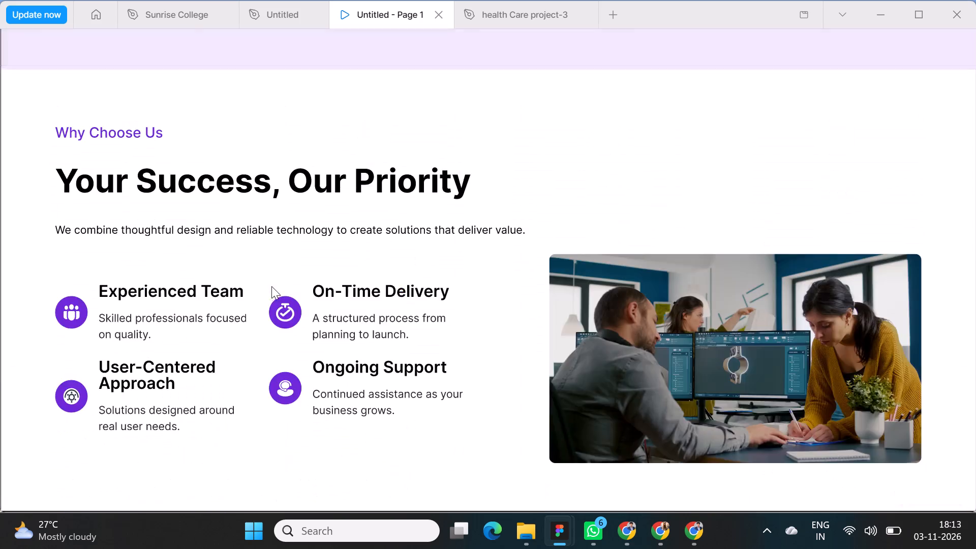
pyautogui.scroll(-16, 271, 286)
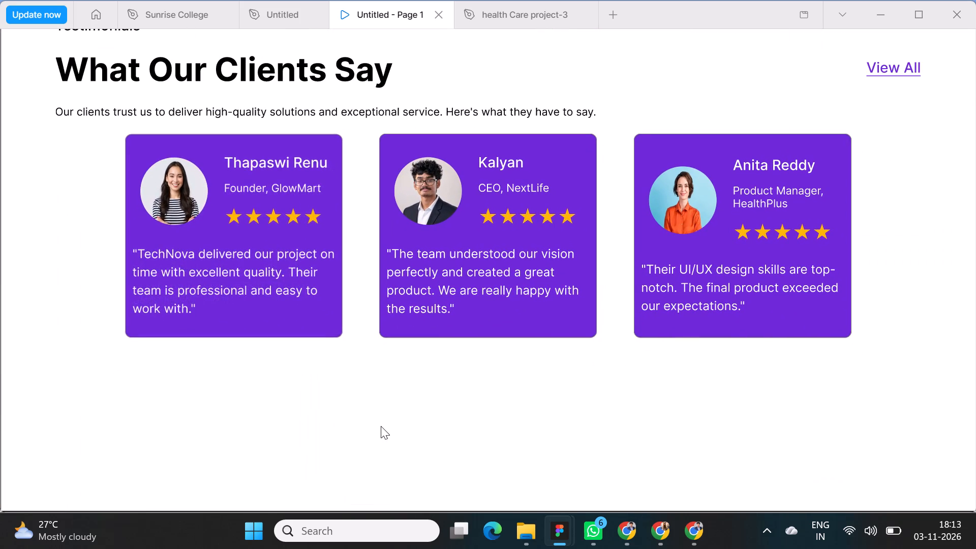
# Return to the design file and examine the whole Desktop - 22 page from the header to the testimonials section.
pyautogui.click(278, 20)
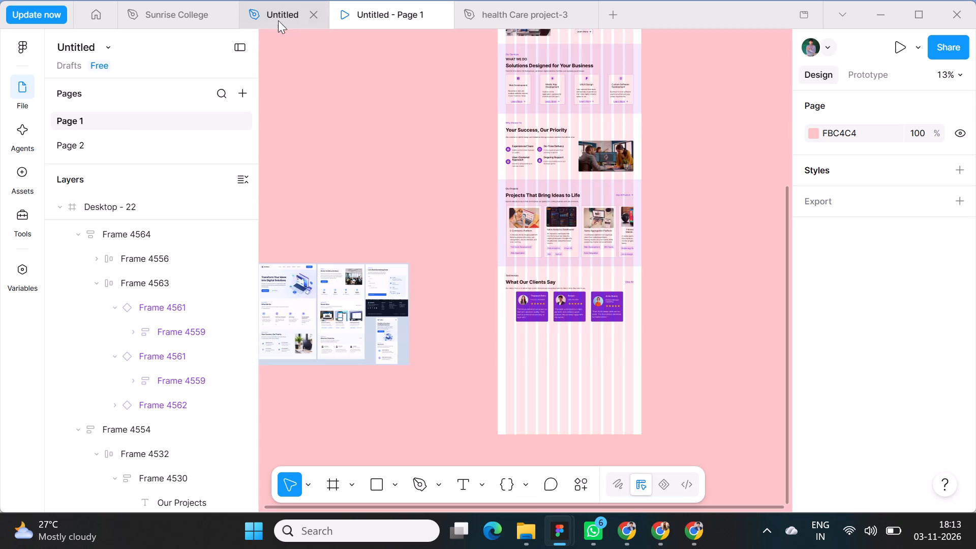
pyautogui.hscroll(-1, 684, 267)
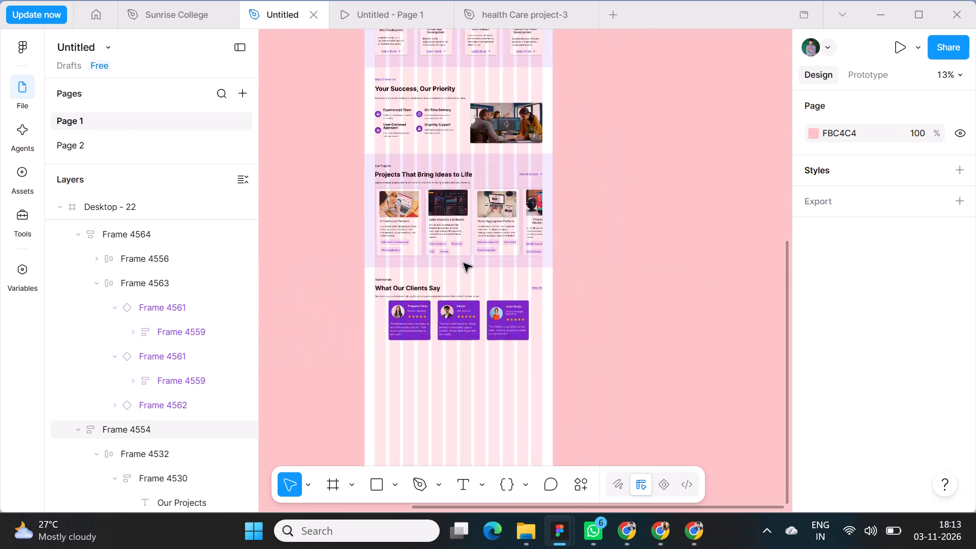
pyautogui.click(462, 338)
pyautogui.scroll(4, 617, 290)
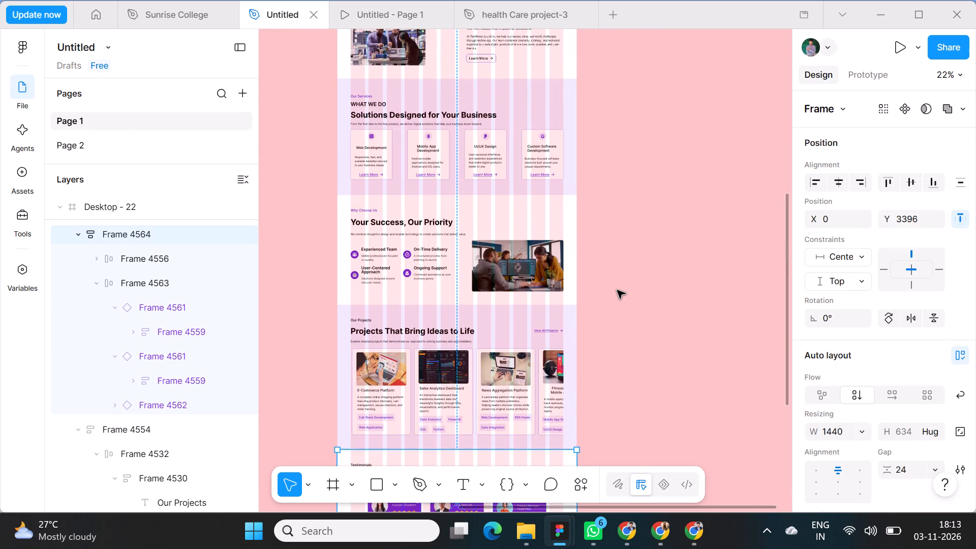
pyautogui.scroll(2, 617, 290)
pyautogui.hscroll(-1, 617, 290)
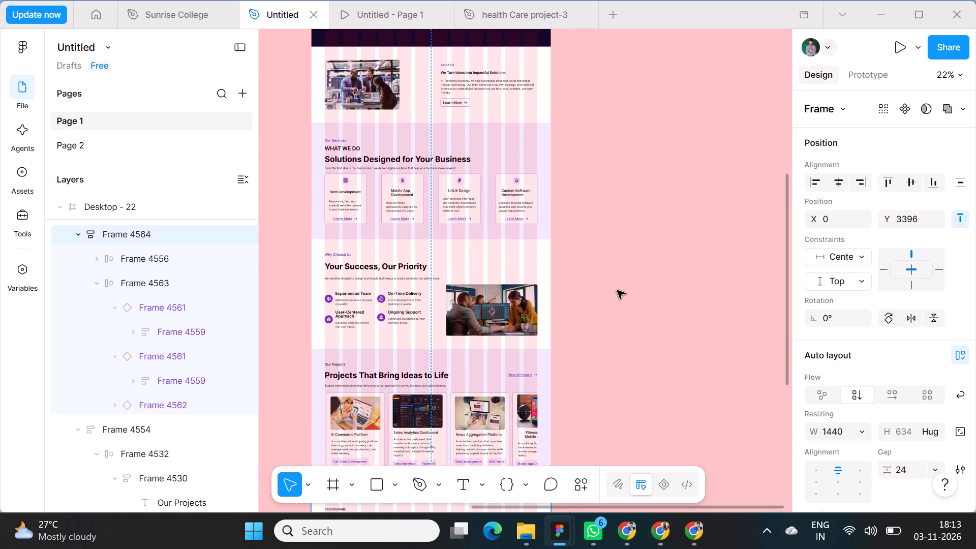
pyautogui.scroll(2, 617, 290)
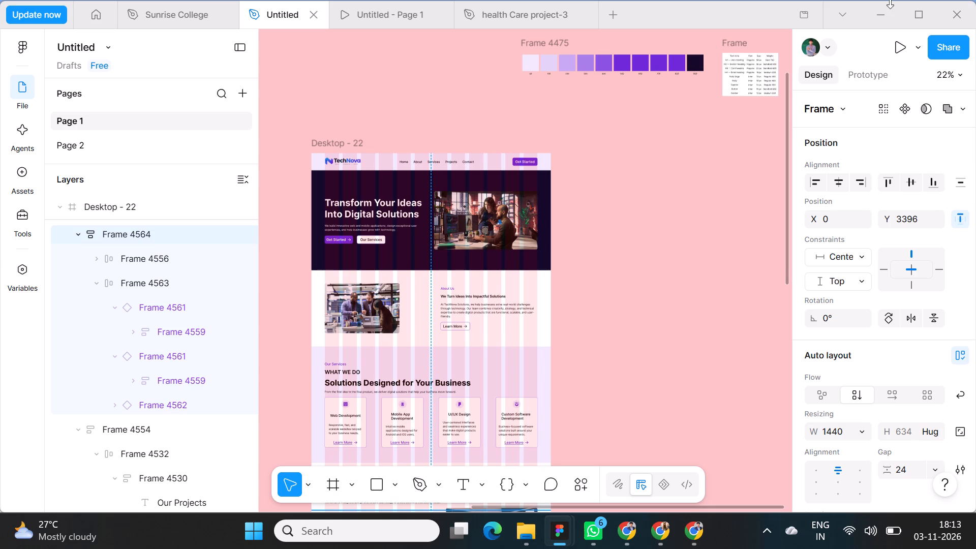
pyautogui.scroll(-1, 462, 471)
pyautogui.scroll(-10, 551, 413)
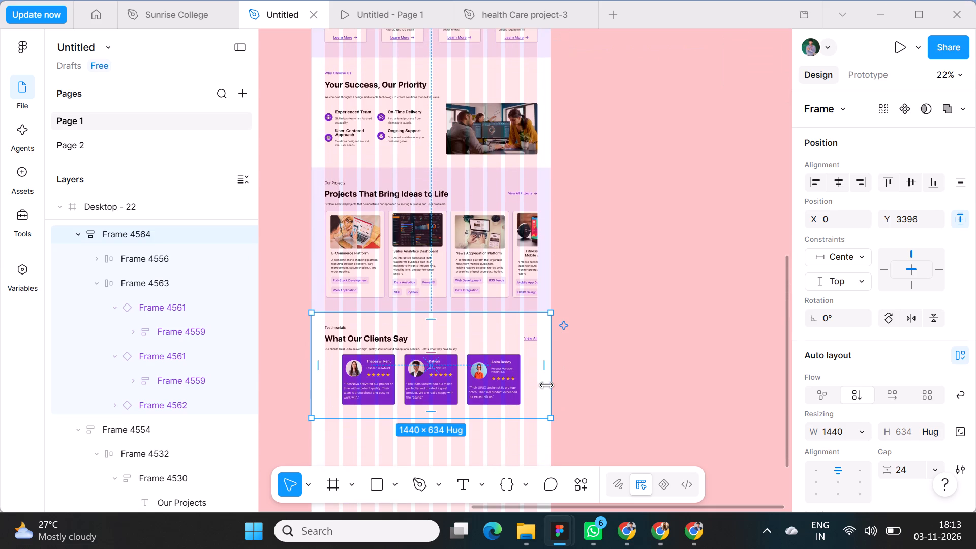
pyautogui.scroll(4, 583, 372)
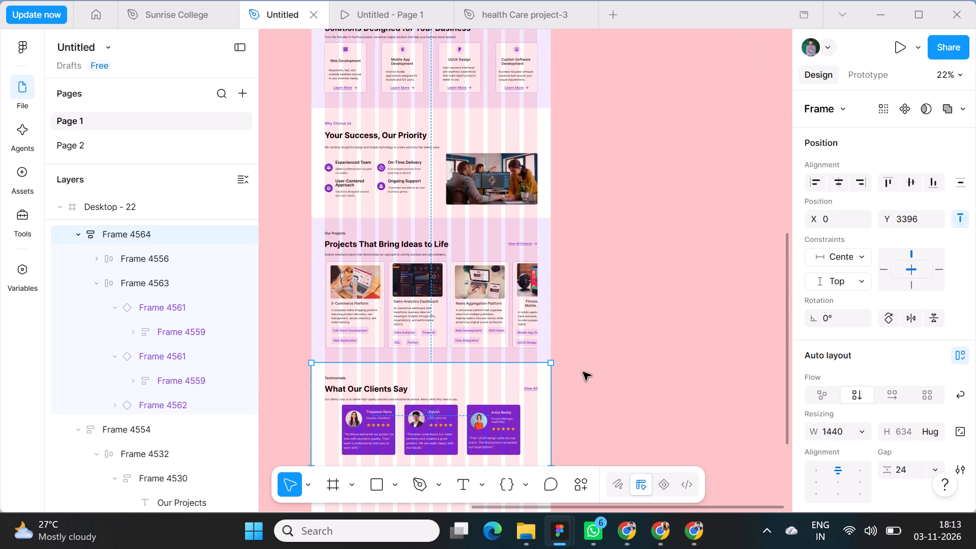
pyautogui.scroll(8, 583, 372)
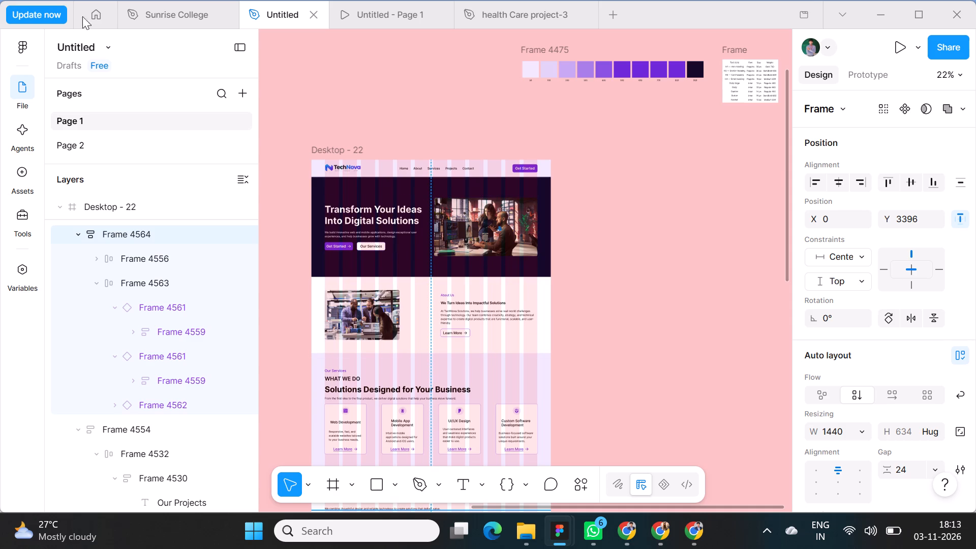
# Look at the Sunrise College and health Care project-3 designs for reference, and compare them with the TechNova page's sections.
pyautogui.click(157, 13)
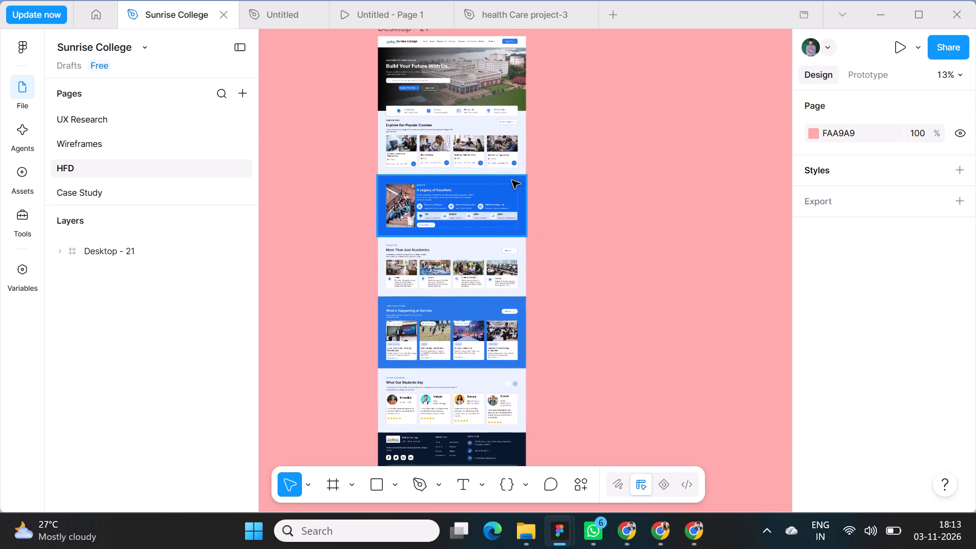
pyautogui.click(493, 19)
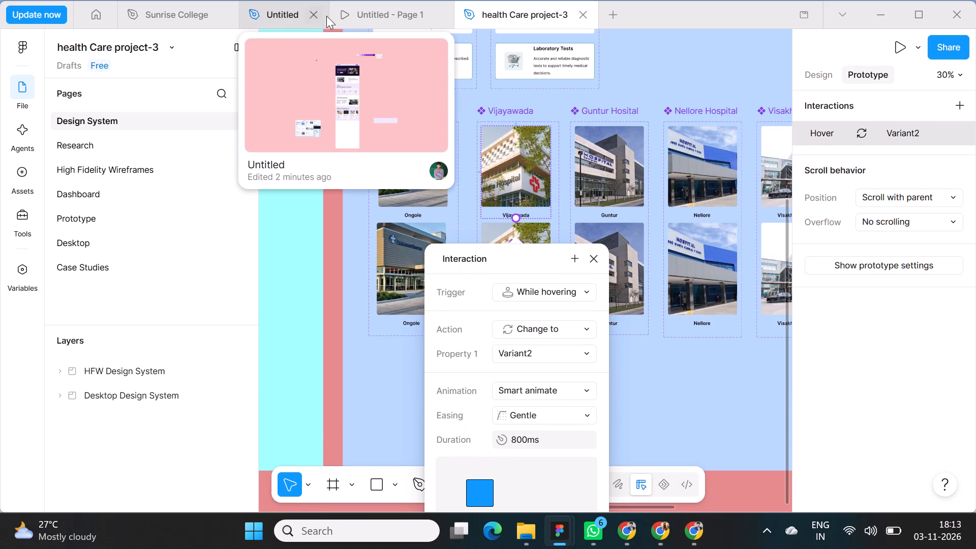
pyautogui.click(286, 18)
pyautogui.scroll(-1, 589, 256)
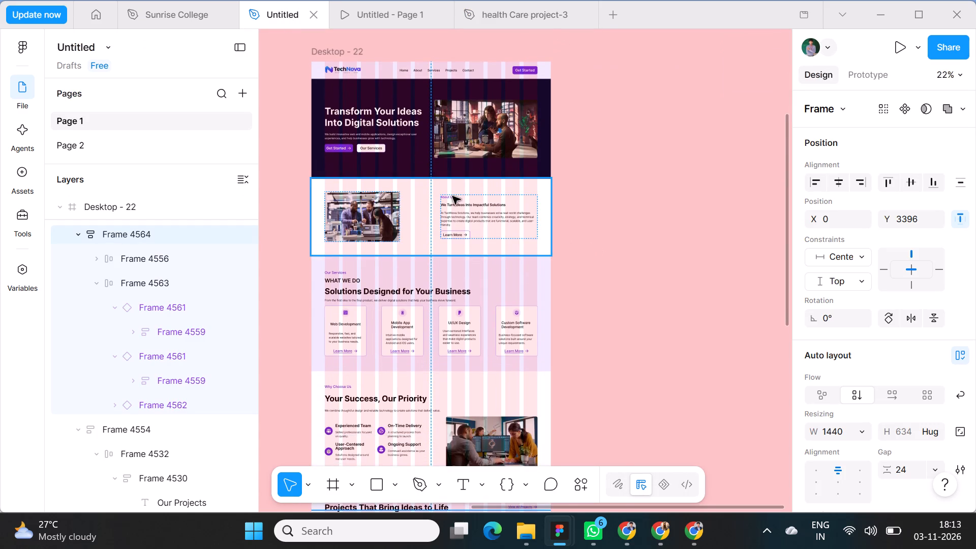
pyautogui.scroll(-1, 618, 317)
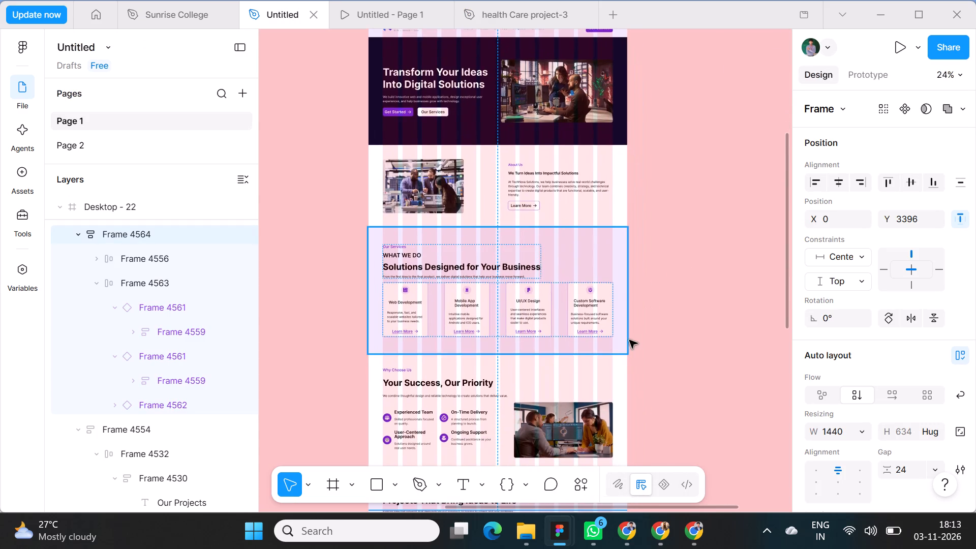
pyautogui.scroll(-1, 630, 339)
pyautogui.scroll(-1, 498, 339)
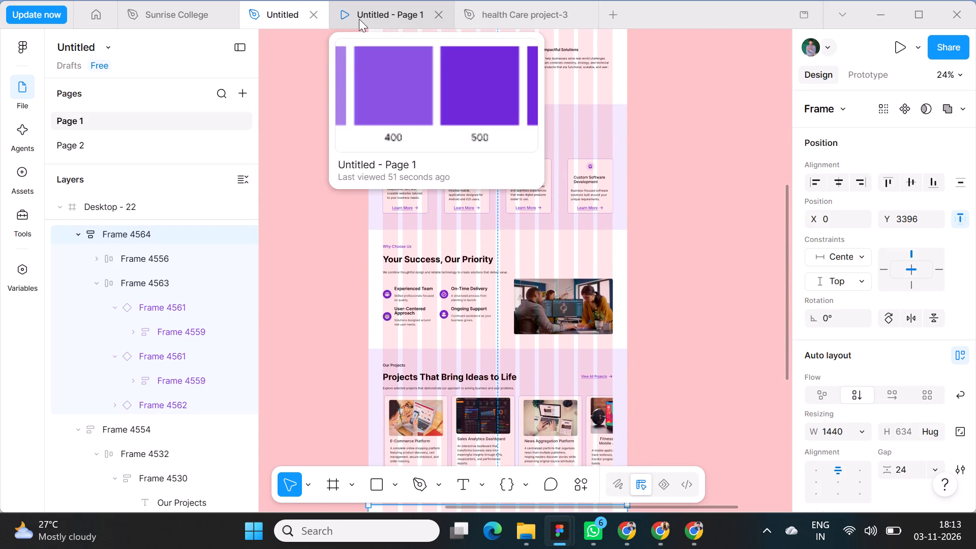
# Switch to the prototype preview and review the About Us and Our Services sections.
pyautogui.click(359, 19)
pyautogui.scroll(20, 414, 222)
pyautogui.scroll(5, 414, 222)
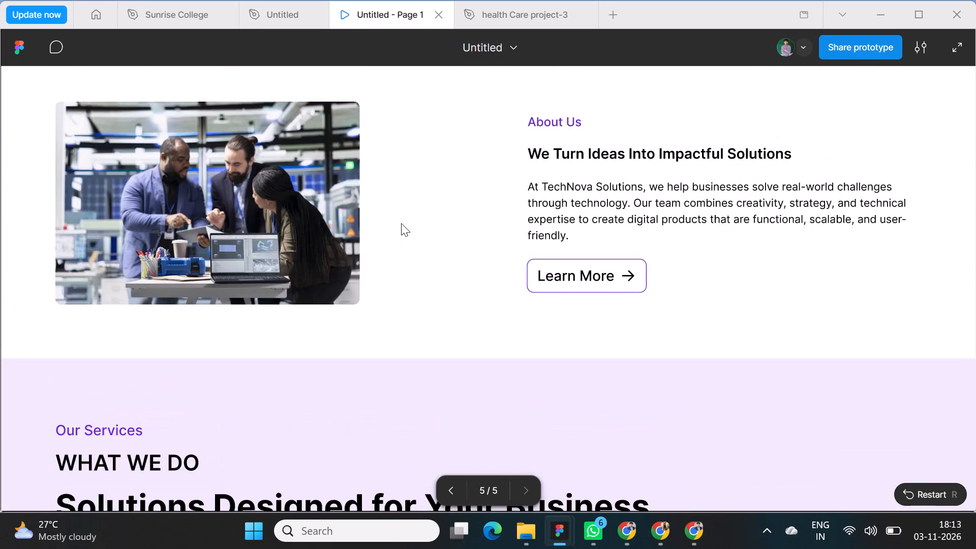
pyautogui.scroll(-7, 401, 223)
pyautogui.scroll(5, 397, 234)
pyautogui.scroll(4, 590, 548)
pyautogui.scroll(3, 375, 298)
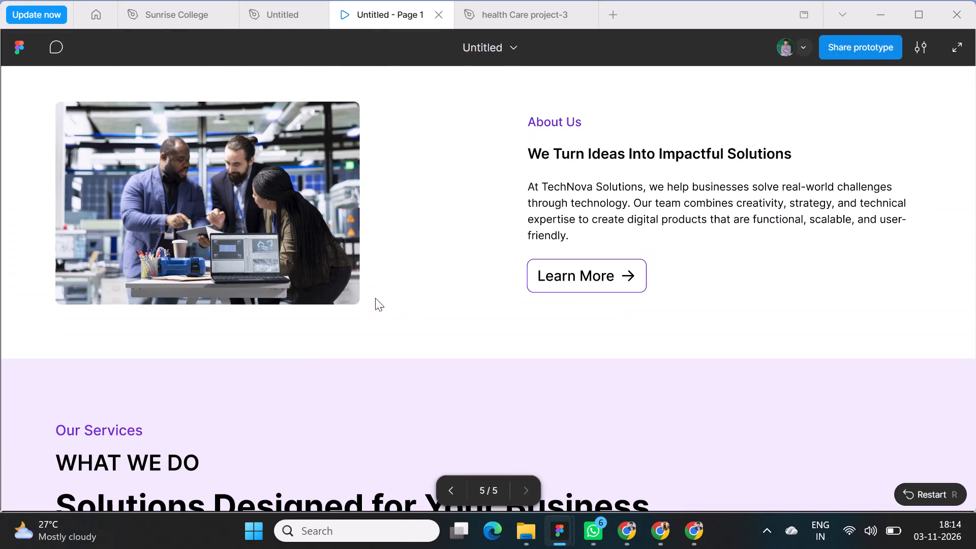
# Return to the design file and change the background fill of the What We Do services section to purple 6D28D9.
pyautogui.click(271, 15)
pyautogui.scroll(5, 519, 112)
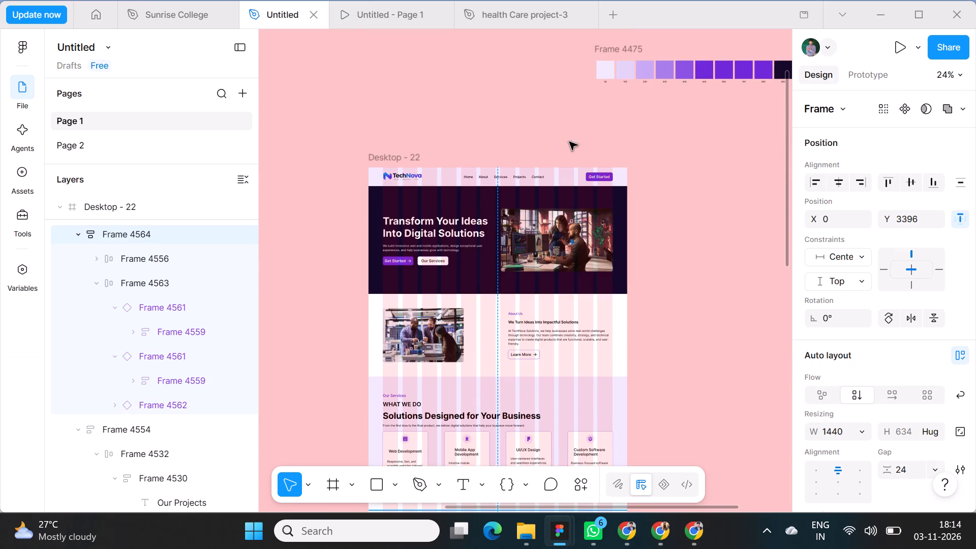
pyautogui.click(432, 179)
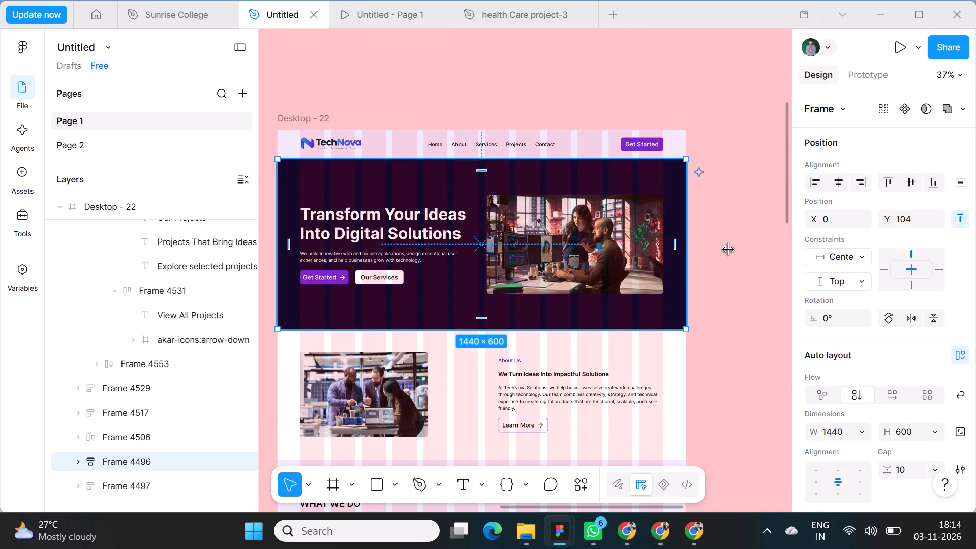
pyautogui.scroll(-14, 734, 264)
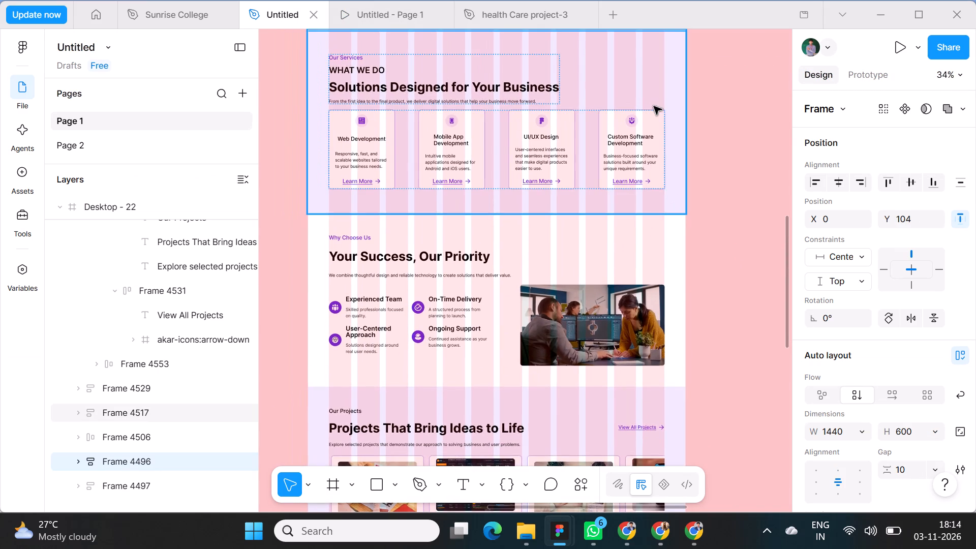
pyautogui.scroll(1, 654, 102)
pyautogui.click(648, 131)
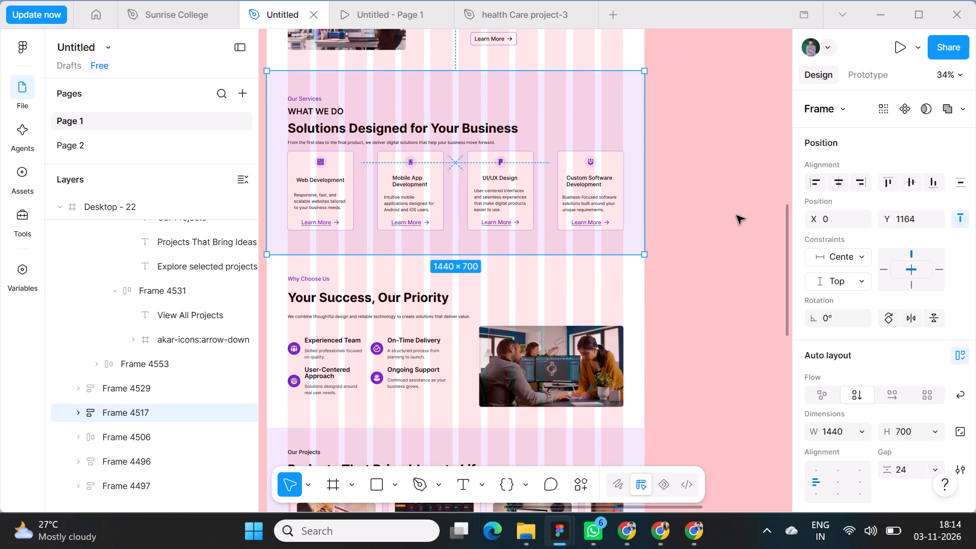
pyautogui.scroll(-1, 686, 212)
pyautogui.hscroll(-1, 686, 212)
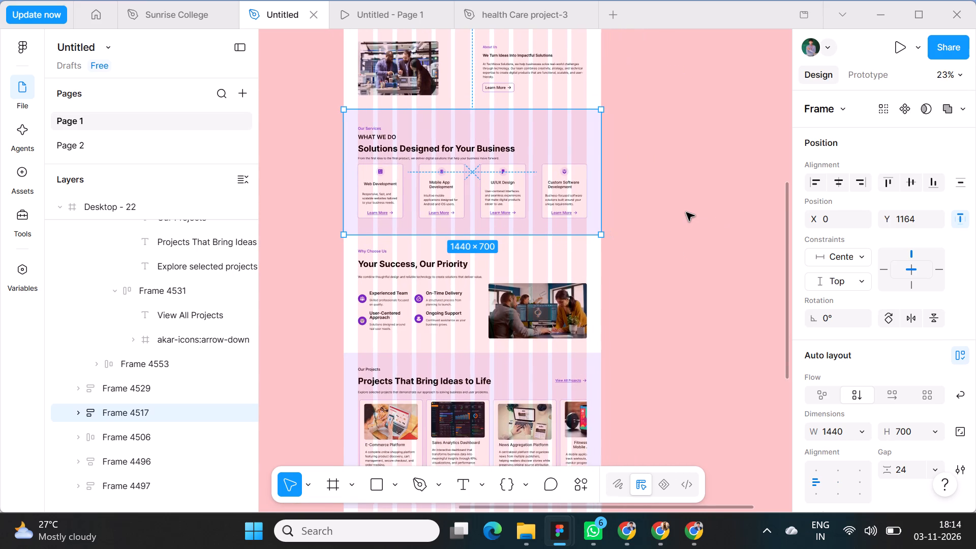
pyautogui.hscroll(-1, 686, 212)
pyautogui.scroll(-3, 688, 235)
pyautogui.scroll(-2, 642, 231)
pyautogui.scroll(3, 641, 231)
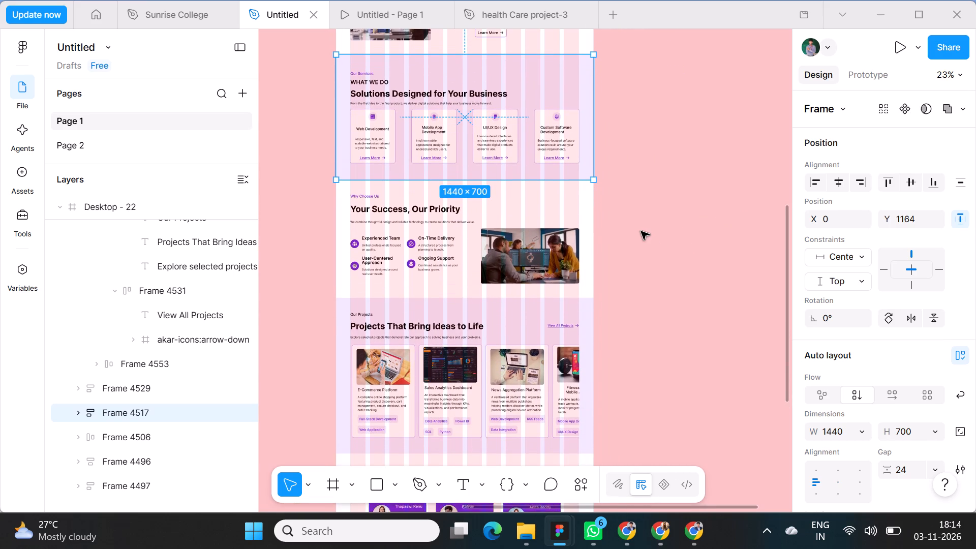
pyautogui.scroll(-6, 847, 283)
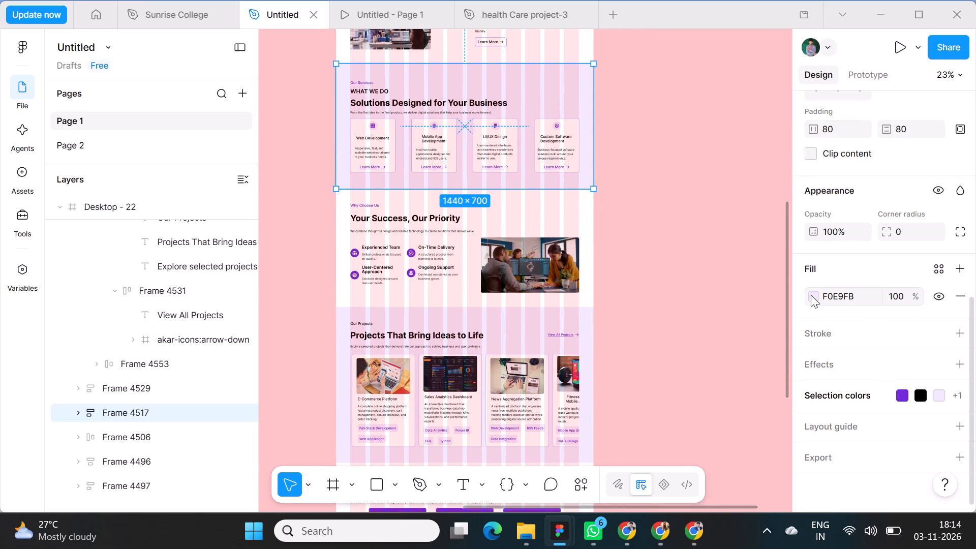
pyautogui.click(811, 295)
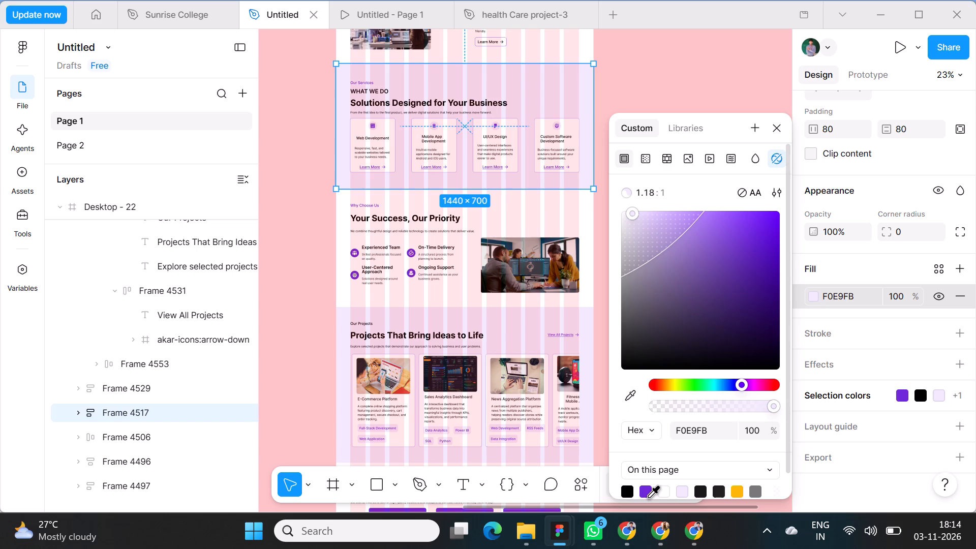
pyautogui.click(647, 493)
pyautogui.click(311, 265)
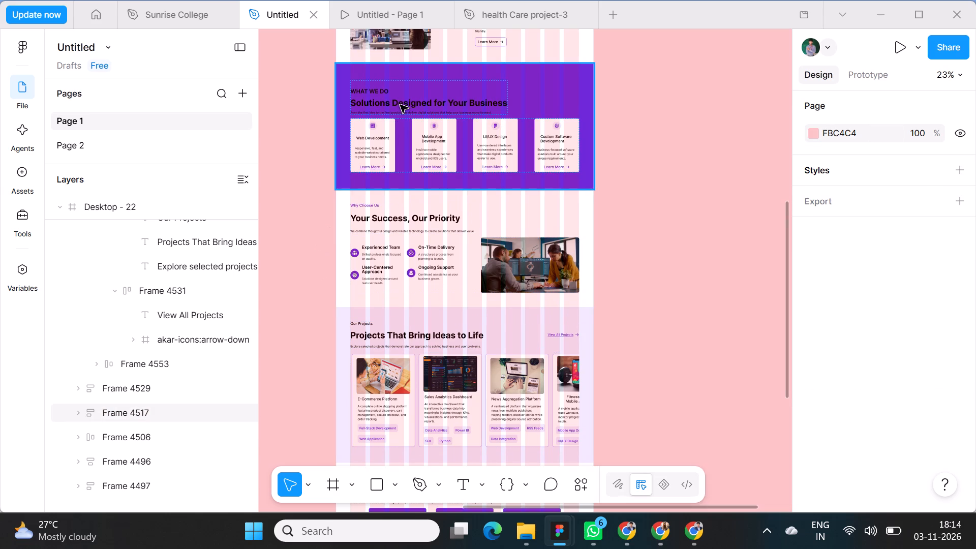
# Recolour the black heading and description text of the What We Do services section to white FFFFFF.
pyautogui.doubleClick(400, 102)
pyautogui.scroll(-6, 815, 301)
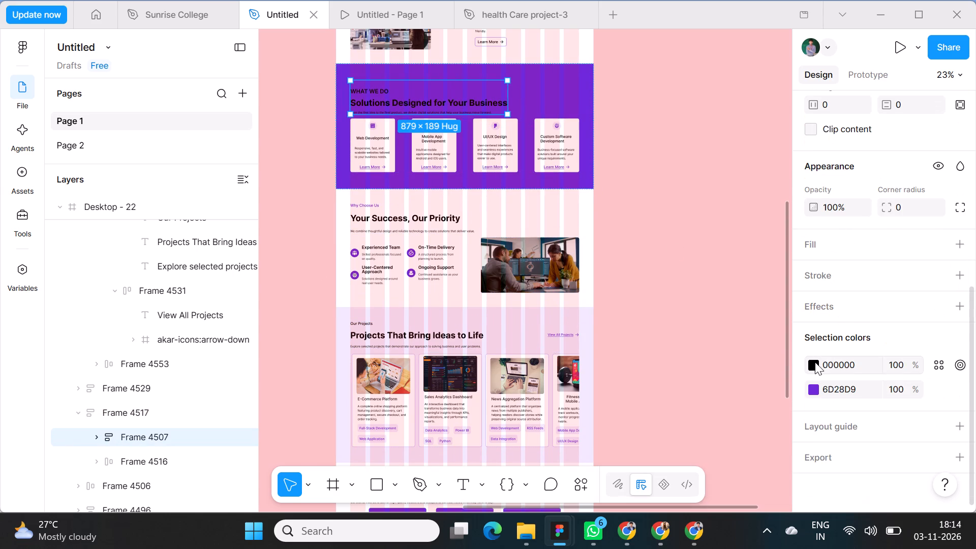
pyautogui.click(815, 362)
pyautogui.click(665, 497)
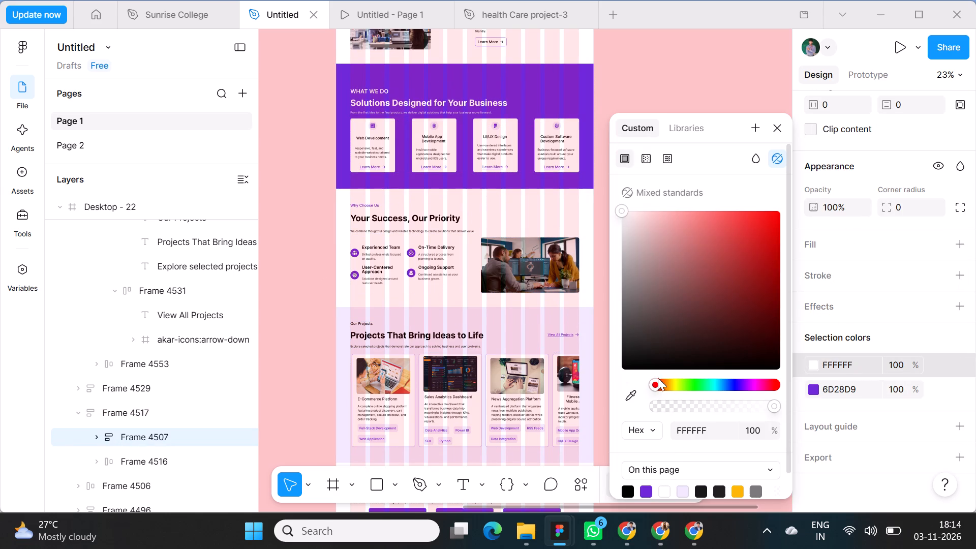
pyautogui.click(656, 71)
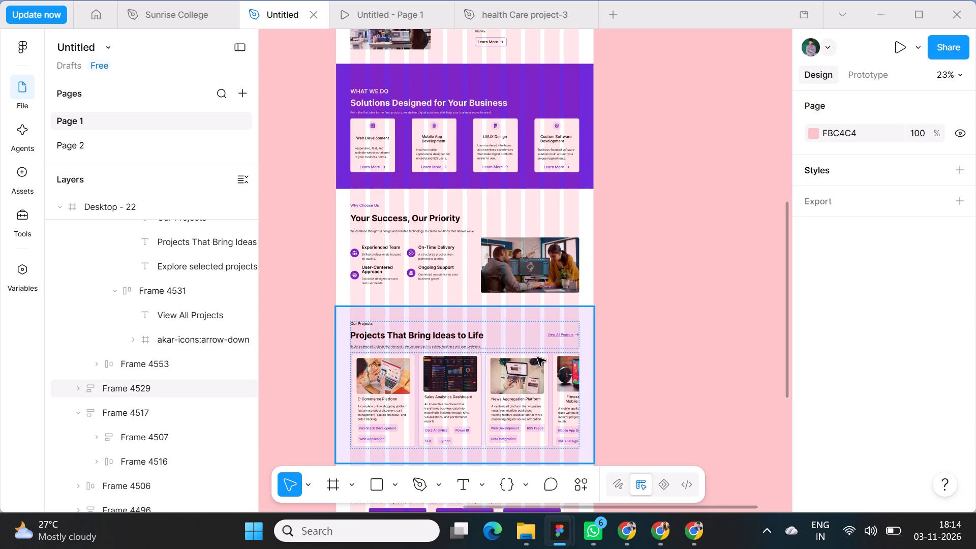
# Change the background fill of the Our Projects section by sampling the services section's purple with the eyedropper.
pyautogui.click(514, 378)
pyautogui.scroll(-6, 860, 368)
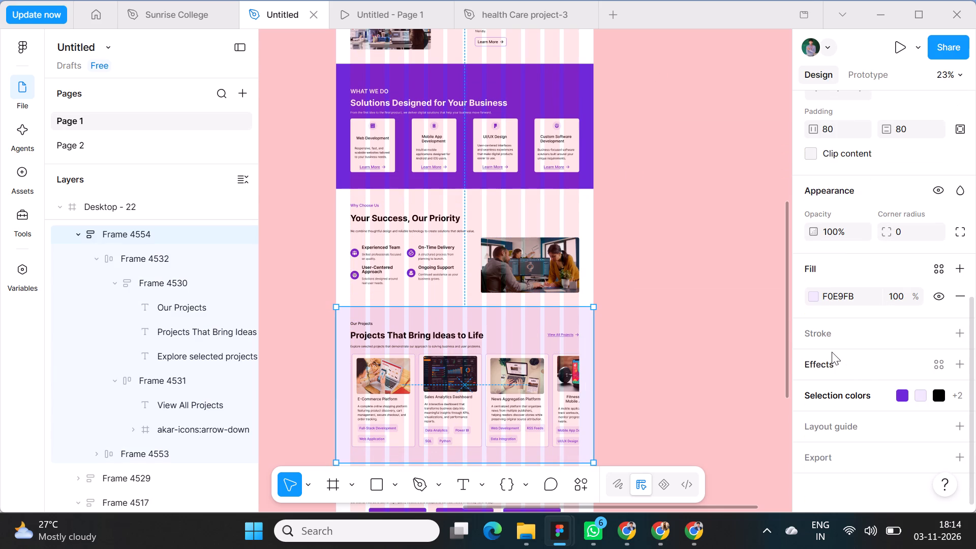
pyautogui.click(812, 297)
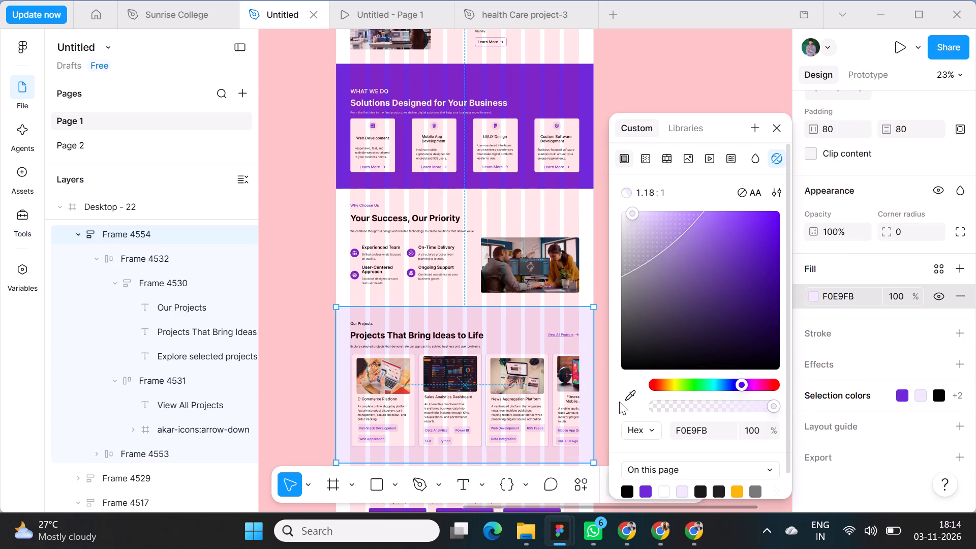
pyautogui.click(619, 402)
pyautogui.click(632, 392)
pyautogui.click(552, 86)
# Recolour the black label, heading and description text in the Our Projects header to white FFFFFF.
pyautogui.doubleClick(466, 334)
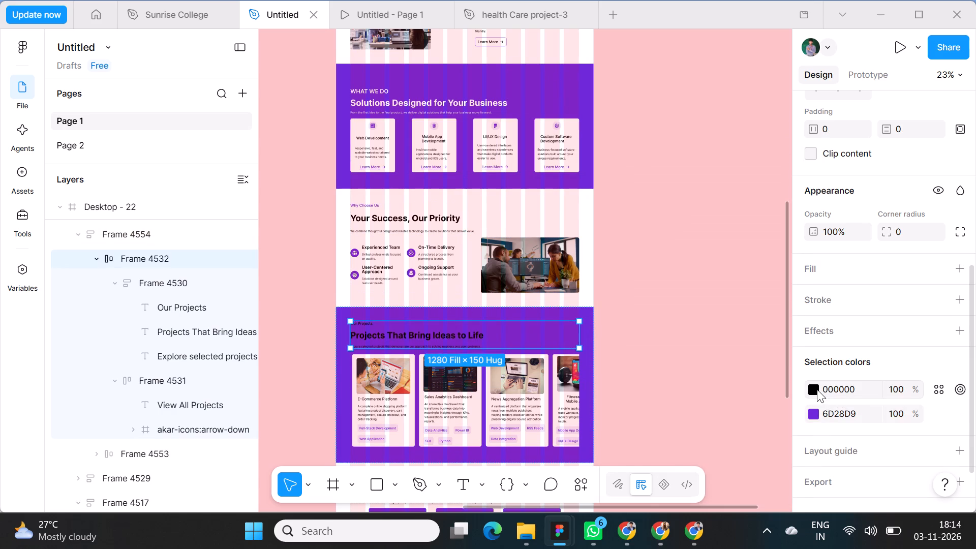
pyautogui.click(817, 389)
pyautogui.click(666, 493)
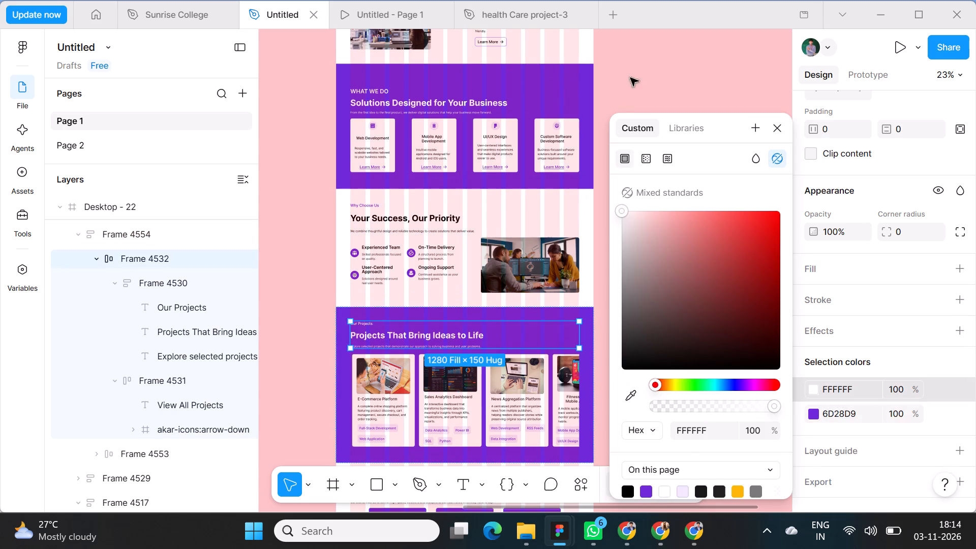
pyautogui.click(639, 70)
# Review the purple services and projects sections in the design and prototype, down to the testimonials cards.
pyautogui.scroll(-5, 653, 82)
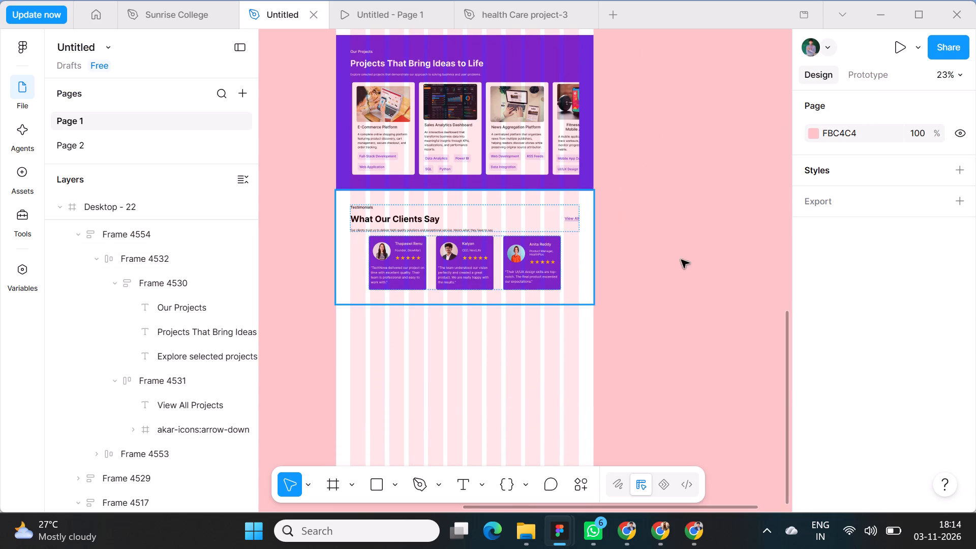
pyautogui.scroll(5, 691, 247)
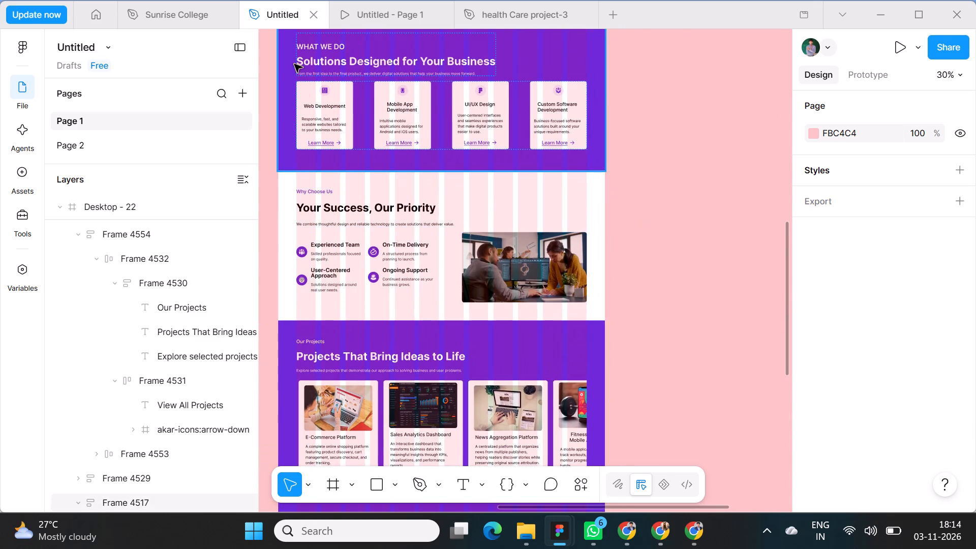
pyautogui.click(376, 14)
pyautogui.scroll(-2, 356, 333)
pyautogui.scroll(2, 357, 334)
pyautogui.scroll(-11, 357, 334)
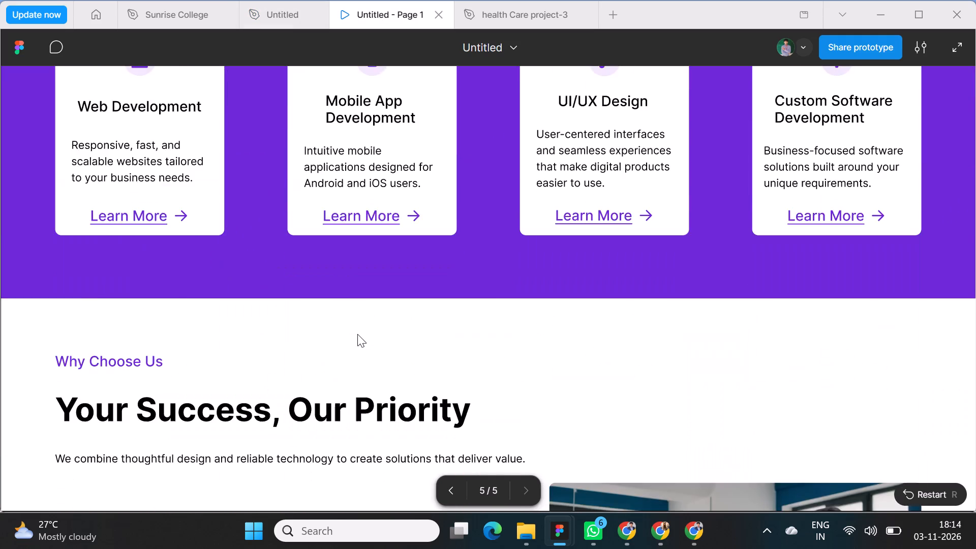
pyautogui.scroll(14, 357, 334)
pyautogui.scroll(-9, 357, 334)
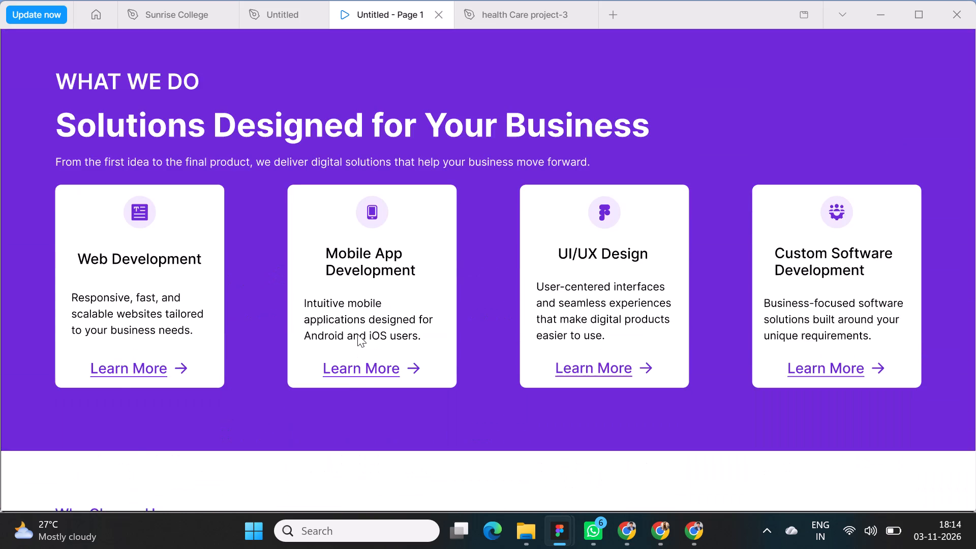
pyautogui.scroll(-14, 357, 334)
pyautogui.scroll(2, 357, 334)
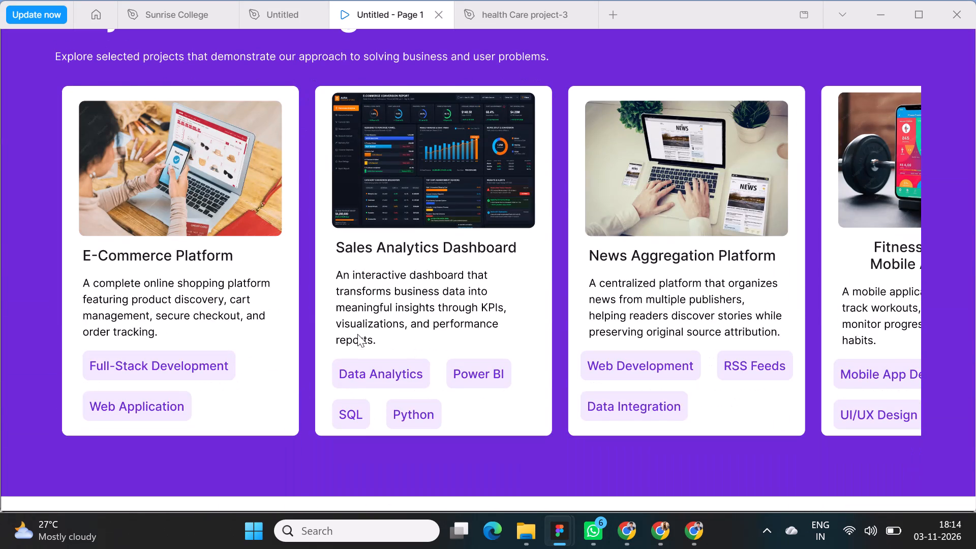
pyautogui.moveTo(623, 386); pyautogui.dragTo(918, 287)
pyautogui.scroll(-7, 701, 322)
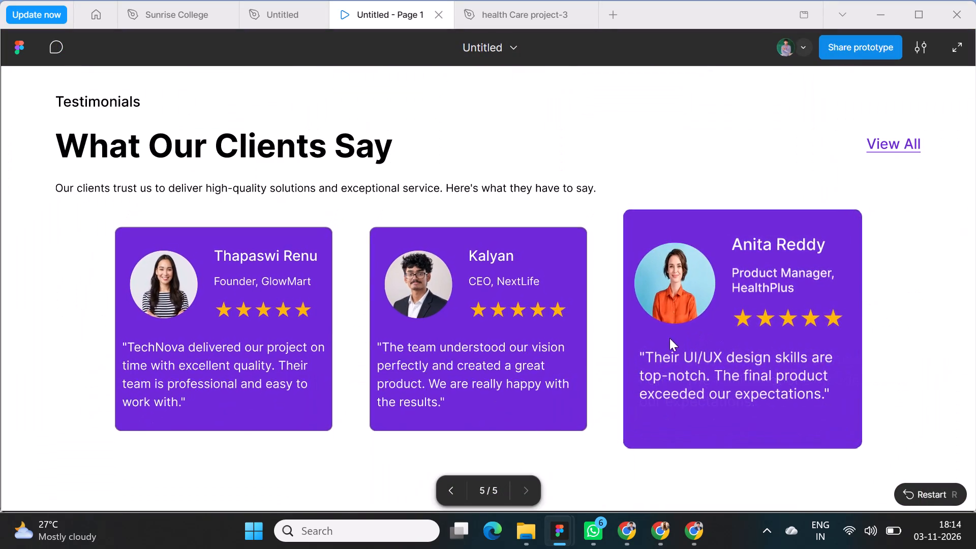
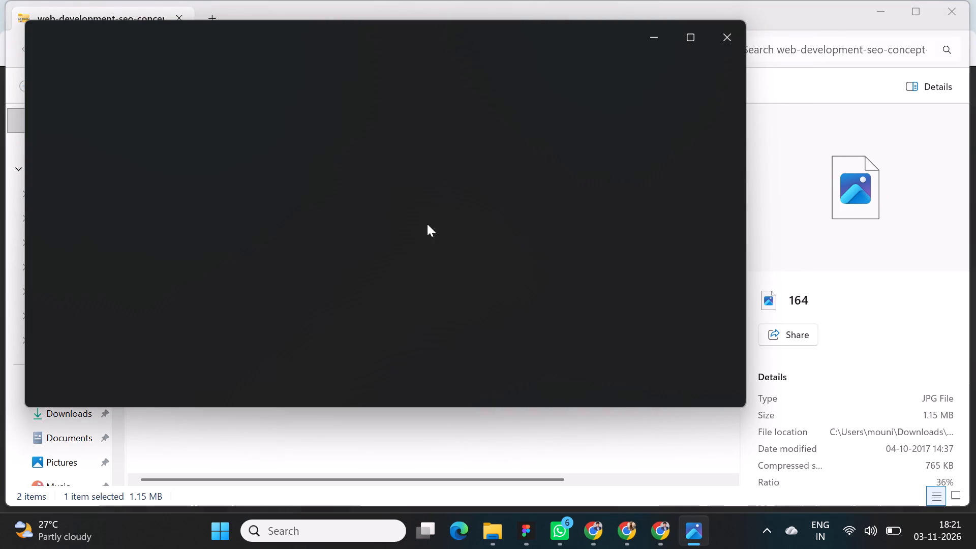
pyautogui.rightClick(340, 187)
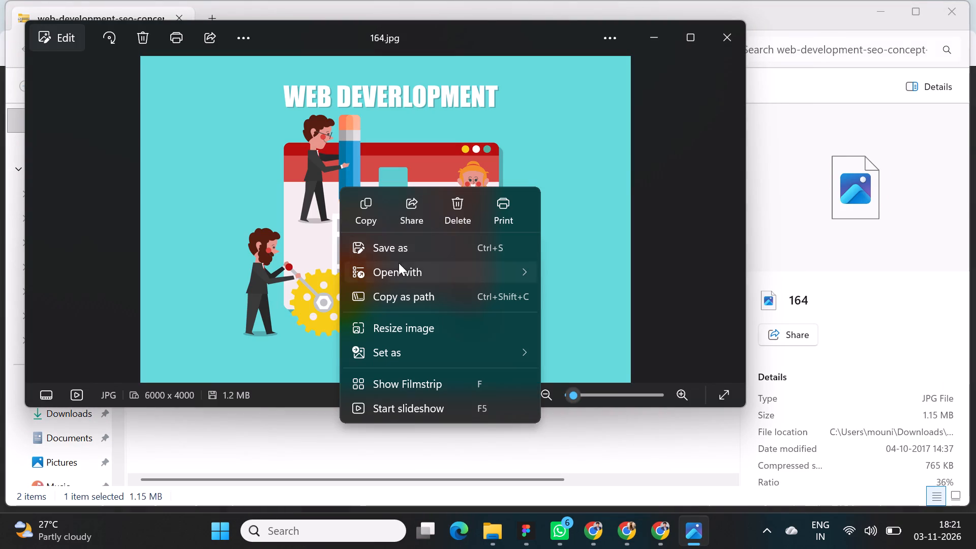
pyautogui.click(366, 207)
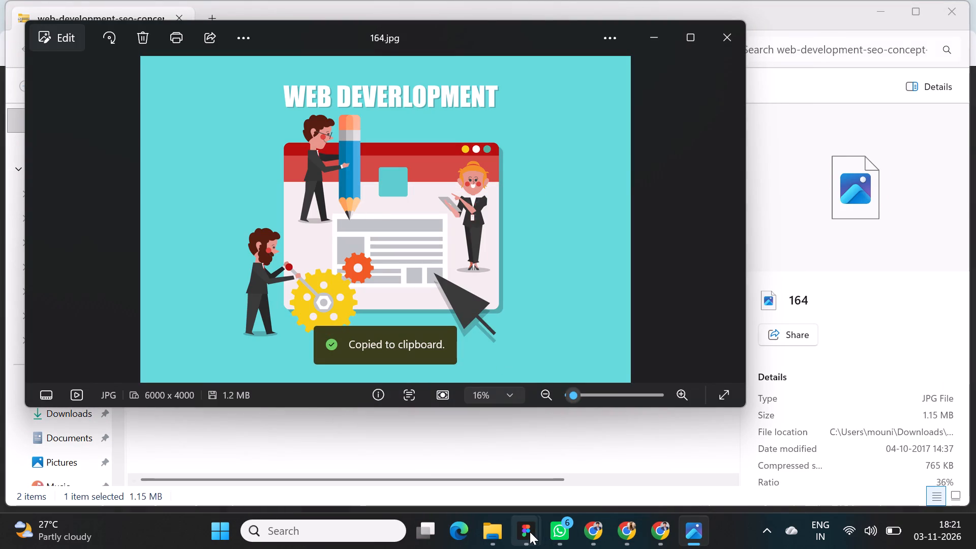
# Switch to Figma and paste the copied Web Development illustration on the empty canvas beside the landing page frame.
pyautogui.click(530, 532)
pyautogui.click(455, 464)
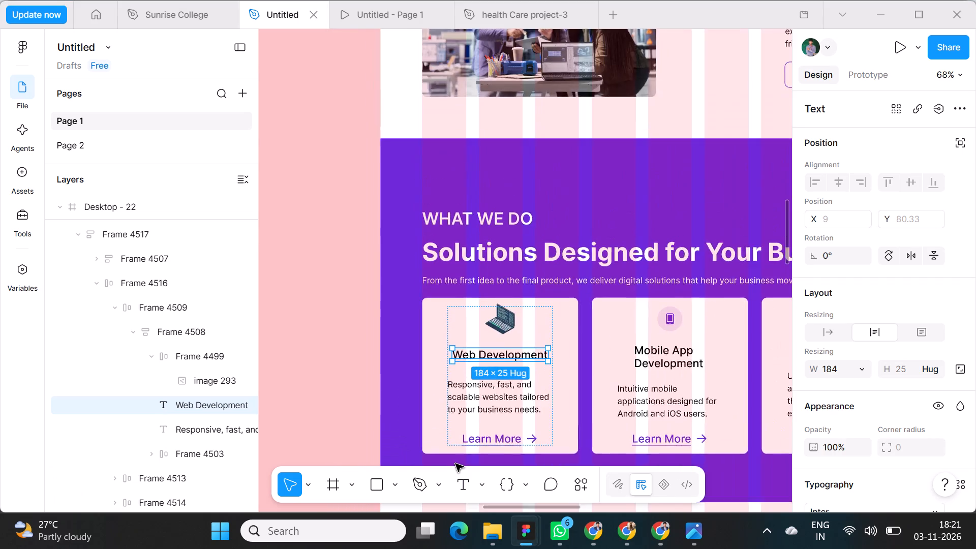
pyautogui.hscroll(-2, 455, 464)
pyautogui.hscroll(-2, 630, 353)
pyautogui.rightClick(590, 282)
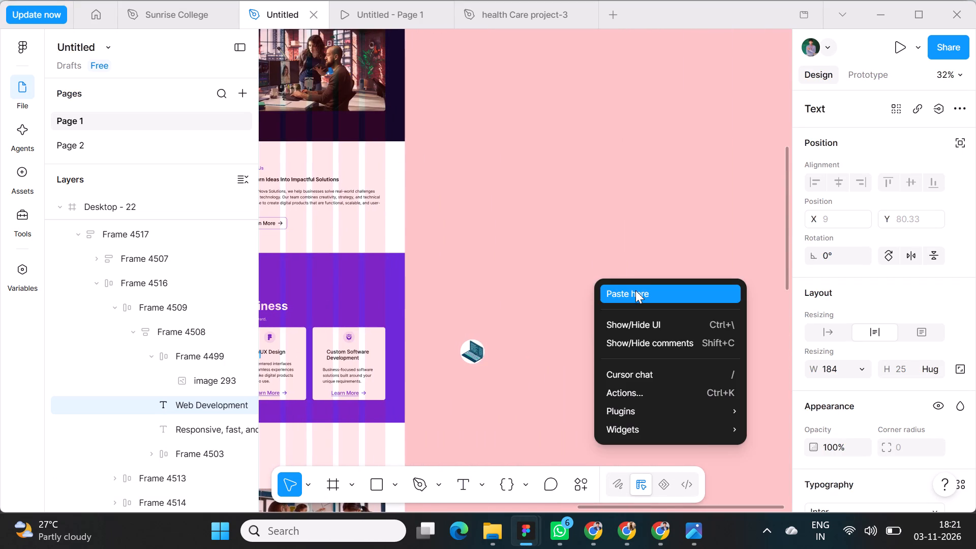
pyautogui.click(635, 290)
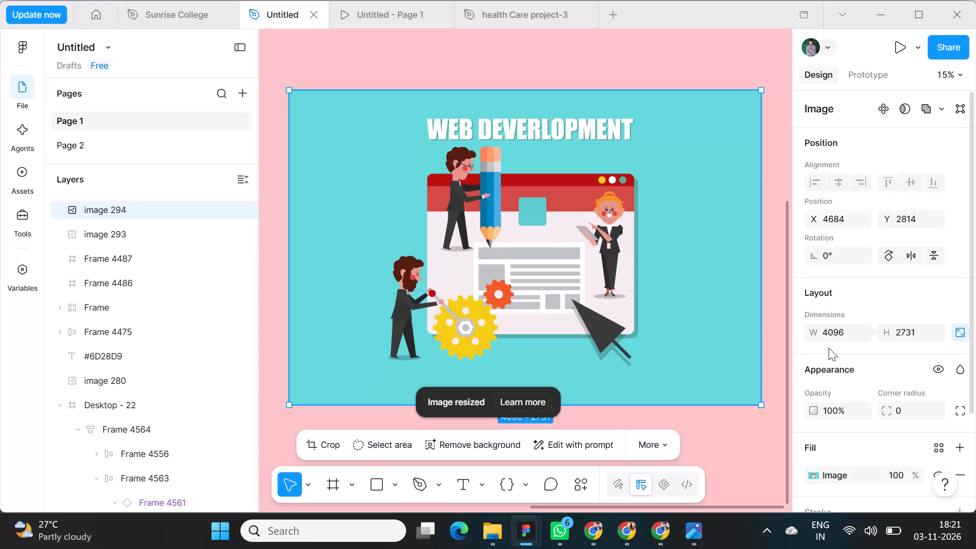
# Crop the empty turquoise sides of the pasted Web Development illustration to about 2872 by 2731.
pyautogui.click(320, 451)
pyautogui.moveTo(761, 312); pyautogui.dragTo(685, 313)
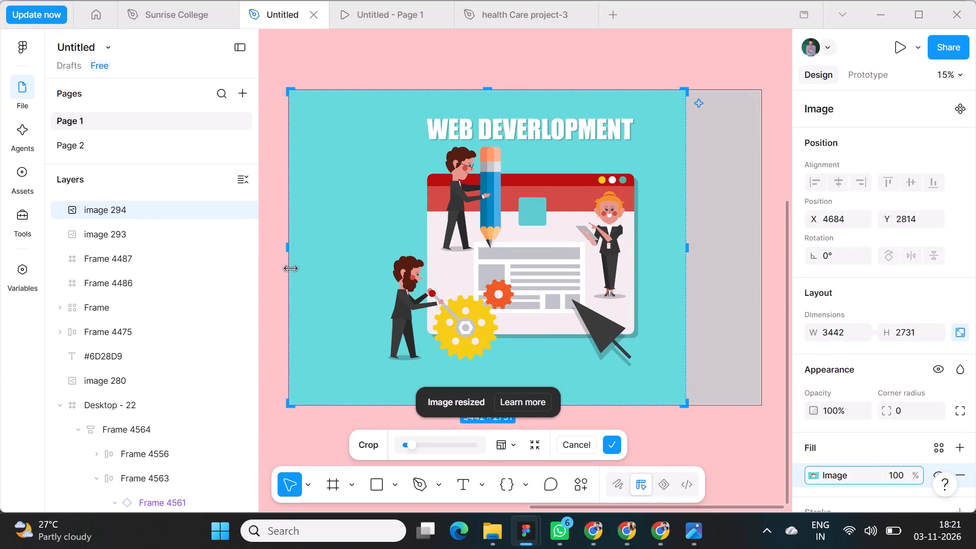
pyautogui.moveTo(291, 268); pyautogui.dragTo(355, 273)
pyautogui.click(608, 444)
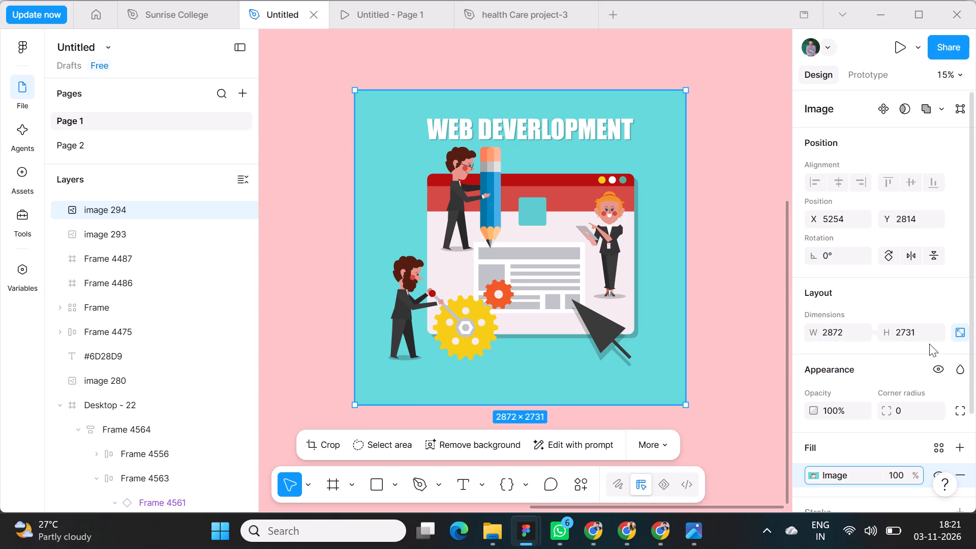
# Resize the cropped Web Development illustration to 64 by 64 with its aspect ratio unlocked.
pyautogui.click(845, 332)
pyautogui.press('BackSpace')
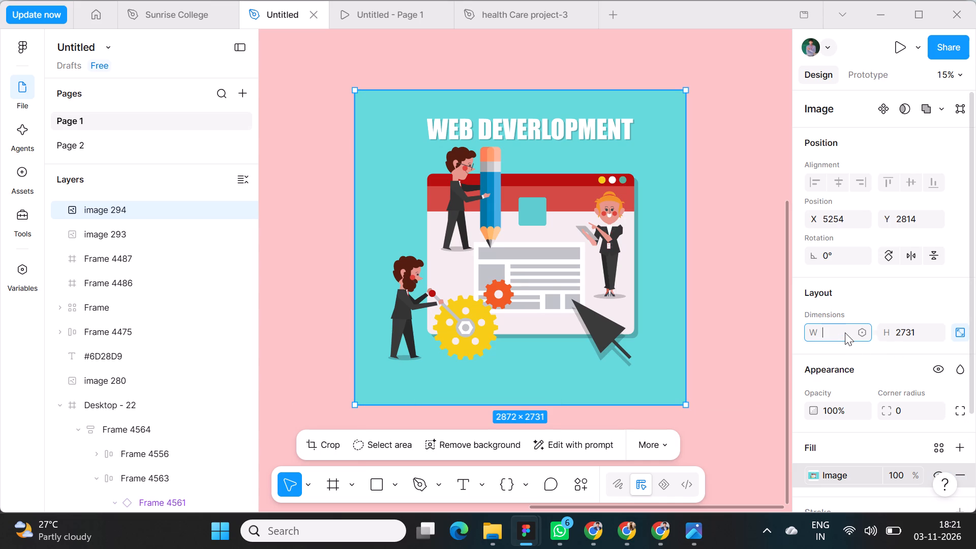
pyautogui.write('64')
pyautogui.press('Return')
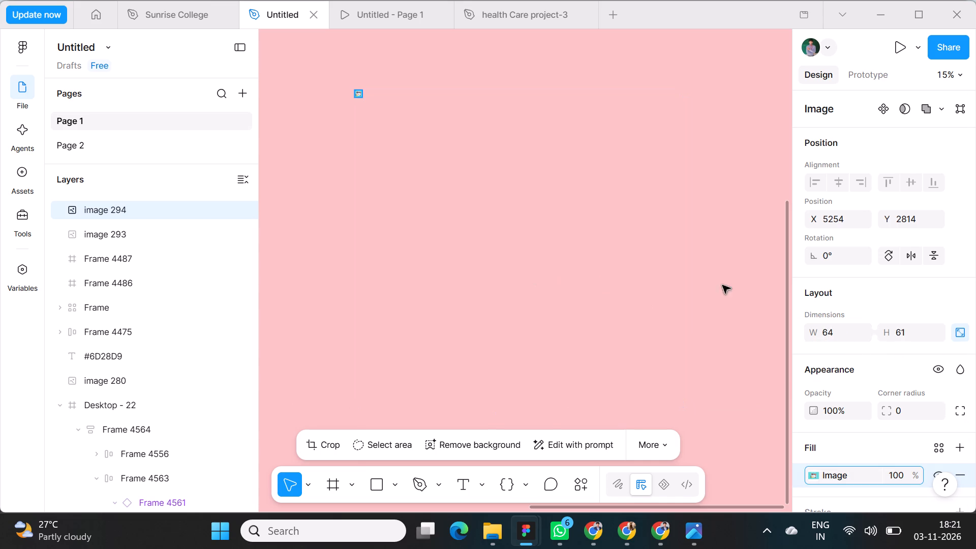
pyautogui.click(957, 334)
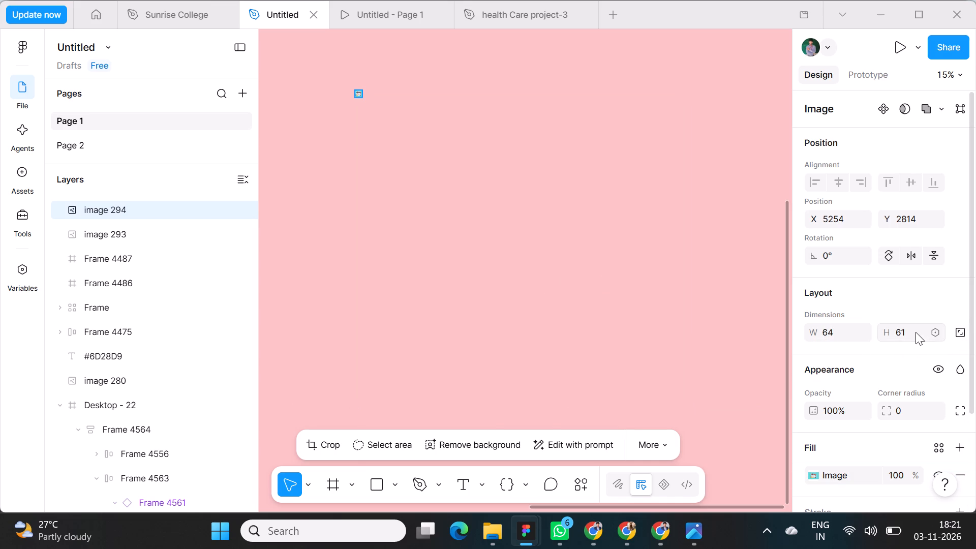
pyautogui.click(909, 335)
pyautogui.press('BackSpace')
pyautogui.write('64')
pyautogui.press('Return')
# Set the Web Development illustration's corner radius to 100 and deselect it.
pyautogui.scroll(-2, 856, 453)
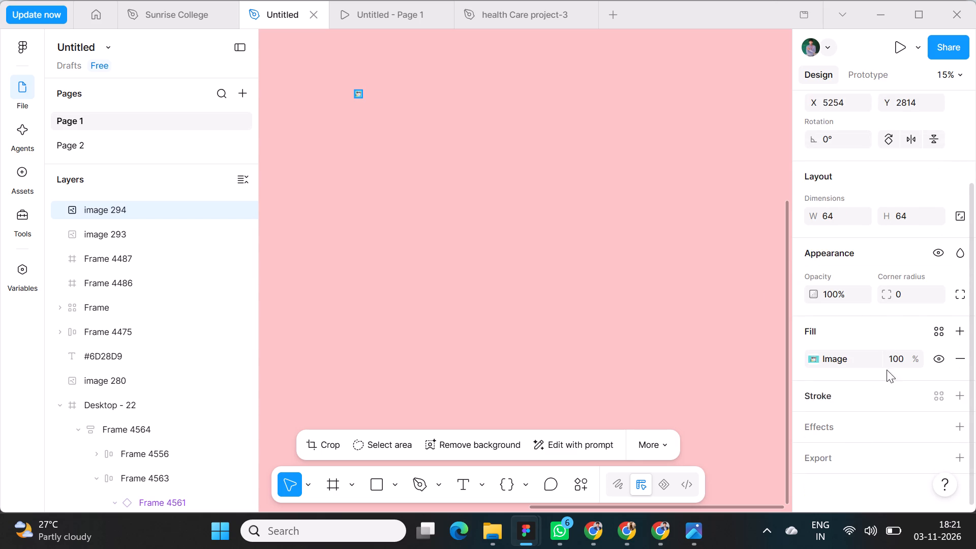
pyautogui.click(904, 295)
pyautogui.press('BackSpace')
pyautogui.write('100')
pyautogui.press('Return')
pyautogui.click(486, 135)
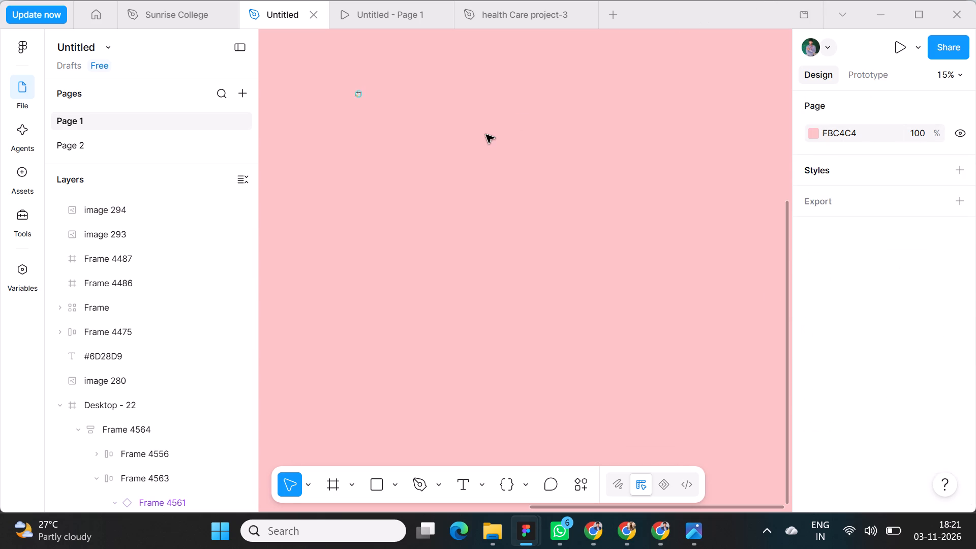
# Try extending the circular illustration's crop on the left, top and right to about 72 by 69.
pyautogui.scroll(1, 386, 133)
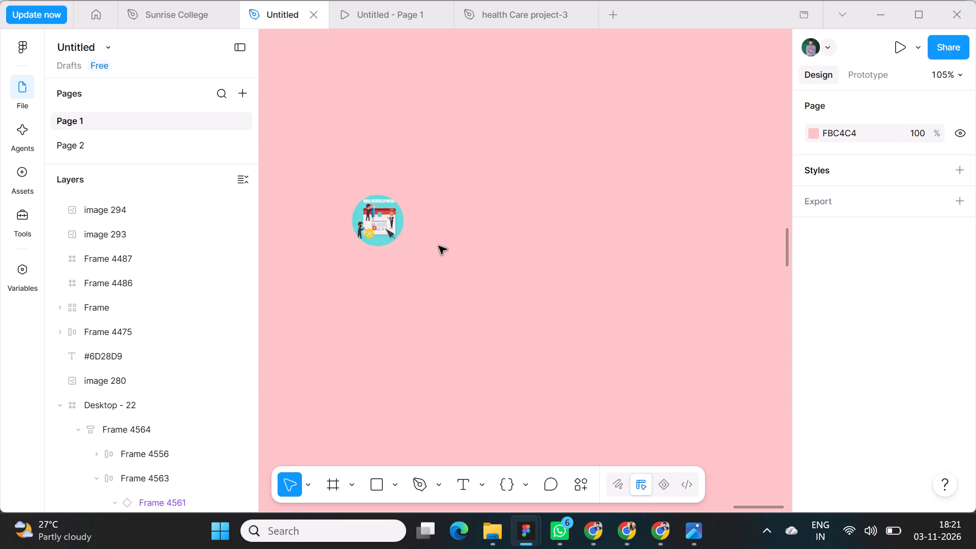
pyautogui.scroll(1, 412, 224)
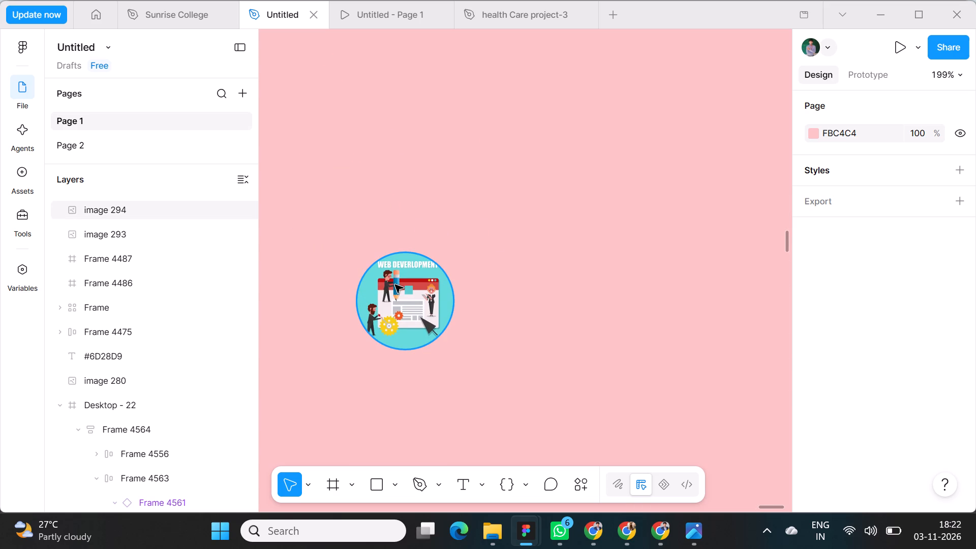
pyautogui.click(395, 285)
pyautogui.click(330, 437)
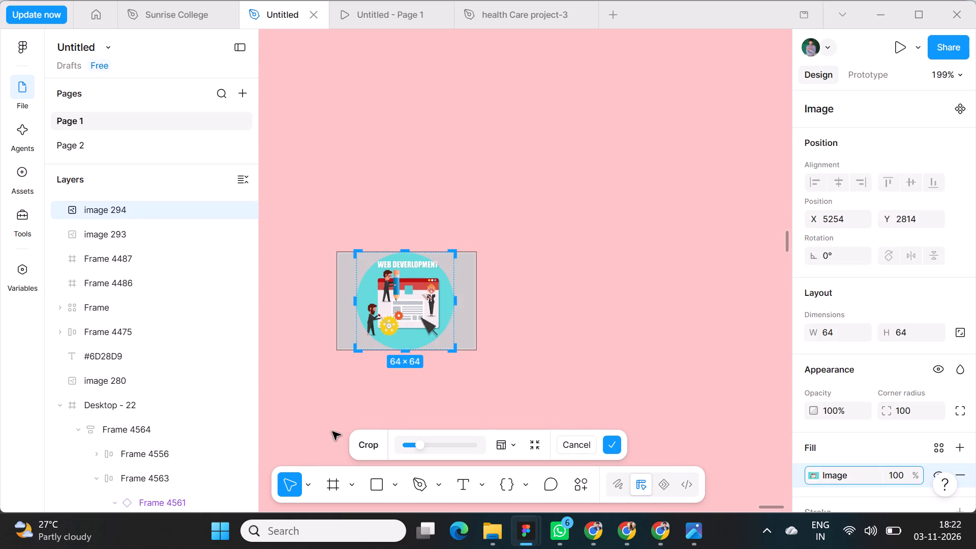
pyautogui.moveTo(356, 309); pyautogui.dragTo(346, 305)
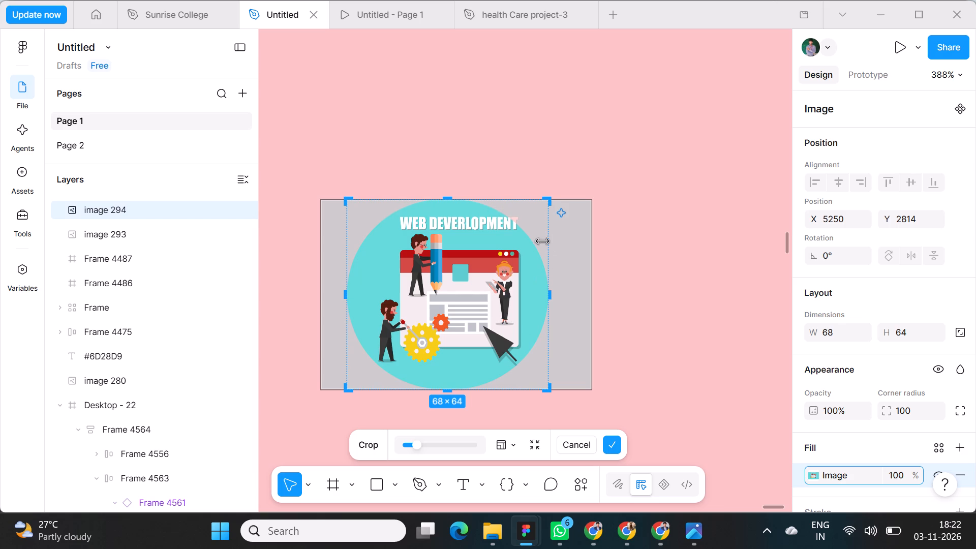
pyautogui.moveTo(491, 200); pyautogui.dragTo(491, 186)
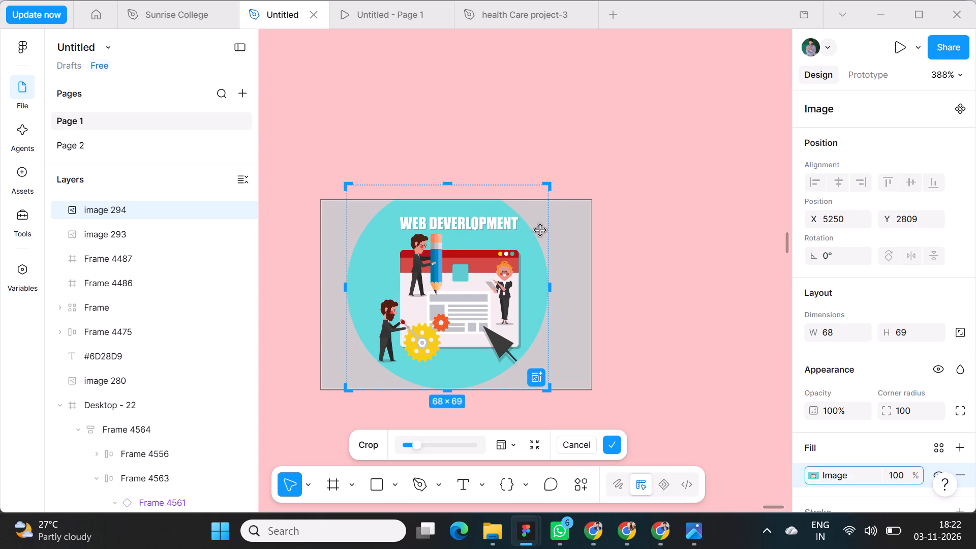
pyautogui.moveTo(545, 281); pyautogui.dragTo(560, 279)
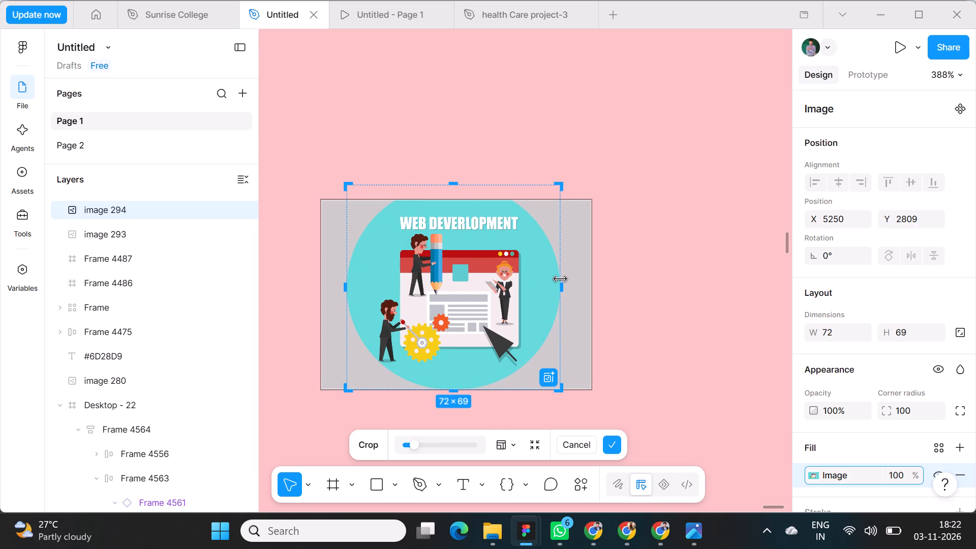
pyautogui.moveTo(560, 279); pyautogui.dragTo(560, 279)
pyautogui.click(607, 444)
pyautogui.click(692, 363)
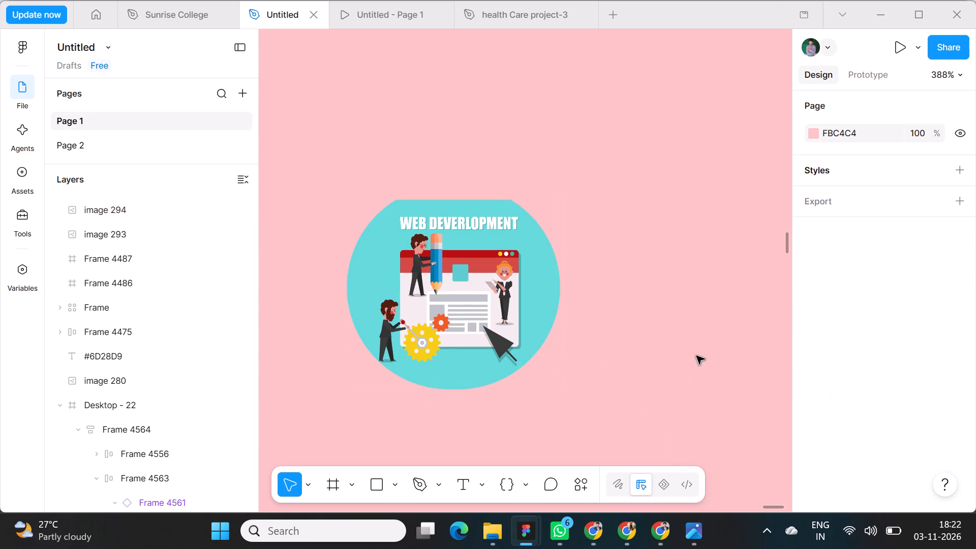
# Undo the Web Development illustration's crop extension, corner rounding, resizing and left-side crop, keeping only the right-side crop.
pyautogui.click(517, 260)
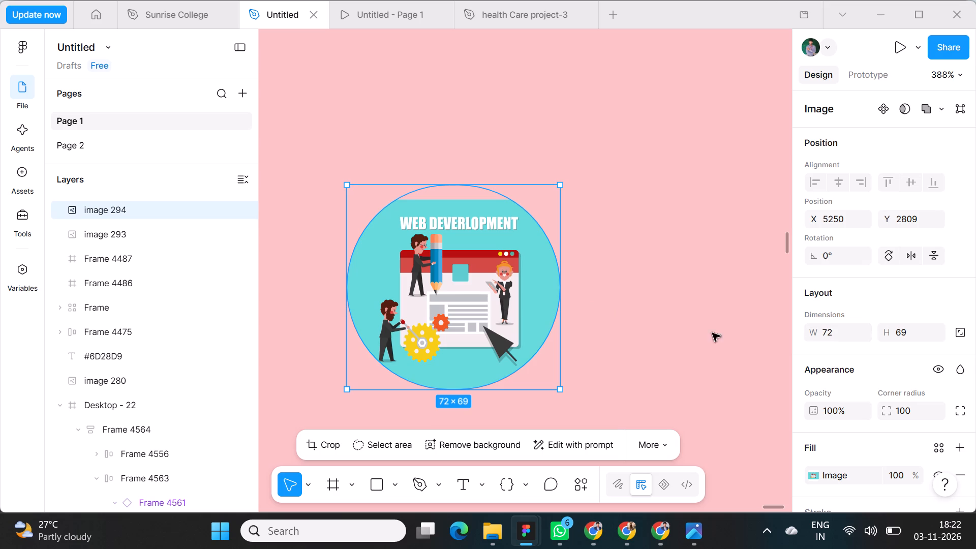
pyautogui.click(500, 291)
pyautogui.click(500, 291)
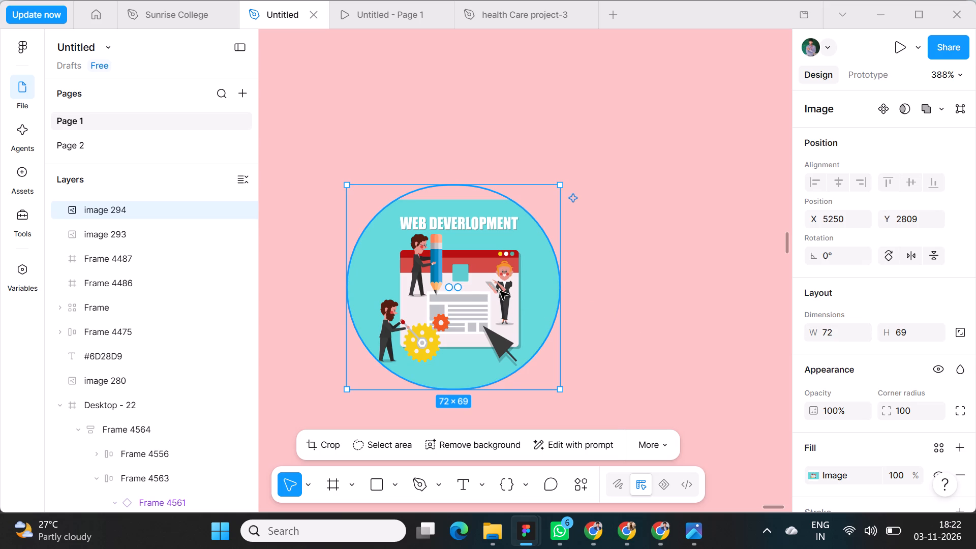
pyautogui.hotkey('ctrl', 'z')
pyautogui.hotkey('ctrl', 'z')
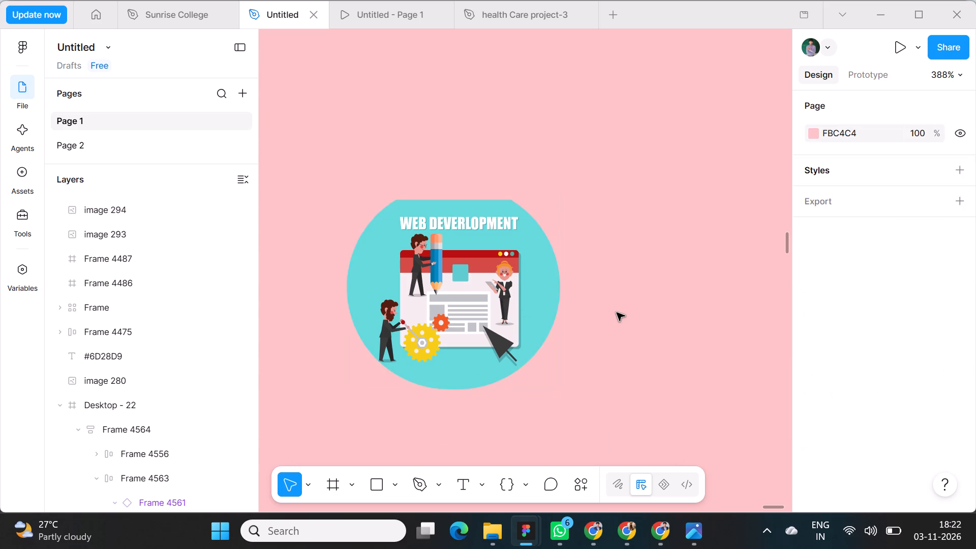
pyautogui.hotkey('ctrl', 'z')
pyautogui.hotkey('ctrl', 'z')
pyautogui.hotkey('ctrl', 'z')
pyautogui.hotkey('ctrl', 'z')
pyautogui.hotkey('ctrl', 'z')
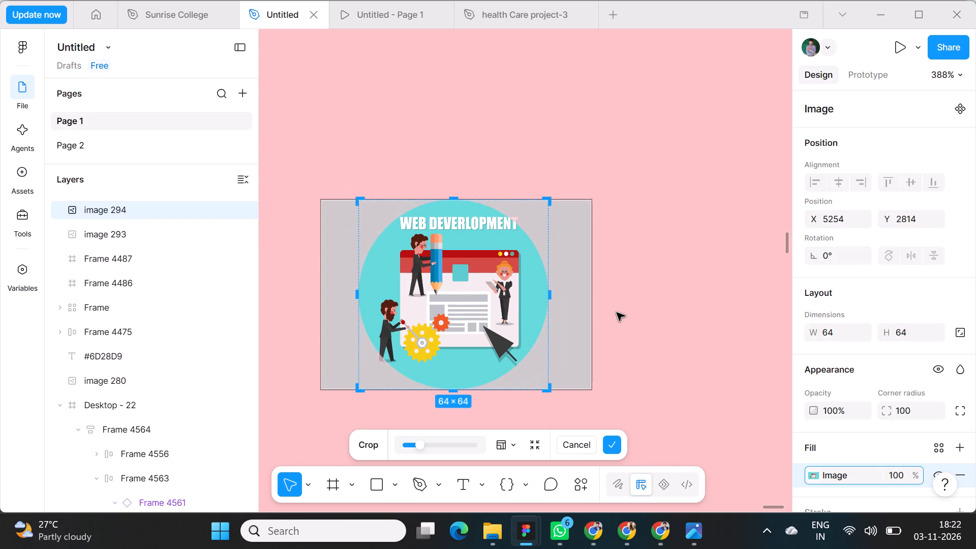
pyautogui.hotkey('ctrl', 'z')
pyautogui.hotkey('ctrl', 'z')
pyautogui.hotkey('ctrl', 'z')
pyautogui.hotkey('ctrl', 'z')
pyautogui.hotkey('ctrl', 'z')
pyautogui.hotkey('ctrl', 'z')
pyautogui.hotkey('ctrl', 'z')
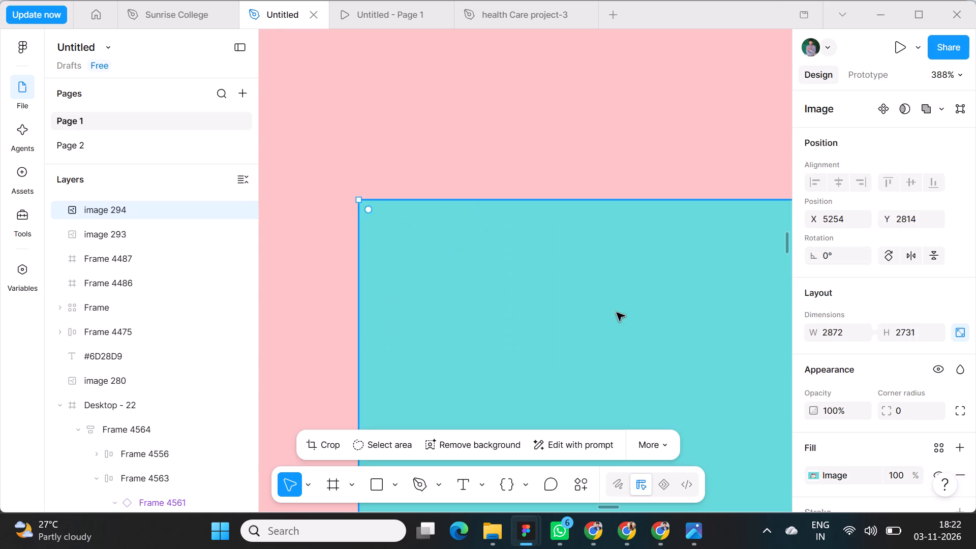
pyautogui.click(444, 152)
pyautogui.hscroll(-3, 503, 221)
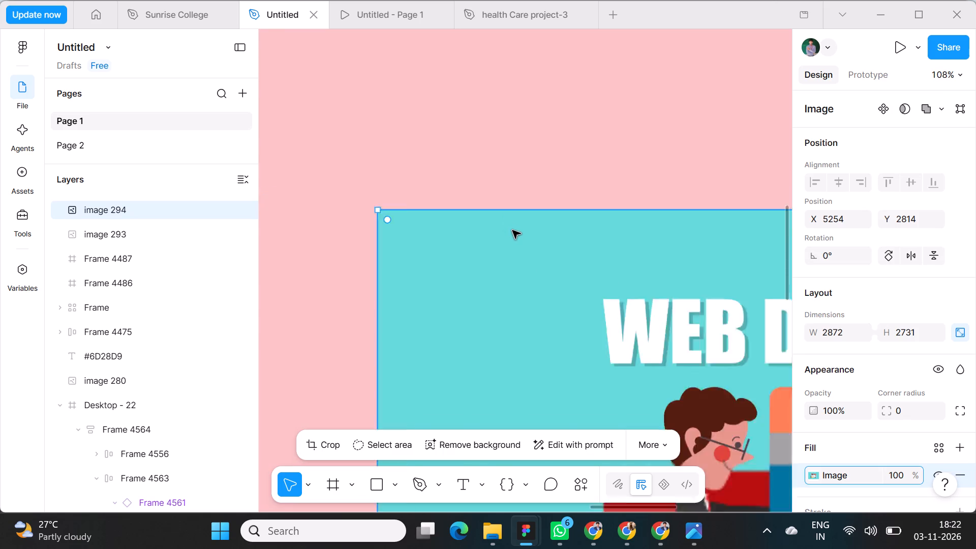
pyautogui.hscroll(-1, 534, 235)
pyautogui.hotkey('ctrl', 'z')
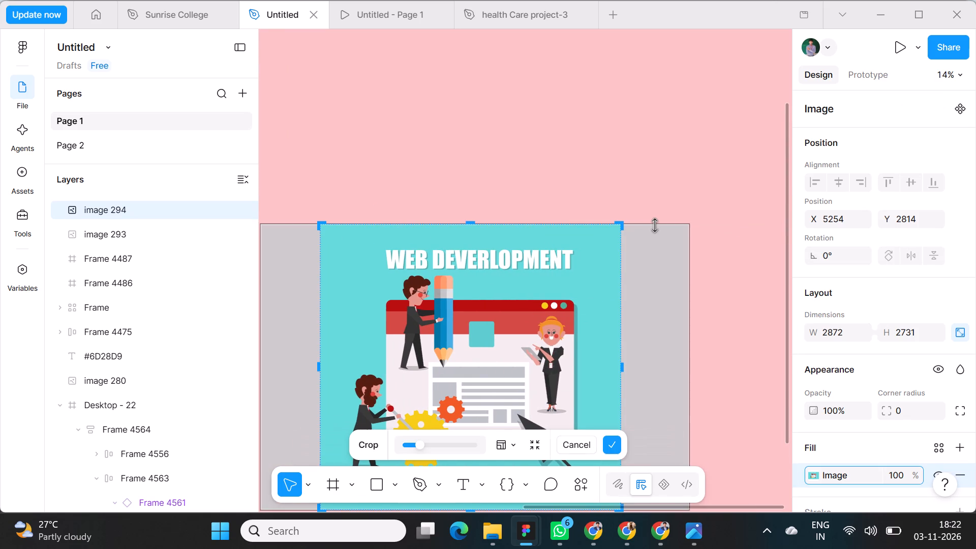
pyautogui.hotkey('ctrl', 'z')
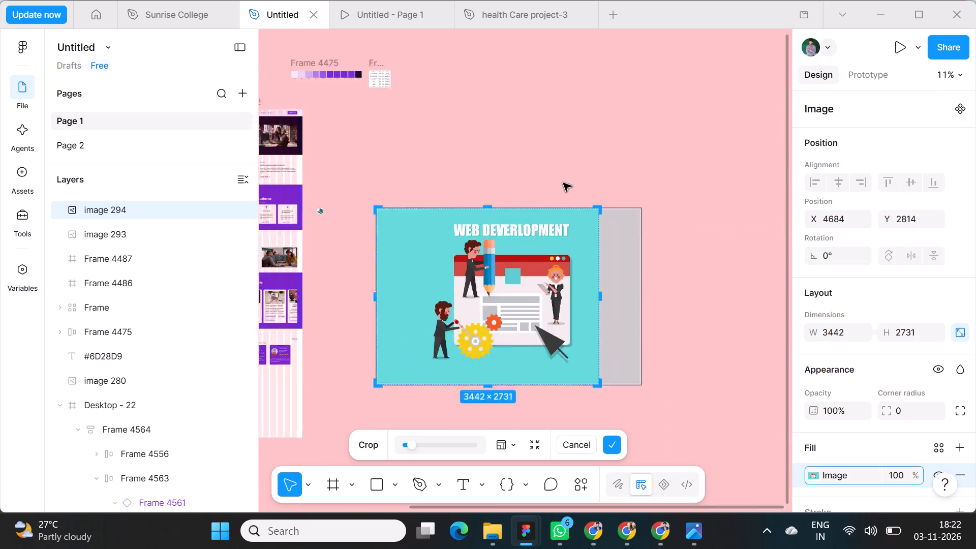
# Crop the left side of the Web Development illustration again, to about 2868 by 2731.
pyautogui.moveTo(436, 256); pyautogui.dragTo(448, 258)
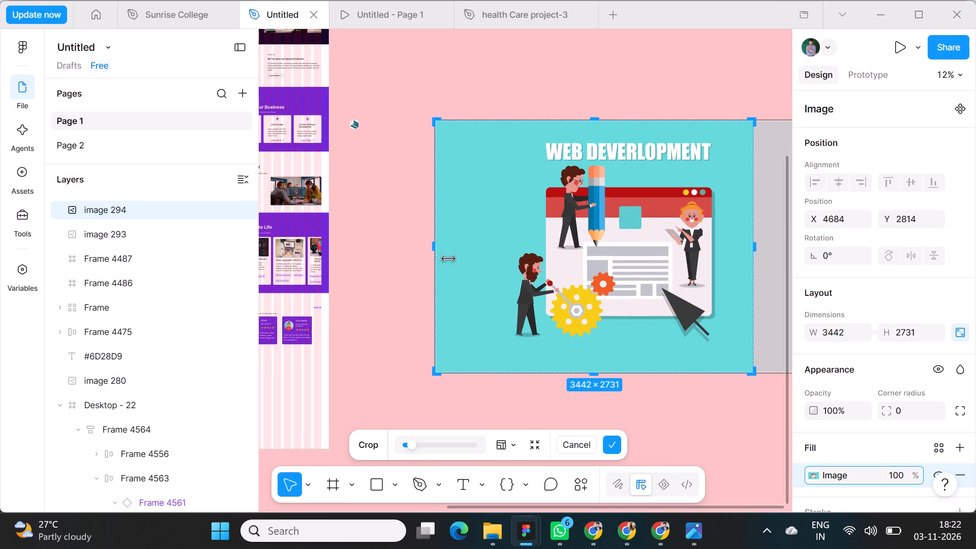
pyautogui.moveTo(448, 258); pyautogui.dragTo(488, 269)
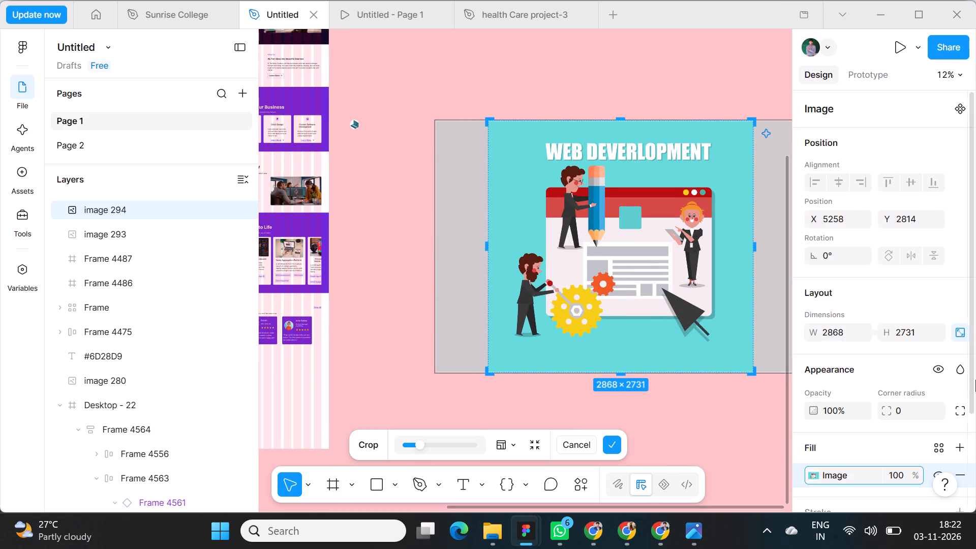
pyautogui.press('Return')
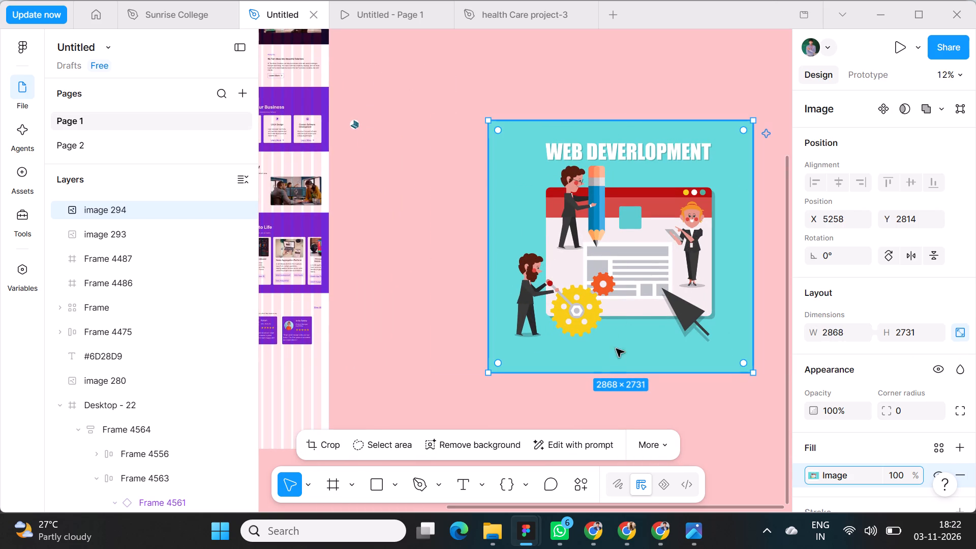
# Resize the Web Development illustration to 64 by 64 with its aspect ratio unlocked.
pyautogui.click(841, 335)
pyautogui.press('BackSpace')
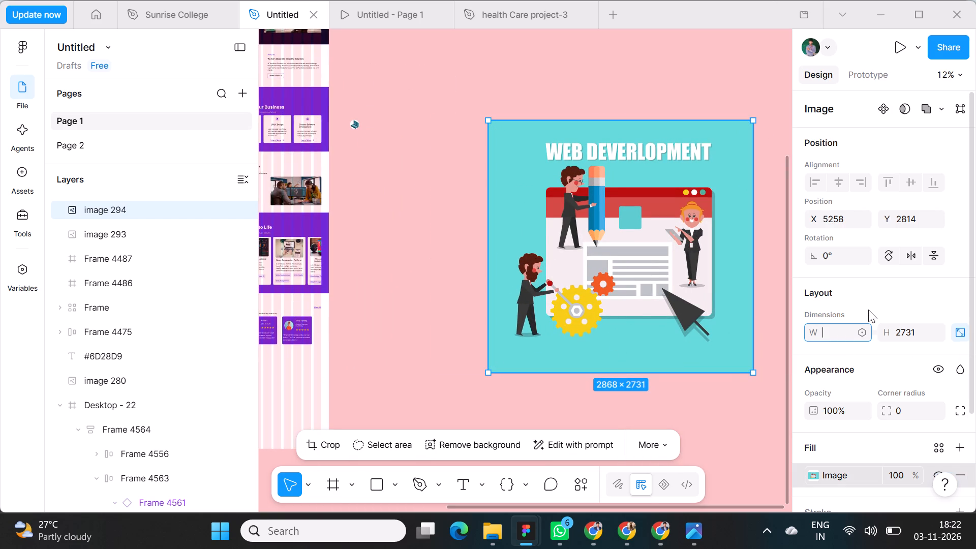
pyautogui.write('64')
pyautogui.press('Return')
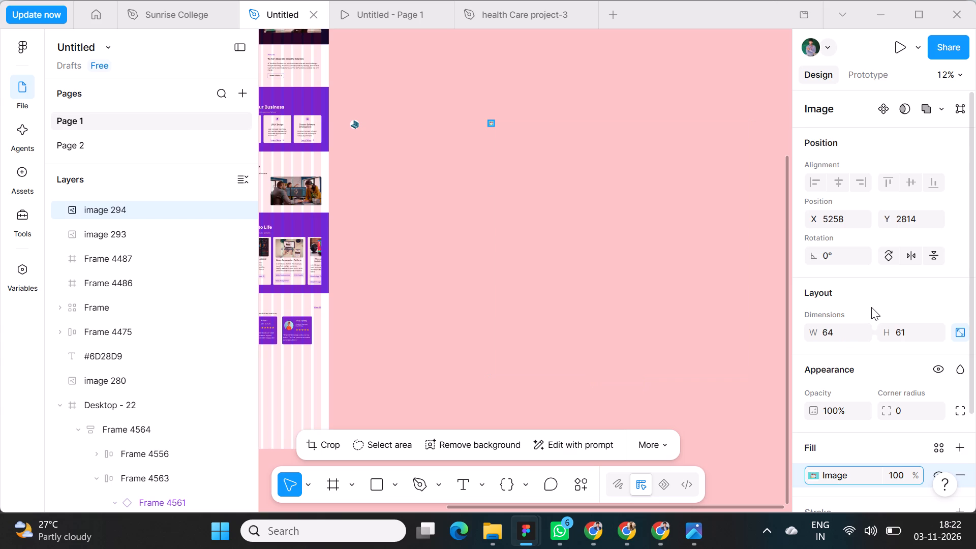
pyautogui.click(963, 332)
pyautogui.click(909, 338)
pyautogui.press('BackSpace')
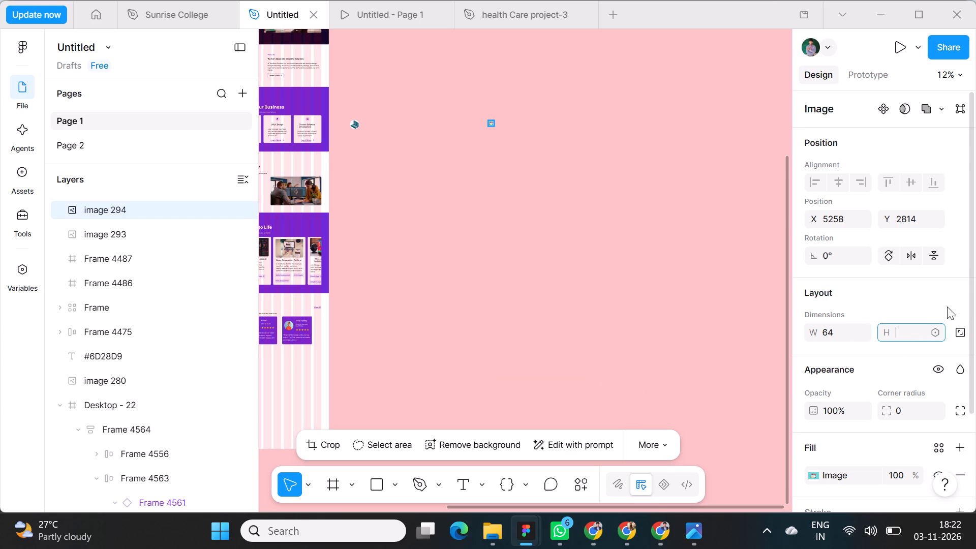
pyautogui.write('64')
pyautogui.press('Return')
# Set the Web Development illustration's corner radius to 100.
pyautogui.scroll(-2, 852, 464)
pyautogui.click(902, 296)
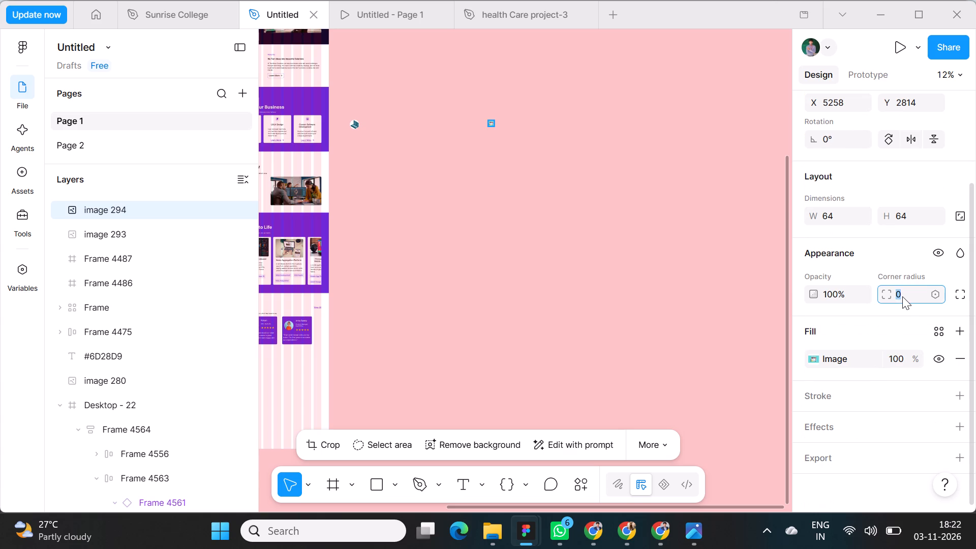
pyautogui.press('BackSpace')
pyautogui.write('100')
pyautogui.press('Return')
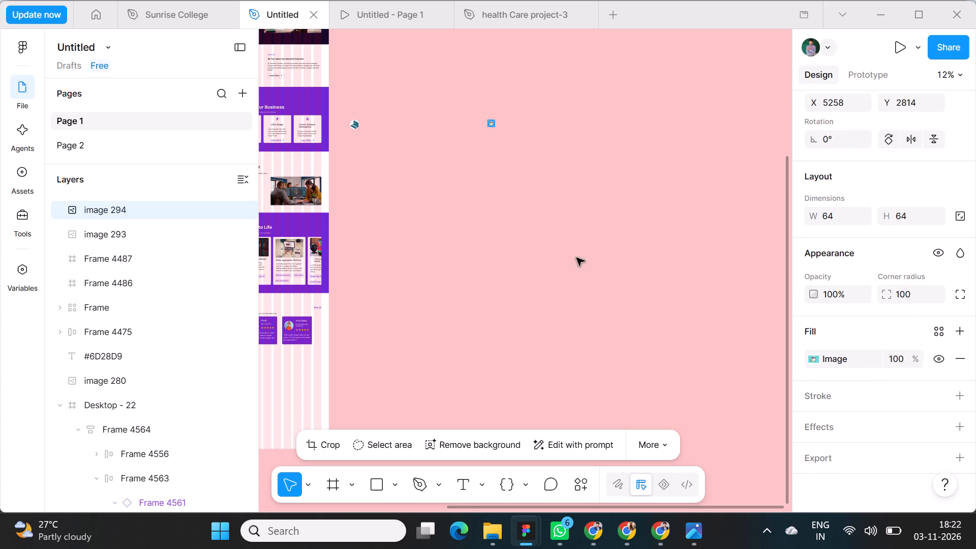
pyautogui.scroll(2, 537, 239)
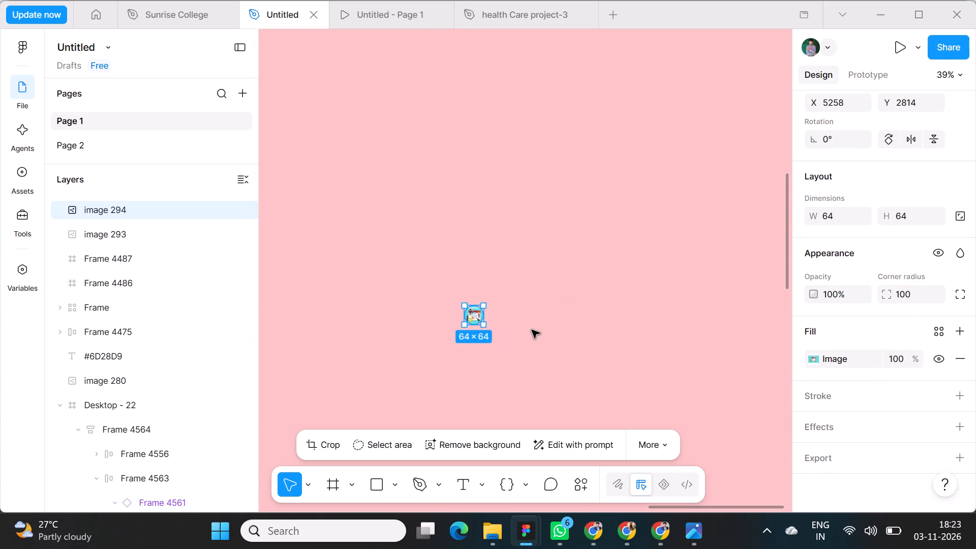
# Replace the laptop illustration in the Web Development card's icon frame with a copy of the circular Web Development illustration.
pyautogui.hotkey('ctrl', 'c')
pyautogui.hscroll(3, 411, 351)
pyautogui.hscroll(1, 385, 306)
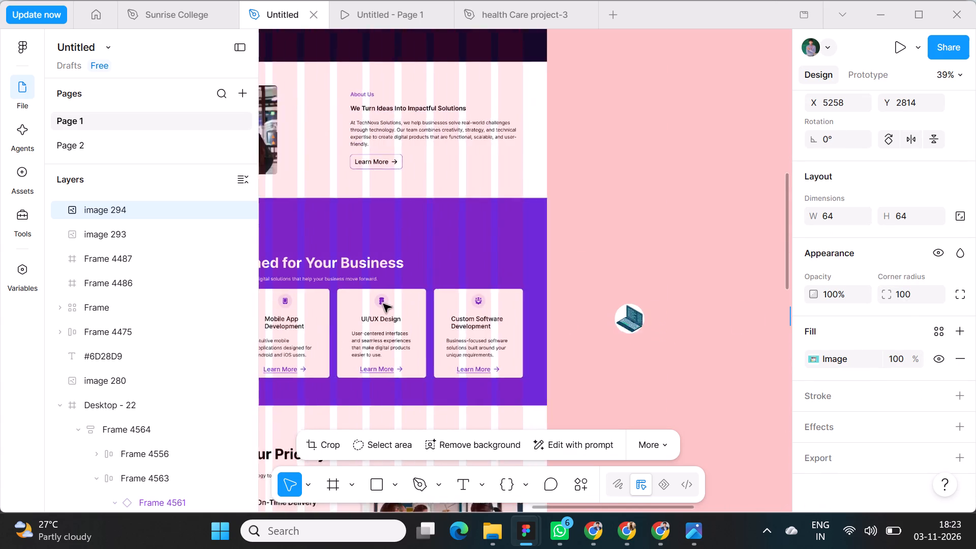
pyautogui.hscroll(2, 383, 304)
pyautogui.tripleClick(651, 300)
pyautogui.doubleClick(650, 299)
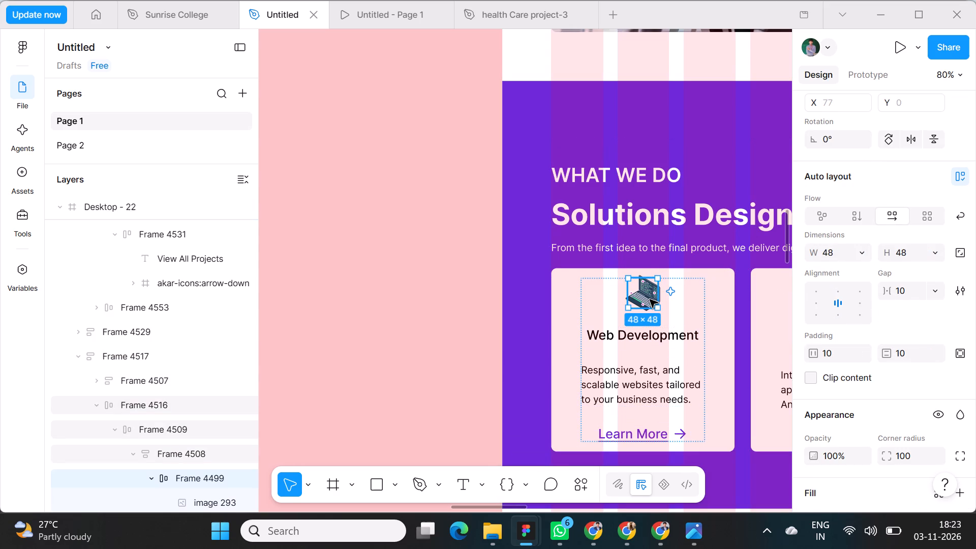
pyautogui.hotkey('ctrl', 'v')
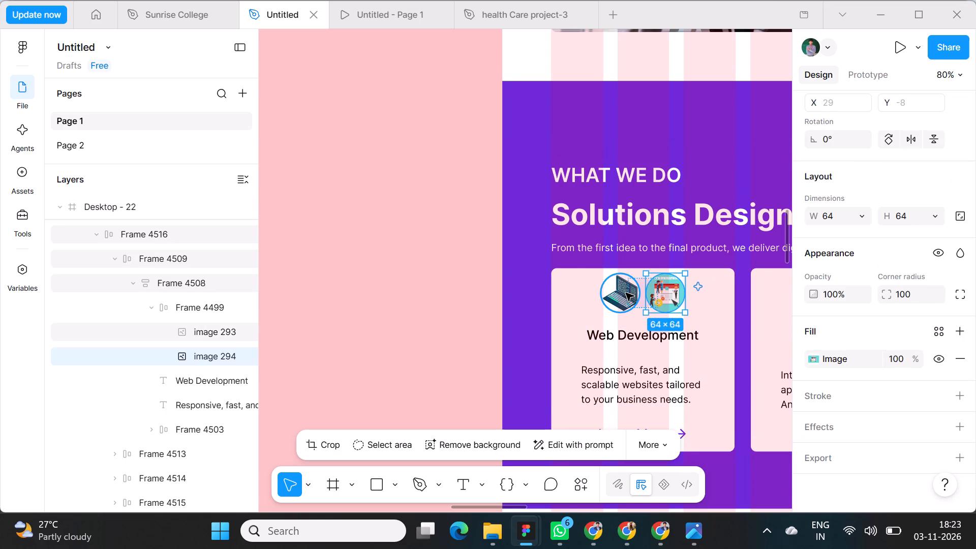
pyautogui.click(625, 293)
pyautogui.press('BackSpace')
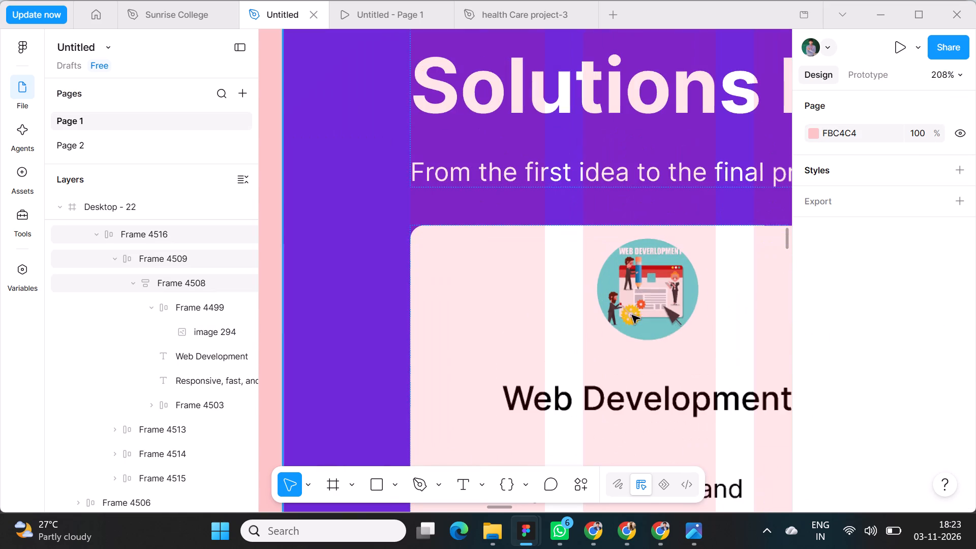
pyautogui.click(386, 283)
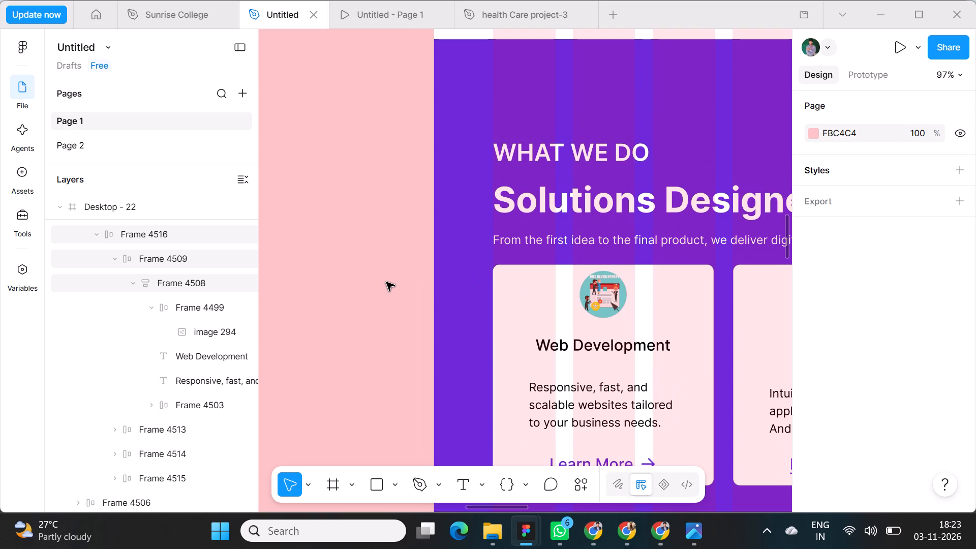
# Delete the spare circular laptop illustration from the canvas beside the landing page.
pyautogui.hscroll(-2, 386, 282)
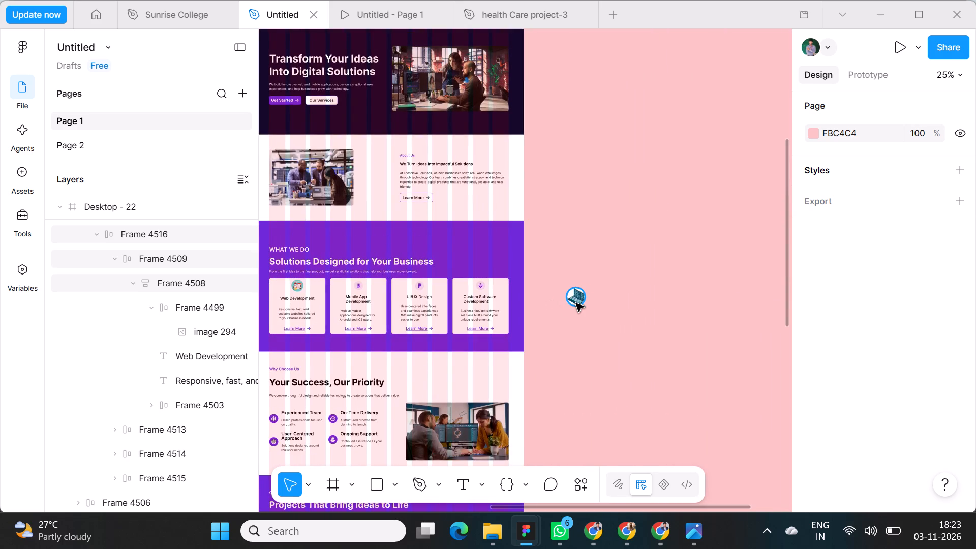
pyautogui.click(578, 301)
pyautogui.press('BackSpace')
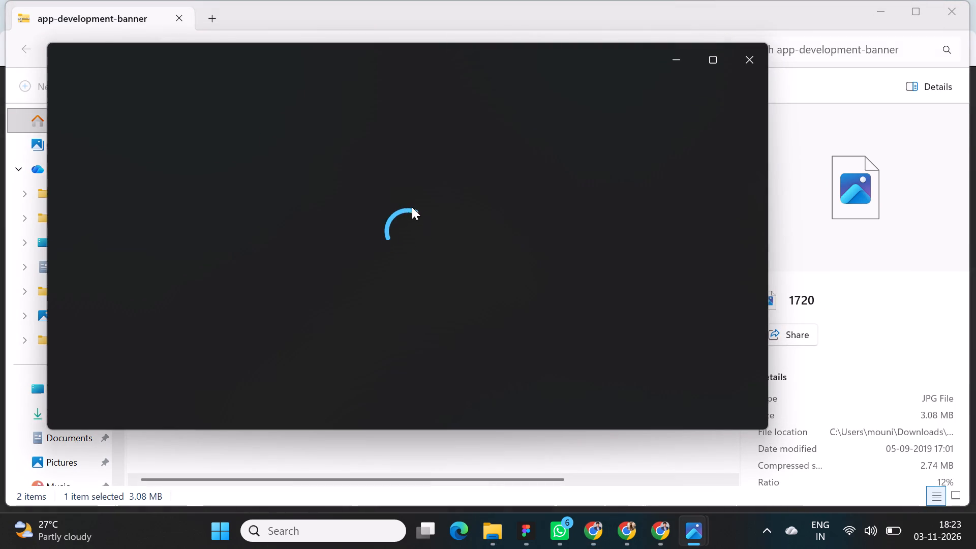
pyautogui.rightClick(410, 221)
pyautogui.click(443, 248)
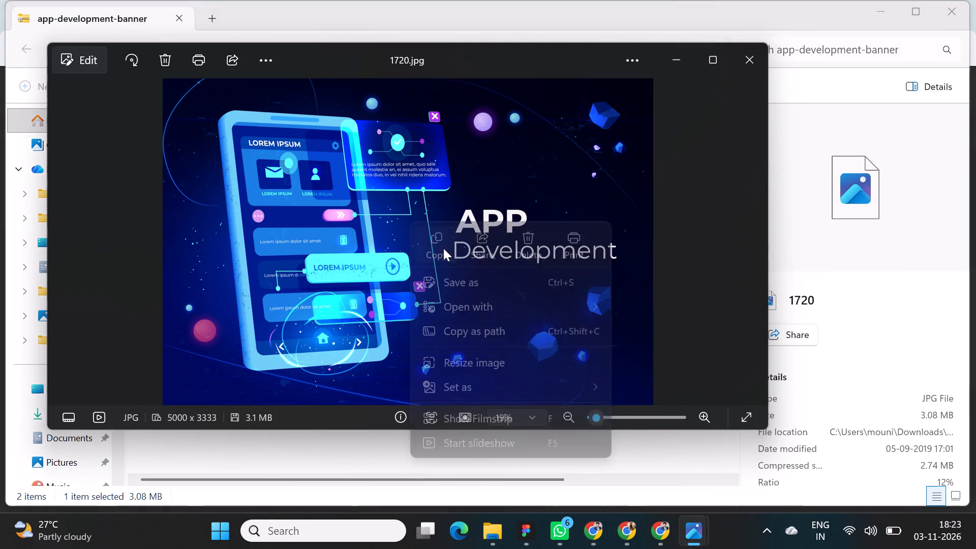
# Switch to Figma and paste the App Development image onto the empty canvas beside the landing page.
pyautogui.click(523, 535)
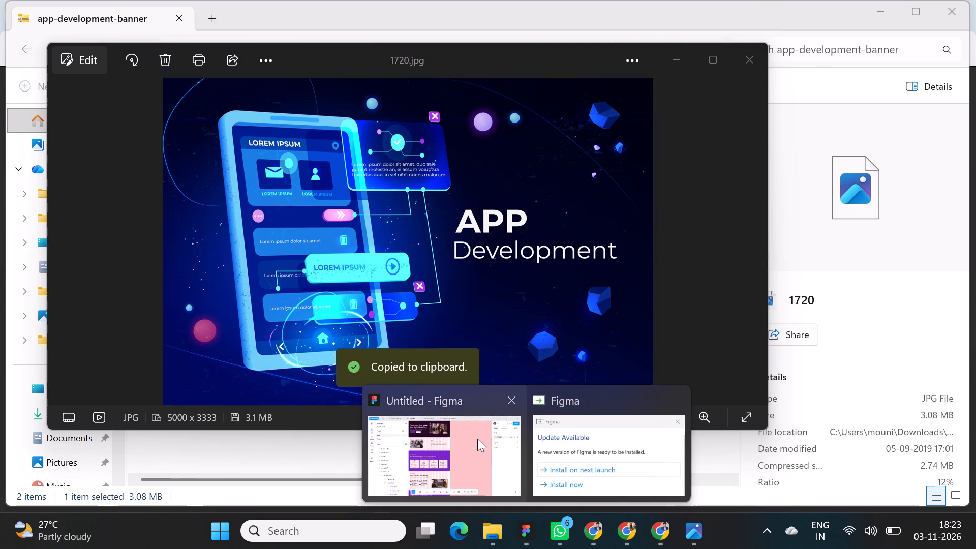
pyautogui.click(476, 440)
pyautogui.hscroll(-1, 563, 303)
pyautogui.rightClick(558, 260)
pyautogui.click(576, 268)
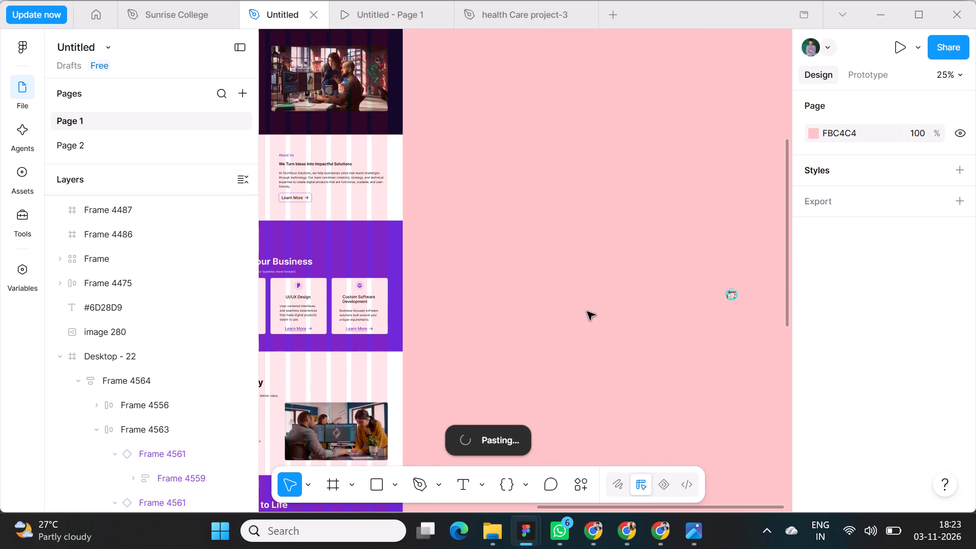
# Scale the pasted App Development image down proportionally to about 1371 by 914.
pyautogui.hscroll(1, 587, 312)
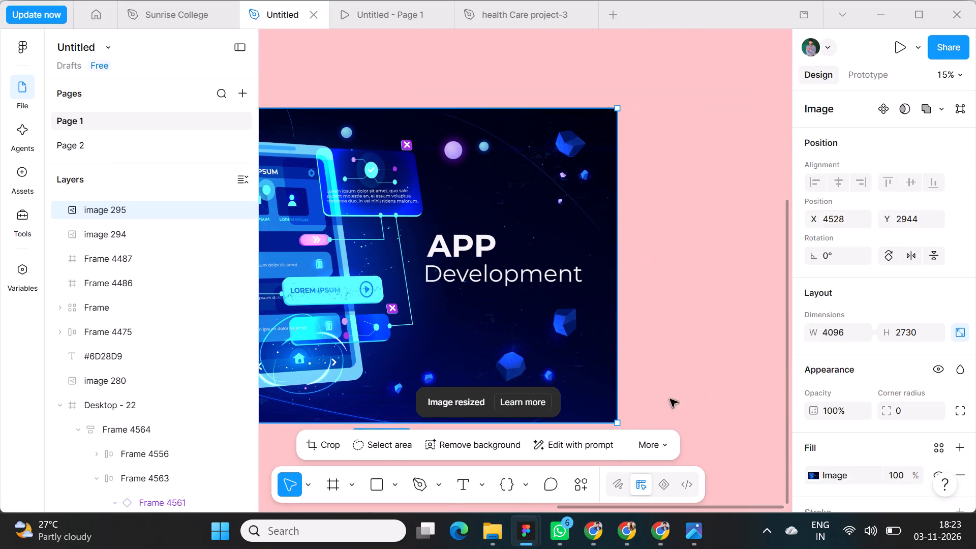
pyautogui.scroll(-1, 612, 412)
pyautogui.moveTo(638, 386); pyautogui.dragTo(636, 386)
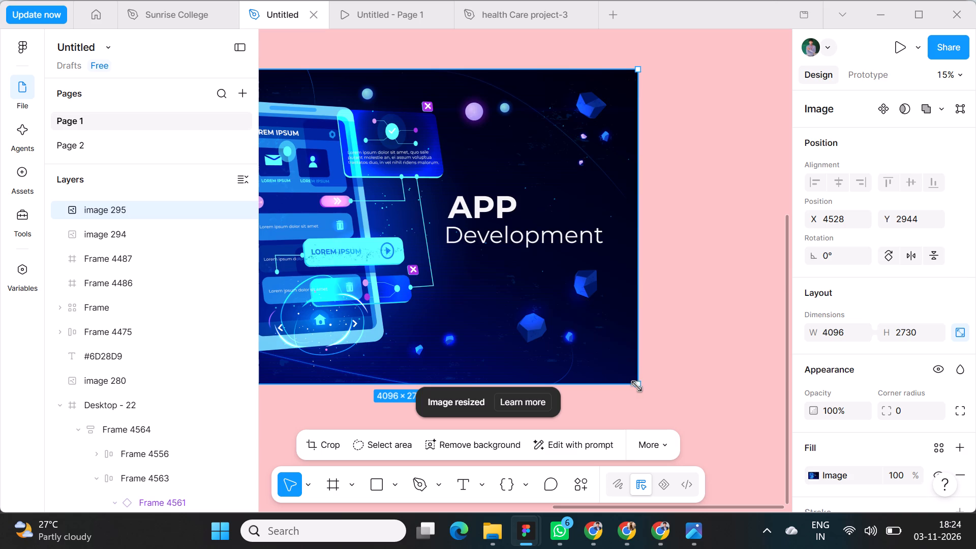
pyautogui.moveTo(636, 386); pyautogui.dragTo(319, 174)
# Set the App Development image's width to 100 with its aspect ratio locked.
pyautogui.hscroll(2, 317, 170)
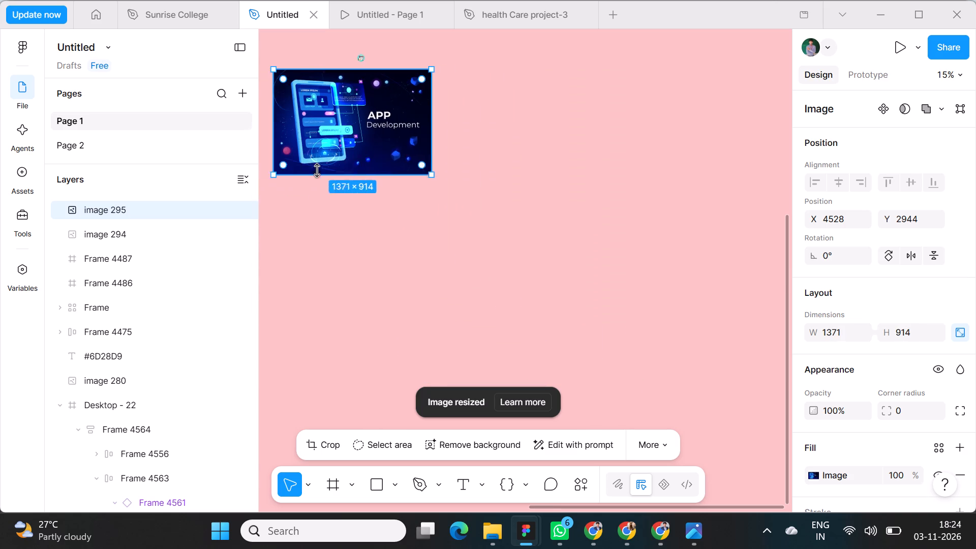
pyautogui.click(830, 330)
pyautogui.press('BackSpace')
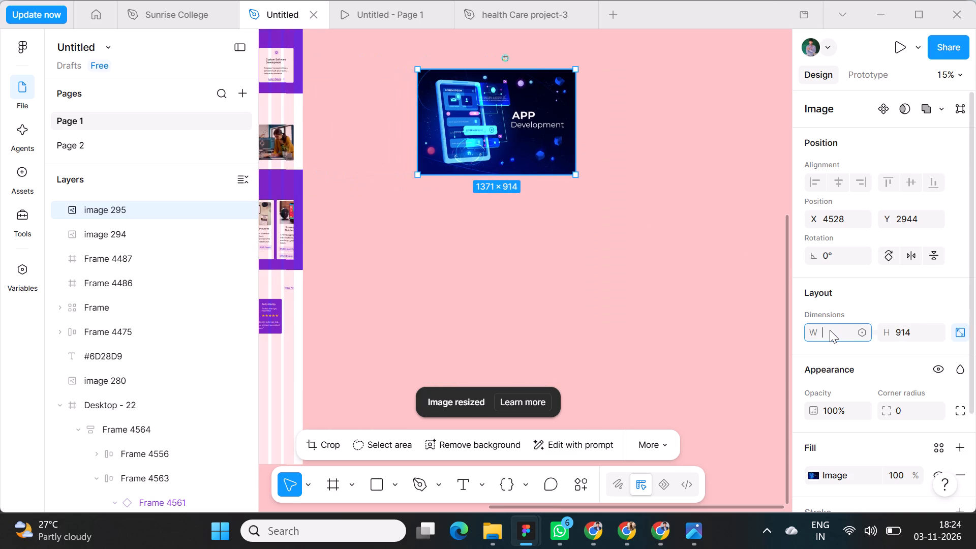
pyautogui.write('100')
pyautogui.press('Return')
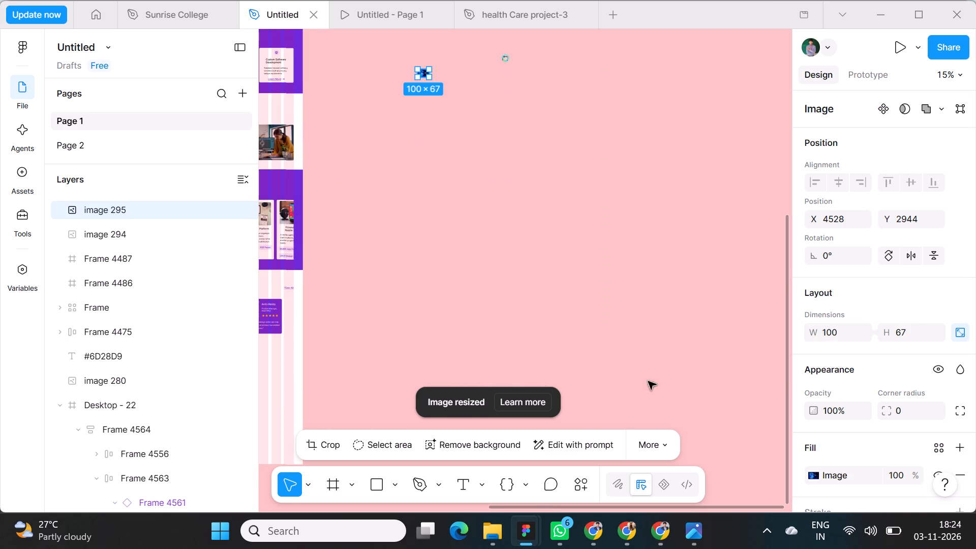
# Set the App Development image's width to 64 with its aspect ratio locked.
pyautogui.scroll(1, 598, 315)
pyautogui.hscroll(1, 860, 347)
pyautogui.click(840, 338)
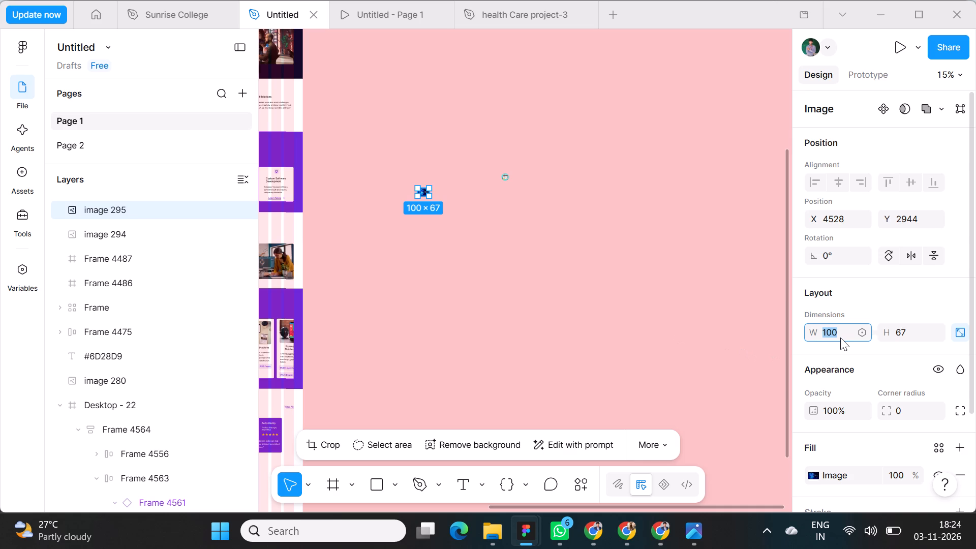
pyautogui.press('BackSpace')
pyautogui.write('64')
pyautogui.press('Return')
# Set the App Development image's corner radius to 16.
pyautogui.scroll(1, 444, 301)
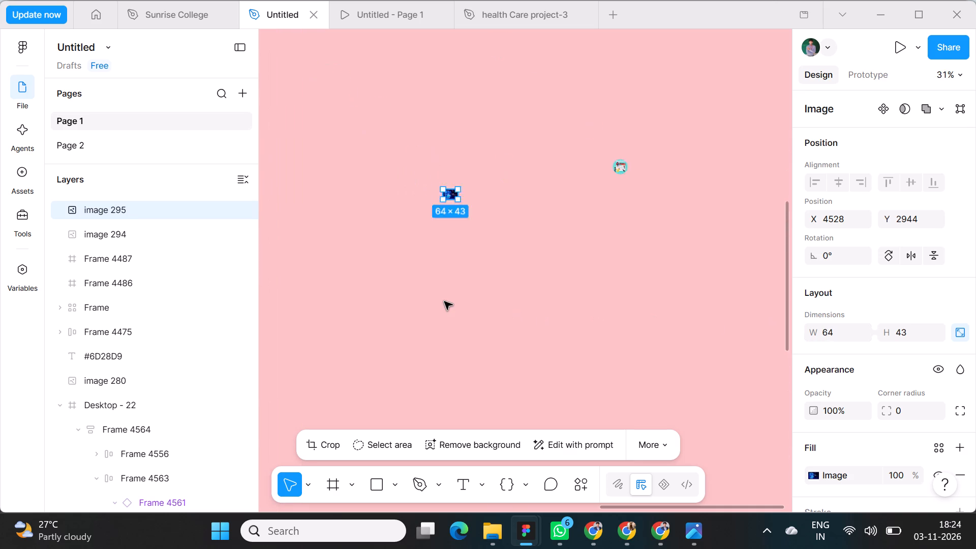
pyautogui.scroll(1, 417, 261)
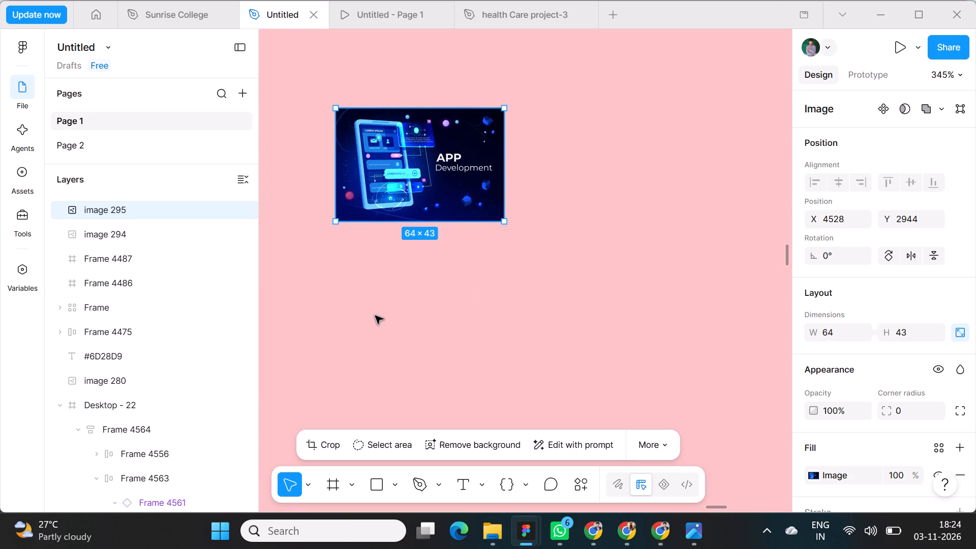
pyautogui.scroll(-1, 887, 376)
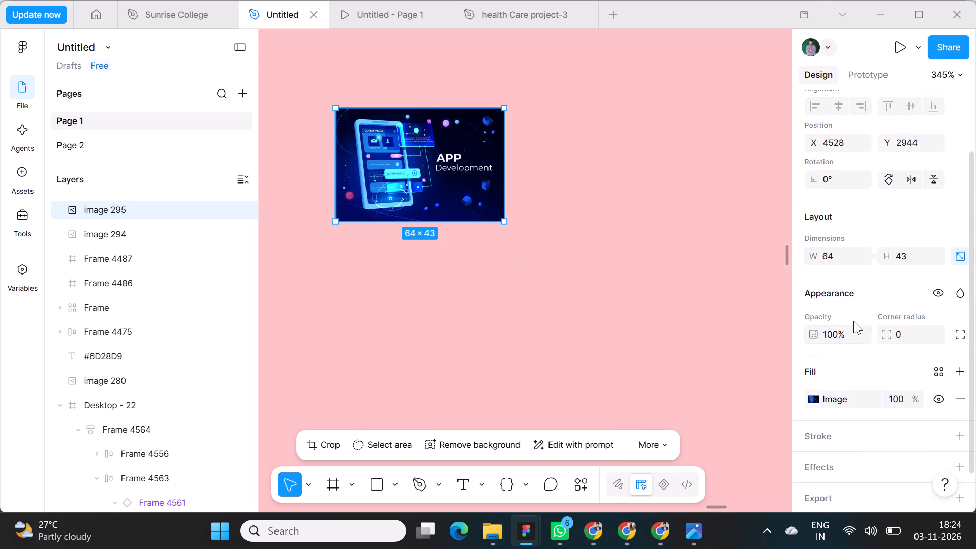
pyautogui.click(905, 334)
pyautogui.press('BackSpace')
pyautogui.write('16')
pyautogui.press('Return')
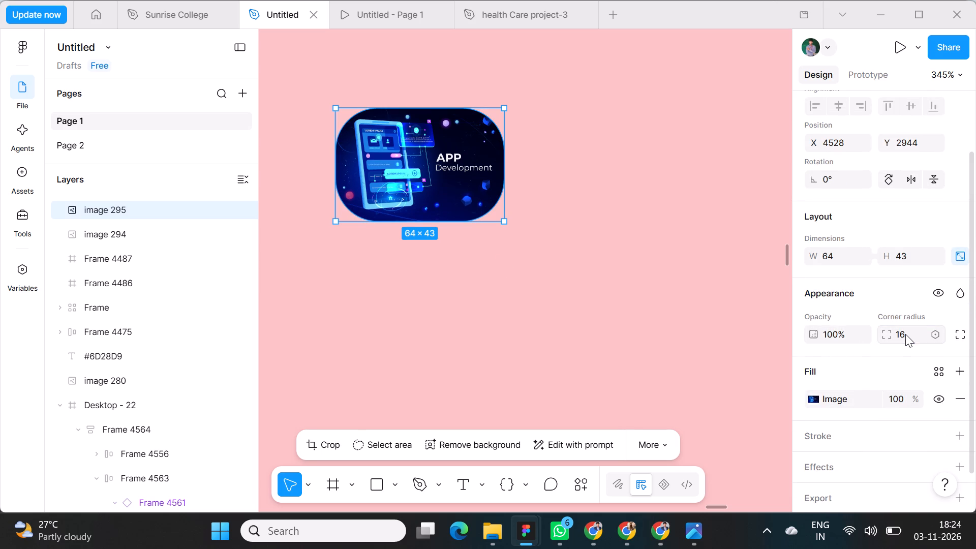
# Paste a copy of the App Development image into the icon frame of the Mobile App Development card.
pyautogui.click(644, 295)
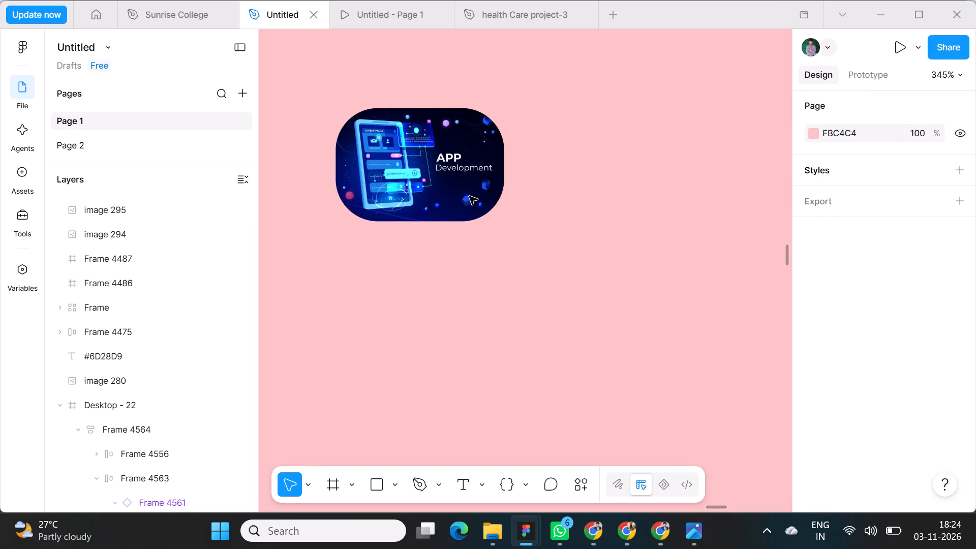
pyautogui.click(407, 157)
pyautogui.hotkey('ctrl', 'c')
pyautogui.hscroll(5, 337, 312)
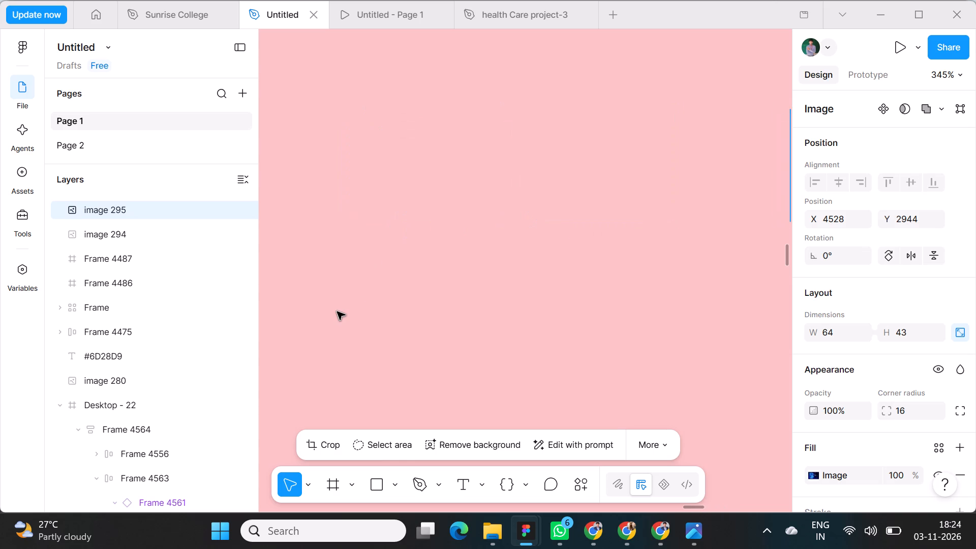
pyautogui.hscroll(6, 361, 274)
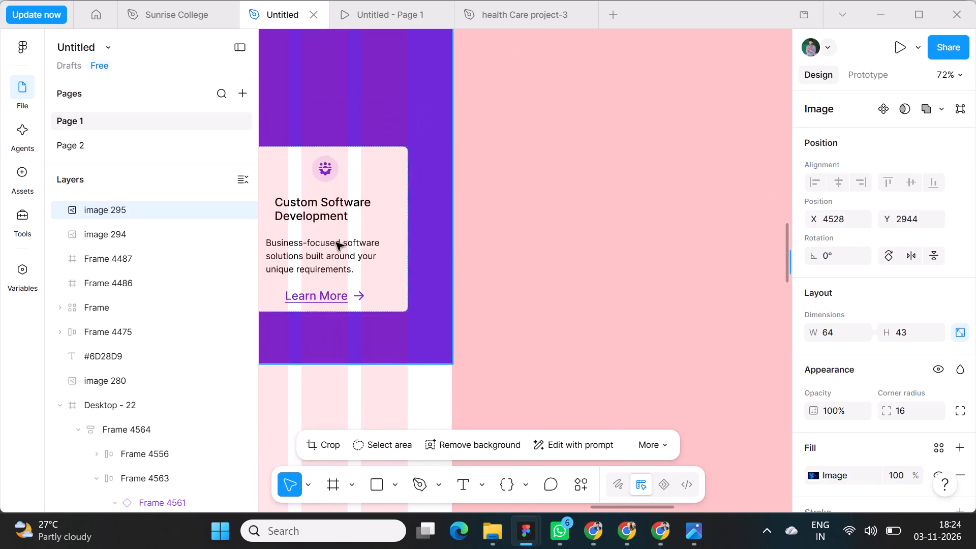
pyautogui.hscroll(1, 336, 242)
pyautogui.tripleClick(463, 158)
pyautogui.click(463, 158)
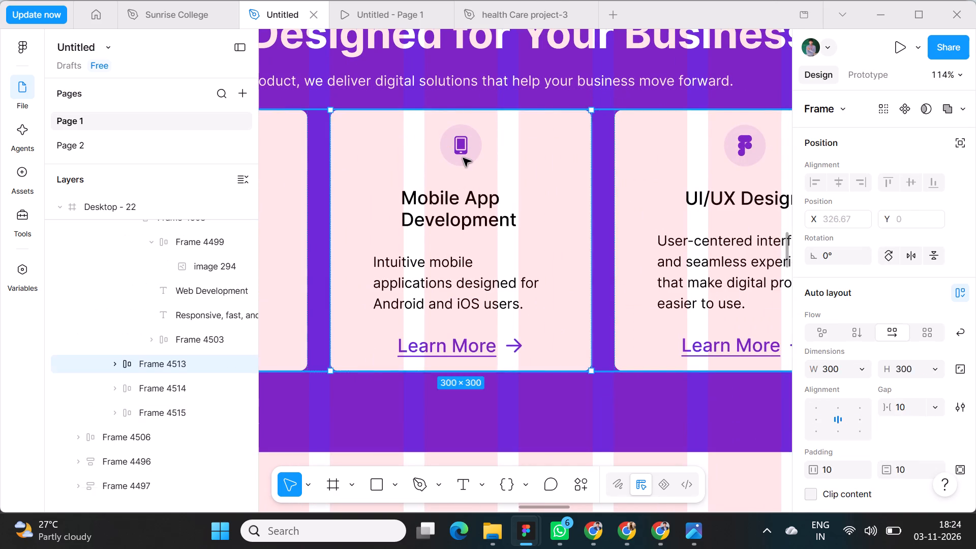
pyautogui.doubleClick(463, 158)
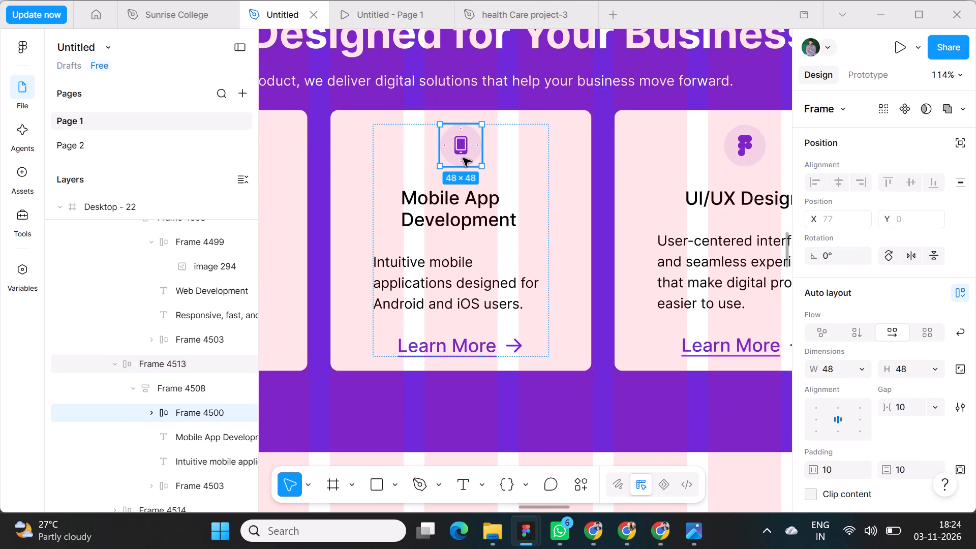
pyautogui.hotkey('ctrl', 'v')
# Delete the original phone icon from the Mobile App Development card's icon frame.
pyautogui.click(432, 148)
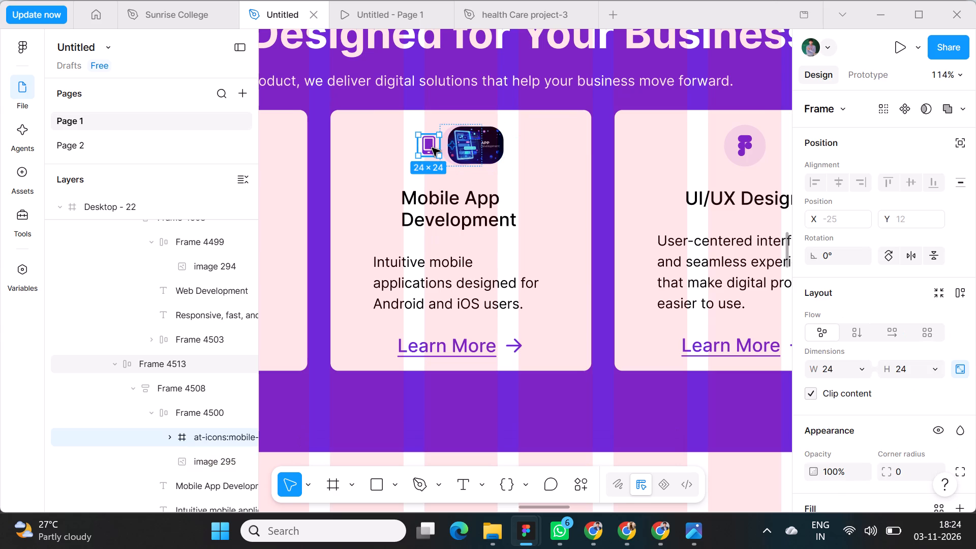
pyautogui.press('BackSpace')
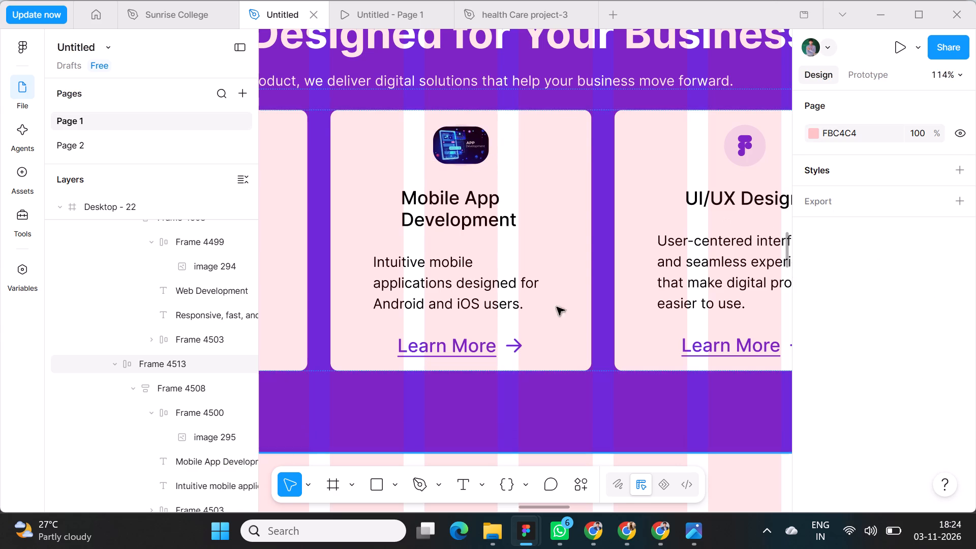
# Set the corner radius of the Mobile App Development card's image to 100.
pyautogui.tripleClick(466, 192)
pyautogui.tripleClick(466, 192)
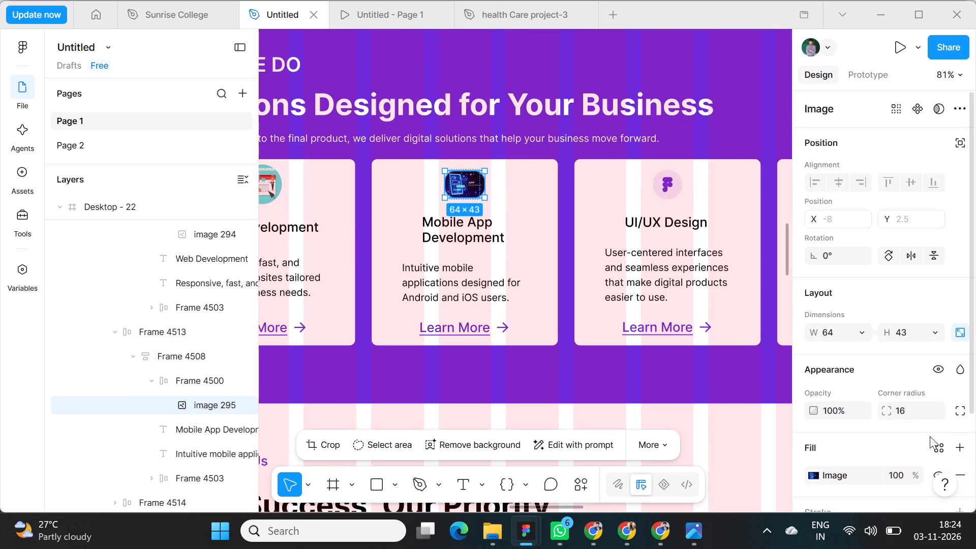
pyautogui.click(907, 413)
pyautogui.press('BackSpace')
pyautogui.write('100')
pyautogui.press('Return')
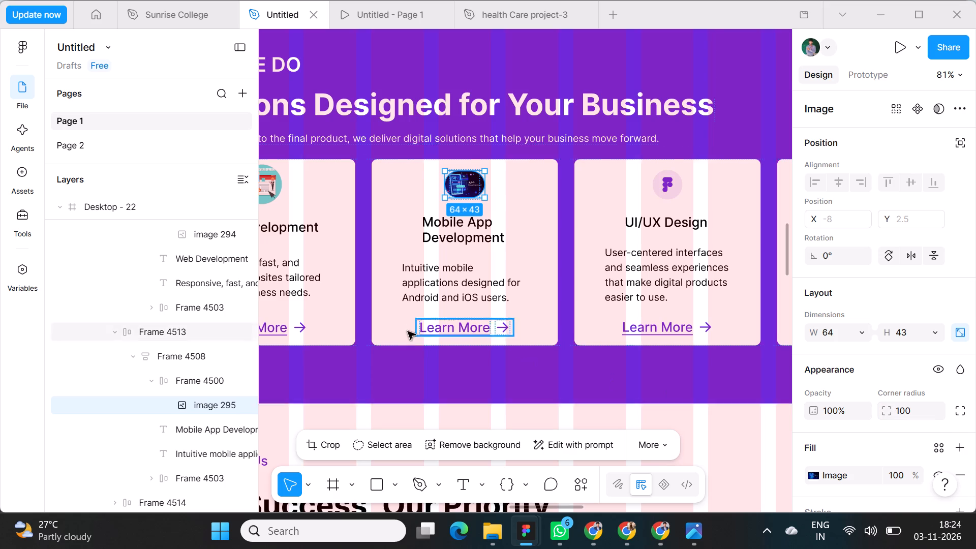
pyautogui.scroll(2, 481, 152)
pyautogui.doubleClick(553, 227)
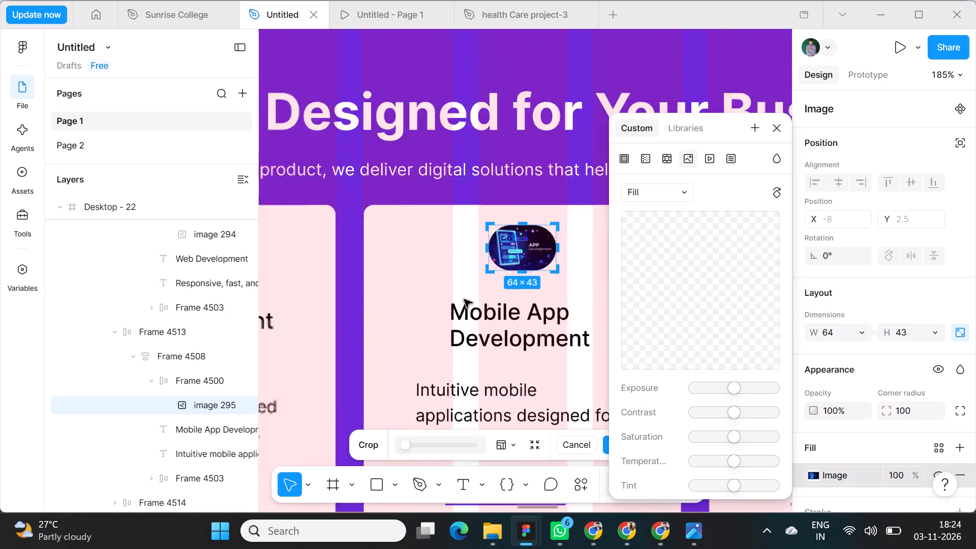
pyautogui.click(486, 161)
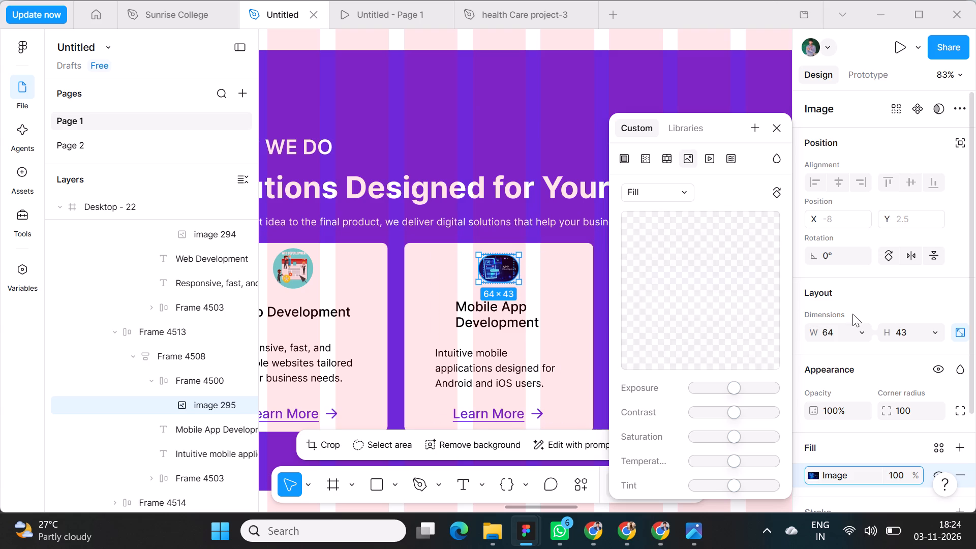
# Unlock the aspect ratio of the Mobile App Development card's image and set its height to 64.
pyautogui.click(958, 334)
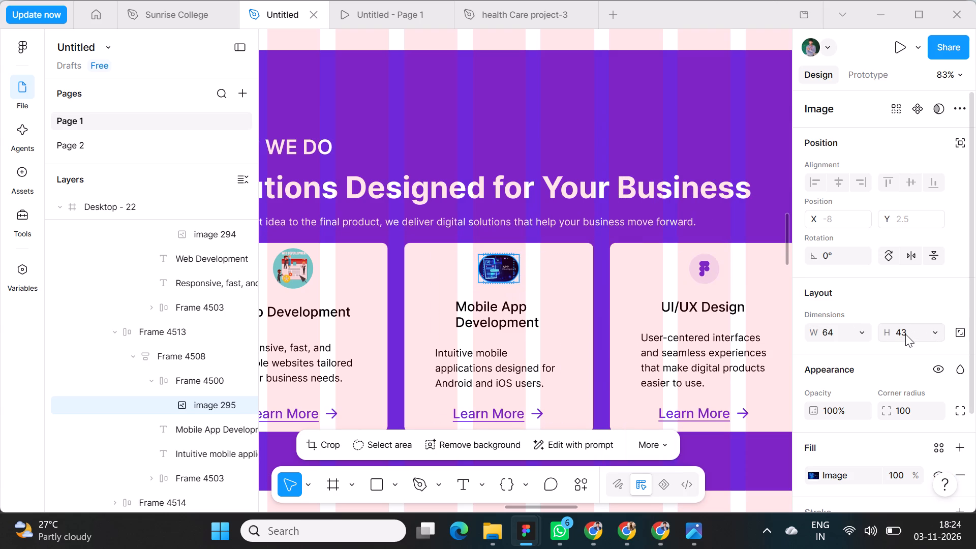
pyautogui.click(905, 334)
pyautogui.press('BackSpace')
pyautogui.write('64')
pyautogui.press('Return')
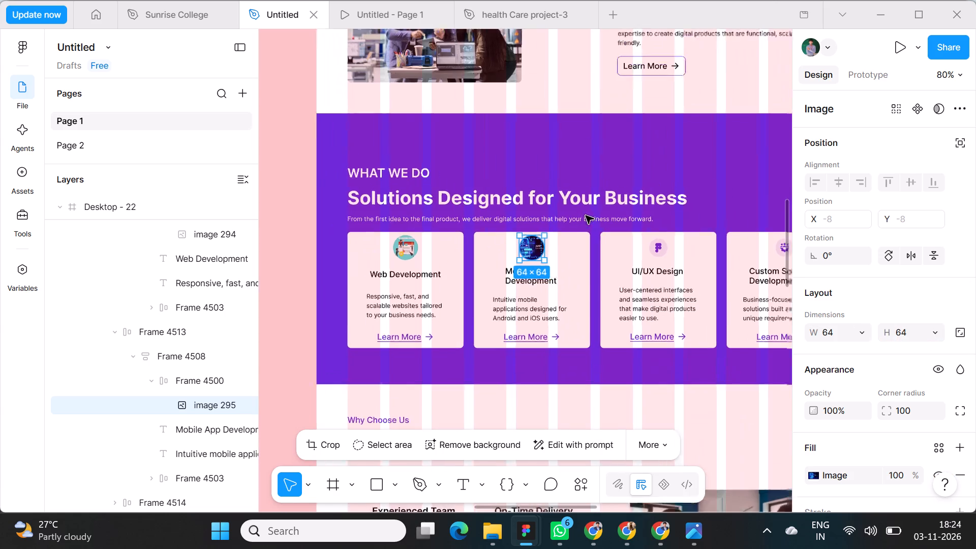
pyautogui.click(300, 237)
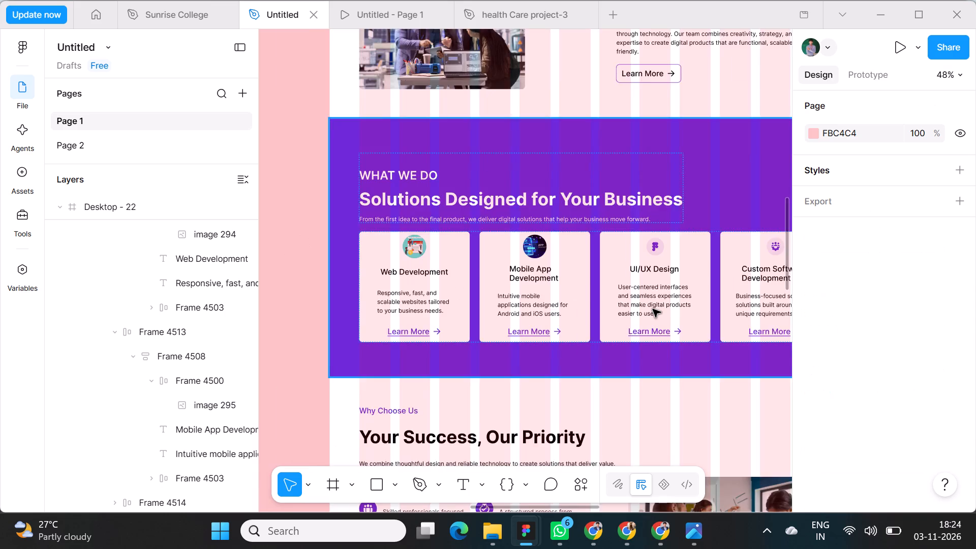
pyautogui.hscroll(1, 443, 259)
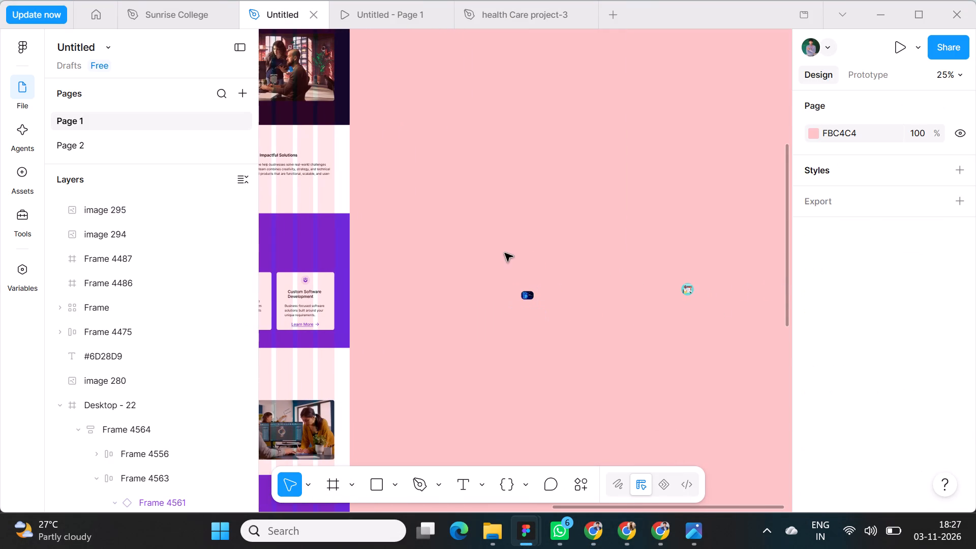
pyautogui.moveTo(504, 253); pyautogui.dragTo(708, 351)
pyautogui.press('BackSpace')
# Paste the copied designers photo onto the empty canvas beside the What We Do section.
pyautogui.rightClick(597, 274)
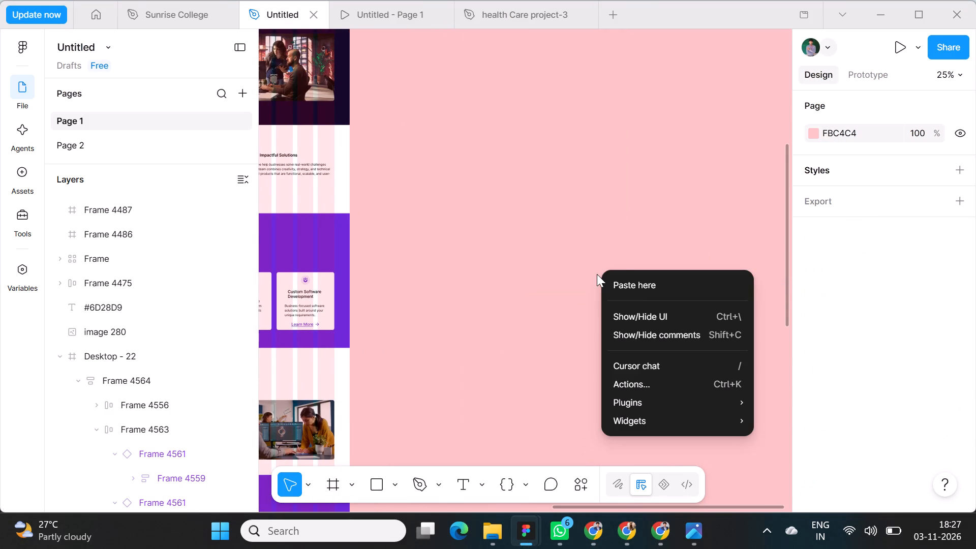
pyautogui.click(633, 284)
pyautogui.moveTo(691, 336); pyautogui.dragTo(500, 269)
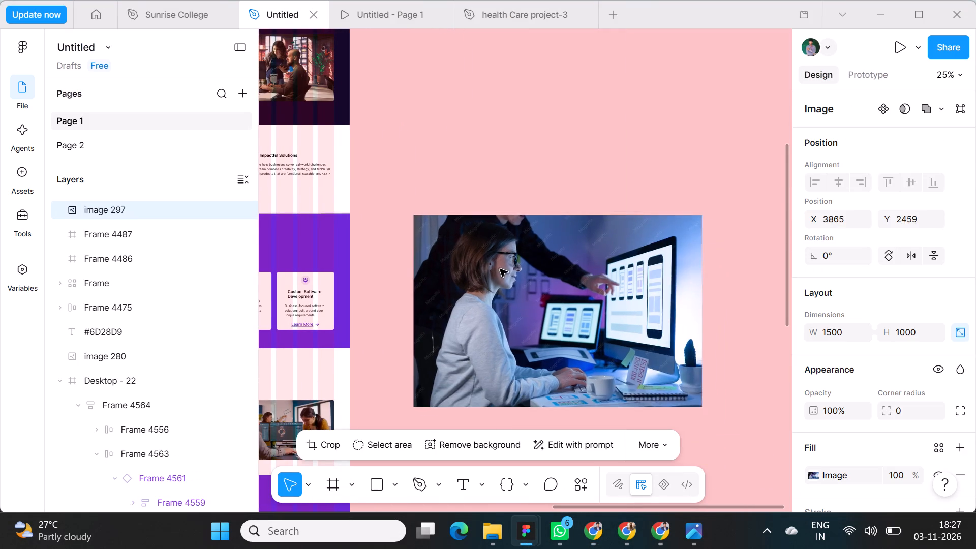
pyautogui.moveTo(500, 269); pyautogui.dragTo(496, 254)
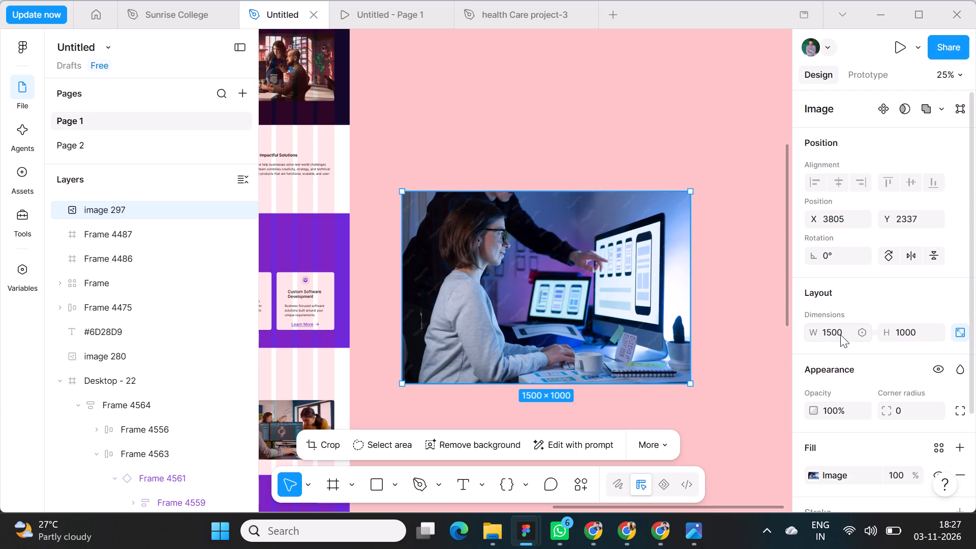
# Unlock the designers photo's aspect ratio and crop both sides to about 1001 by 1000, keeping the woman's face and the screens.
pyautogui.click(953, 334)
pyautogui.click(328, 444)
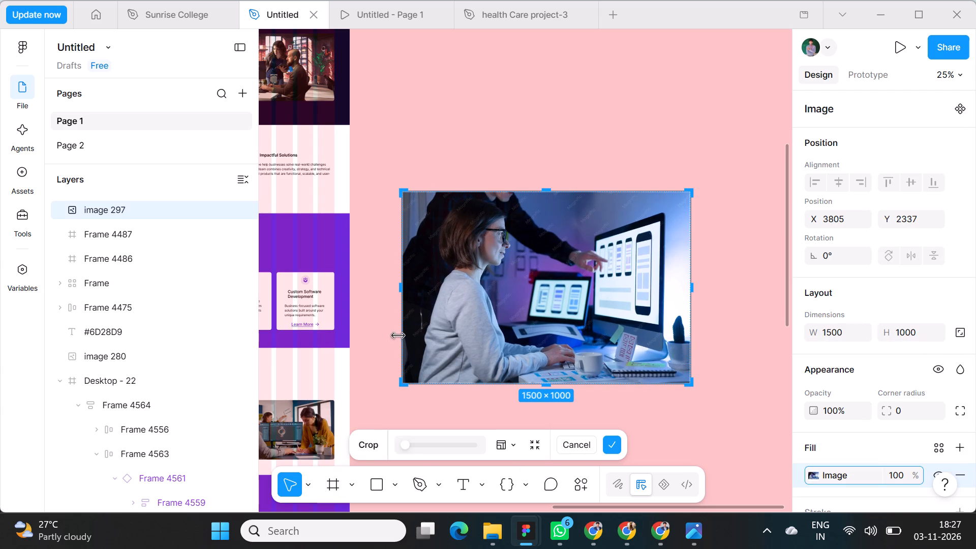
pyautogui.moveTo(398, 312); pyautogui.dragTo(459, 314)
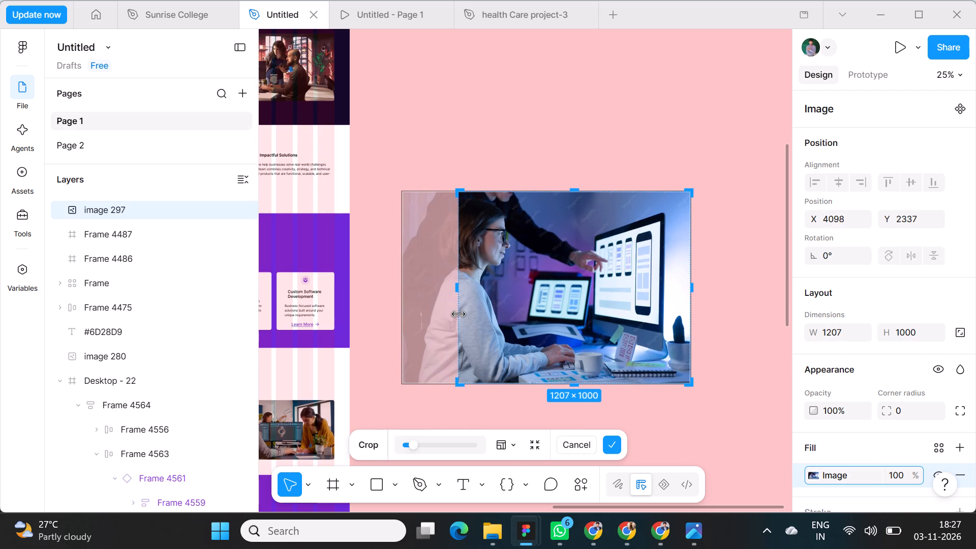
pyautogui.moveTo(459, 314); pyautogui.dragTo(472, 317)
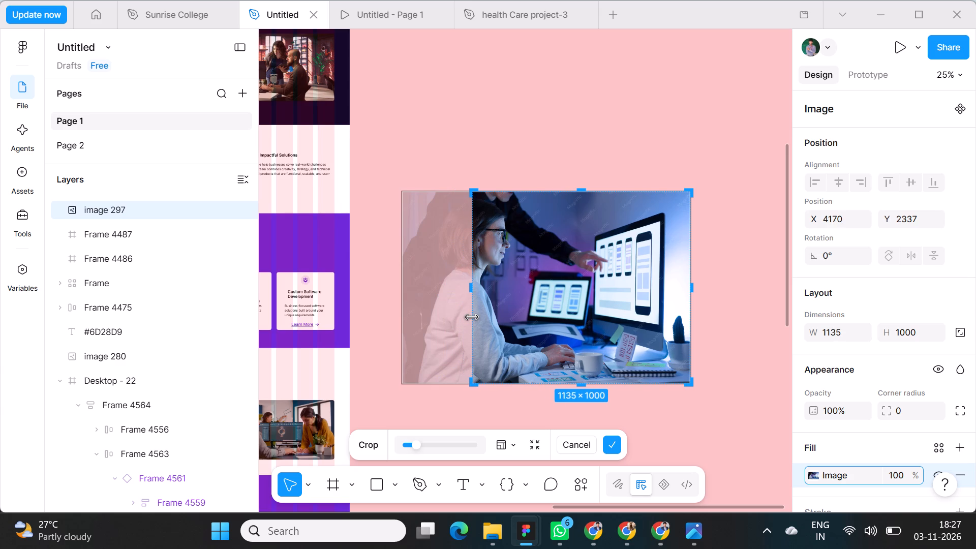
pyautogui.moveTo(472, 317); pyautogui.dragTo(461, 320)
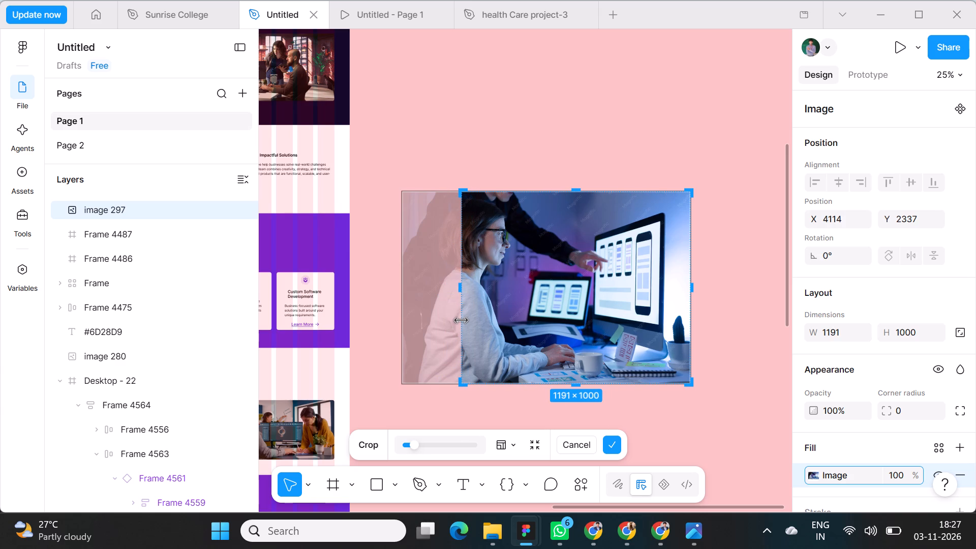
pyautogui.moveTo(461, 320); pyautogui.dragTo(461, 321)
pyautogui.moveTo(690, 289); pyautogui.dragTo(672, 290)
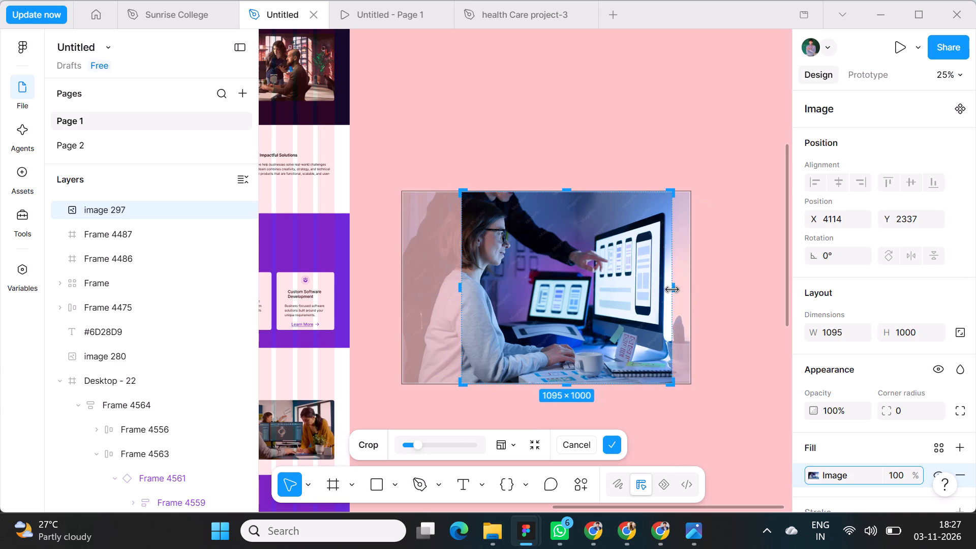
pyautogui.moveTo(672, 290); pyautogui.dragTo(665, 289)
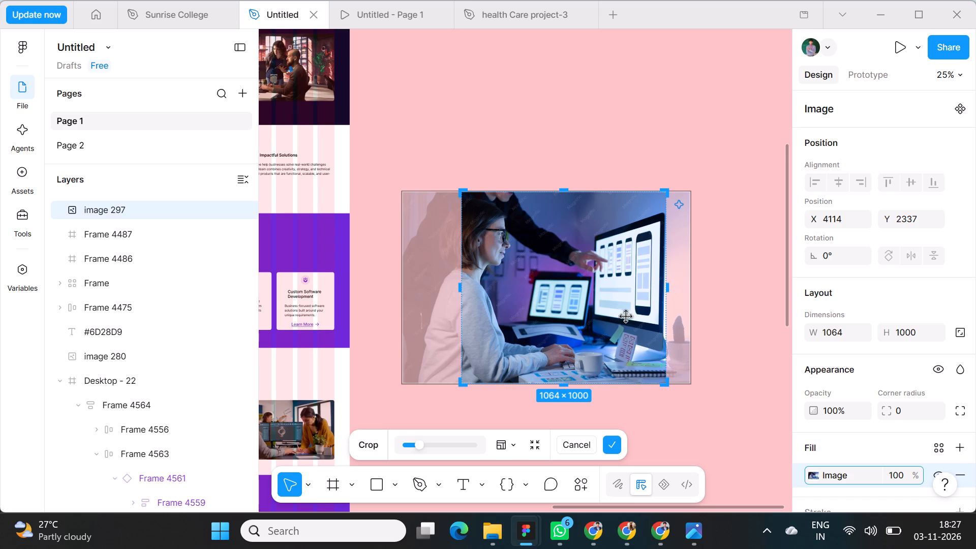
pyautogui.moveTo(443, 271); pyautogui.dragTo(455, 272)
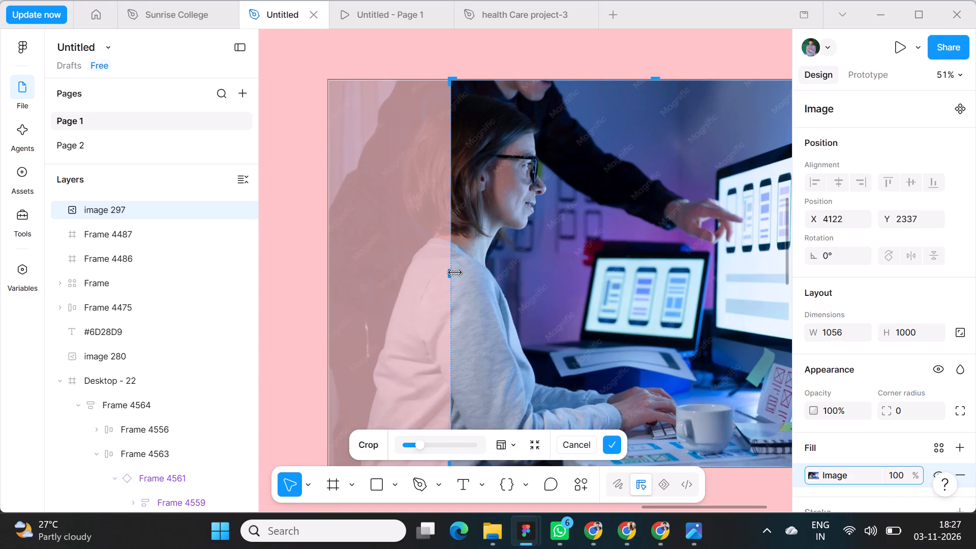
pyautogui.moveTo(455, 272); pyautogui.dragTo(467, 276)
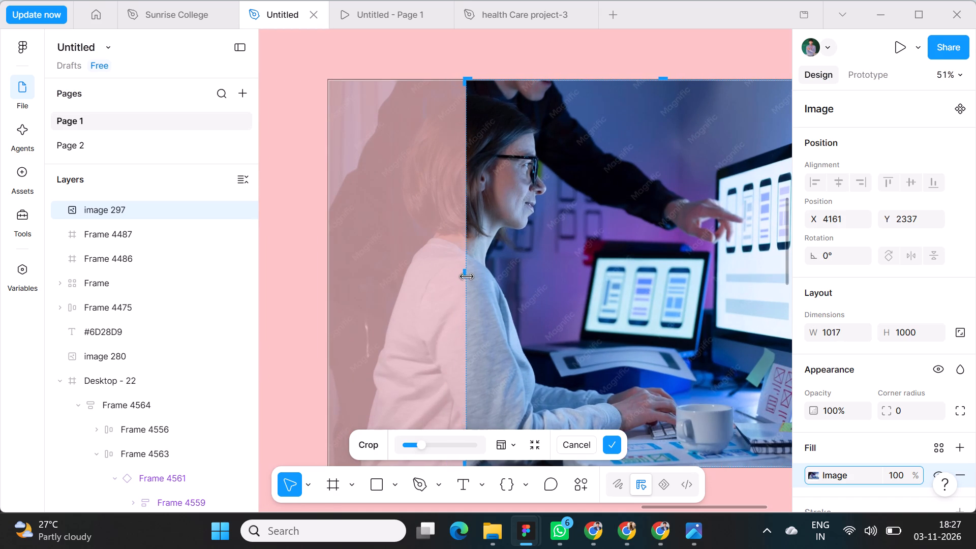
pyautogui.moveTo(467, 276); pyautogui.dragTo(472, 279)
pyautogui.click(309, 295)
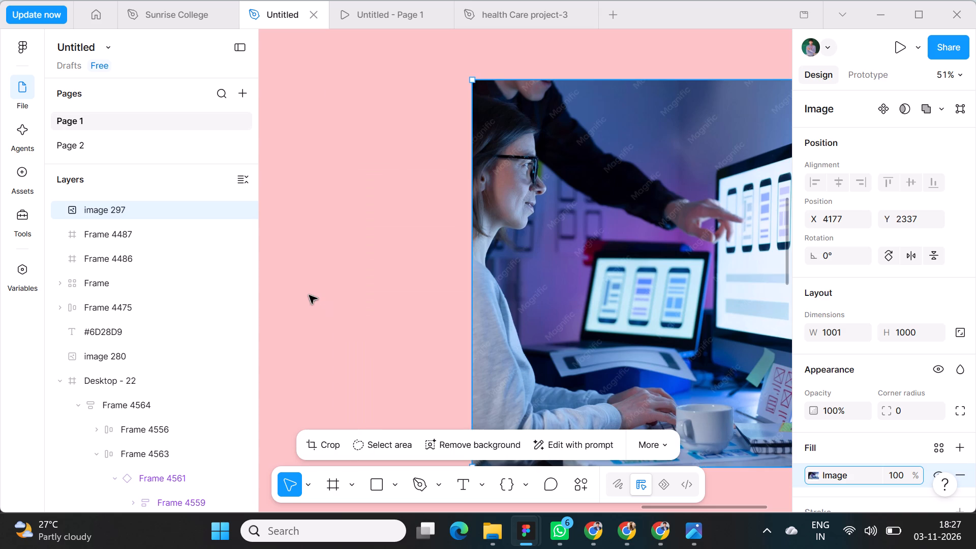
# Make the cropped photo a circle with width 1000 and corner radius 100000.
pyautogui.hscroll(-1, 626, 339)
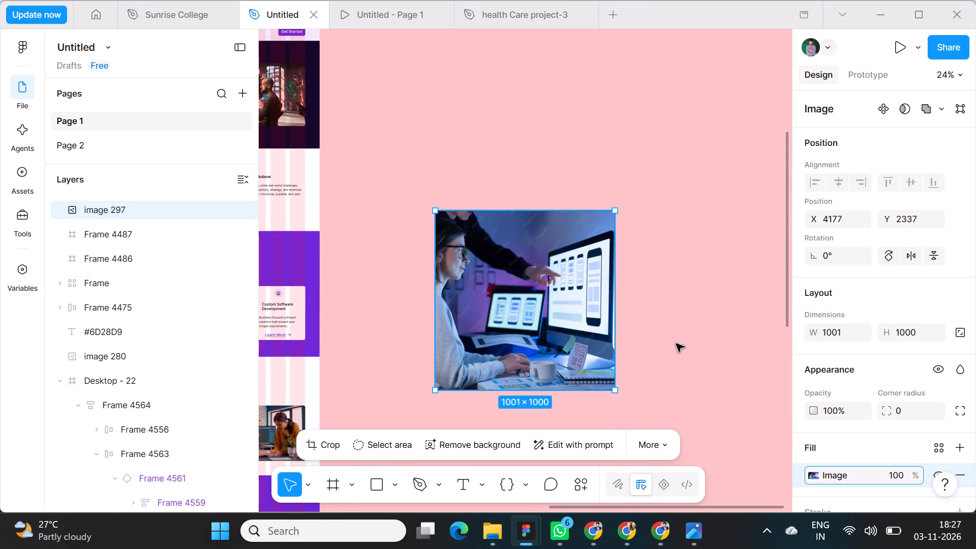
pyautogui.click(898, 416)
pyautogui.press('BackSpace')
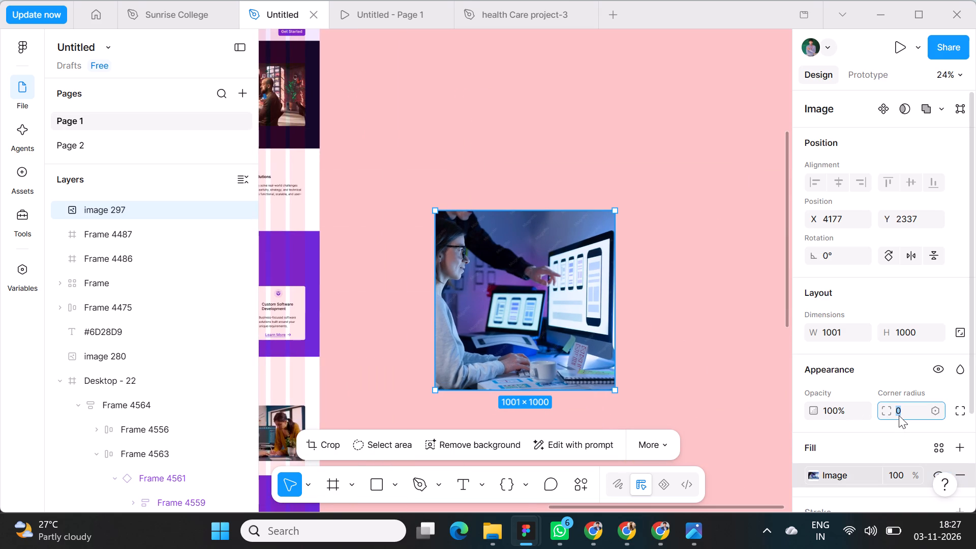
pyautogui.write('100')
pyautogui.press('Return')
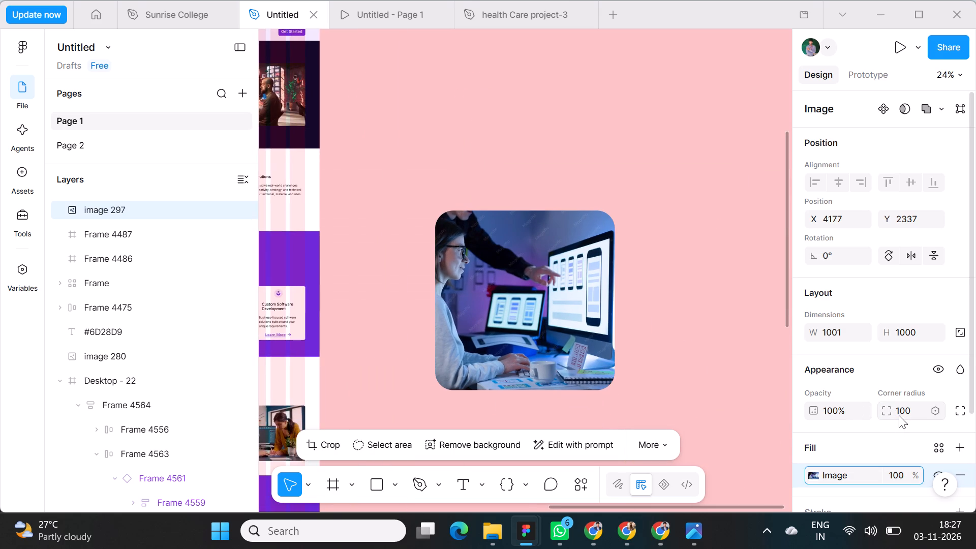
pyautogui.click(841, 337)
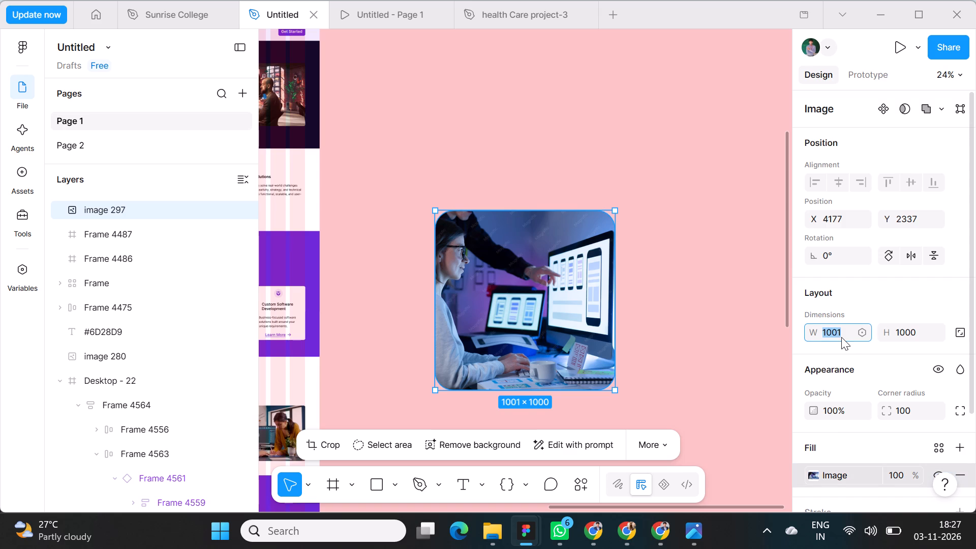
pyautogui.press('BackSpace')
pyautogui.press('1')
pyautogui.write('000')
pyautogui.press('Return')
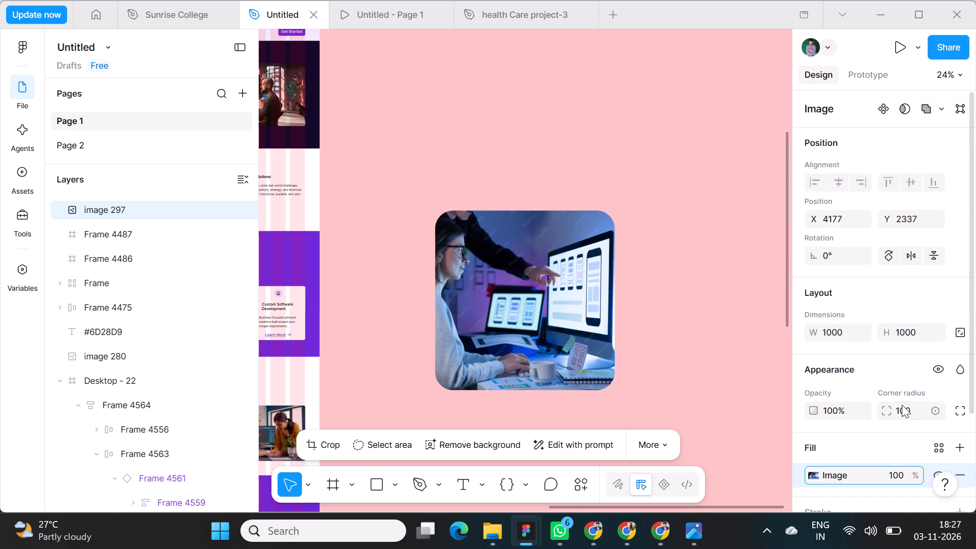
pyautogui.click(914, 414)
pyautogui.press('BackSpace')
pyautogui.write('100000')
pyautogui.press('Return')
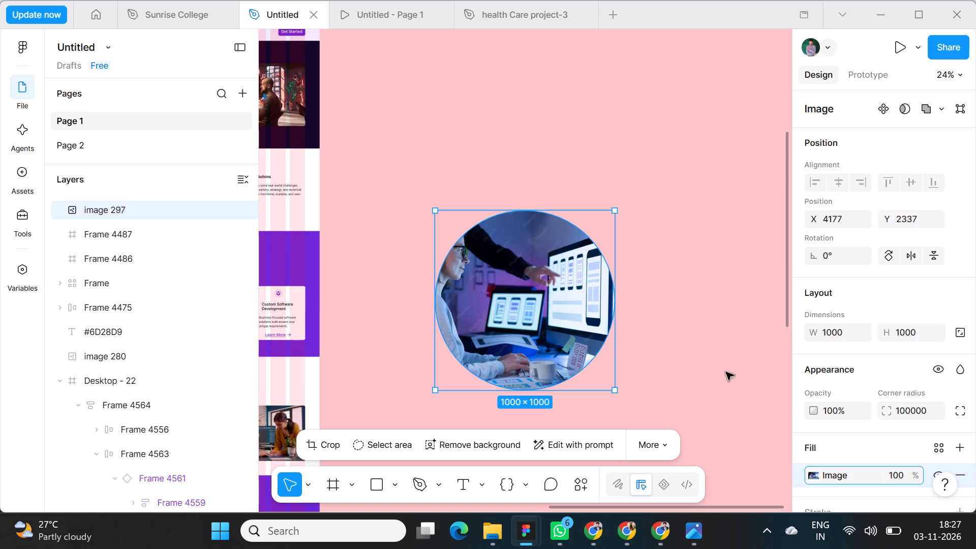
# Resize the circular designers photo to 64 by 64.
pyautogui.click(833, 338)
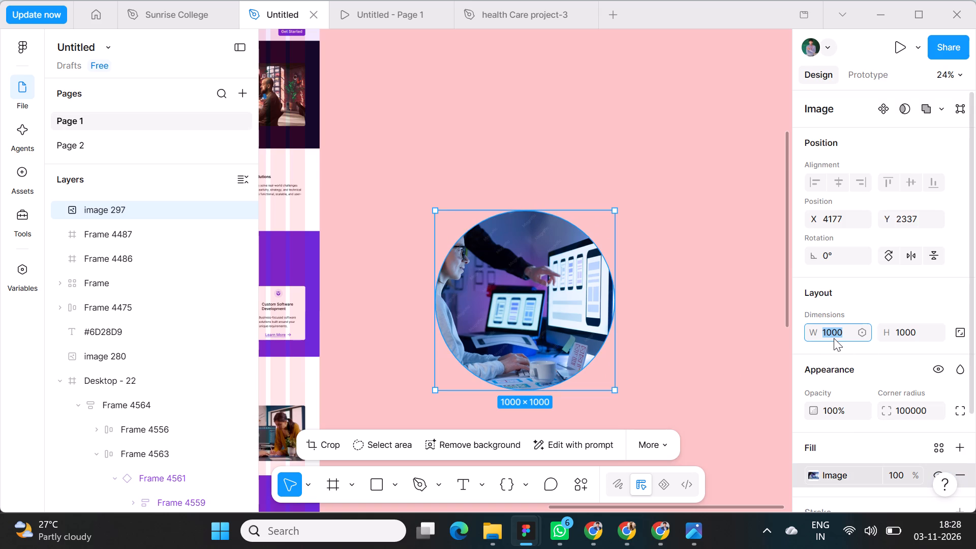
pyautogui.press('BackSpace')
pyautogui.write('100')
pyautogui.press('Return')
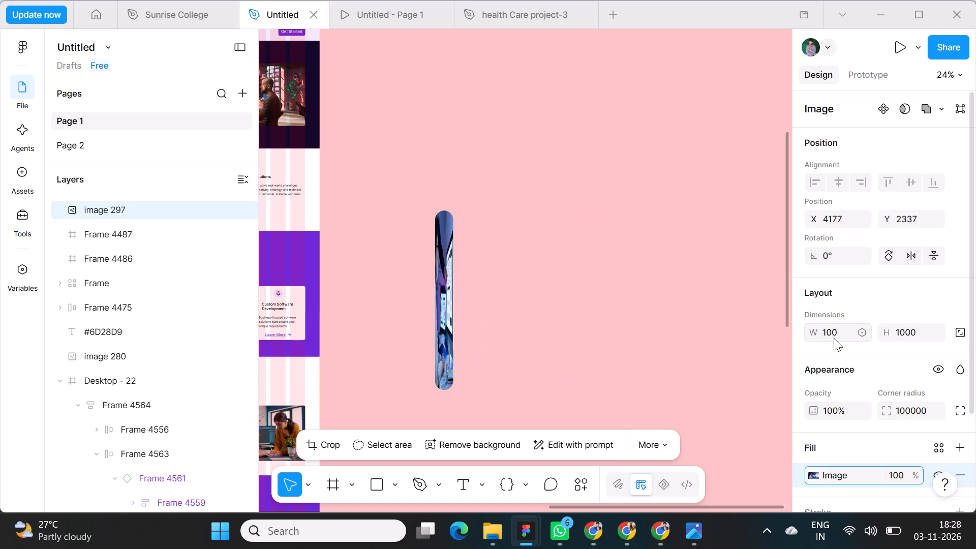
pyautogui.click(834, 338)
pyautogui.press('BackSpace')
pyautogui.write('64')
pyautogui.press('Return')
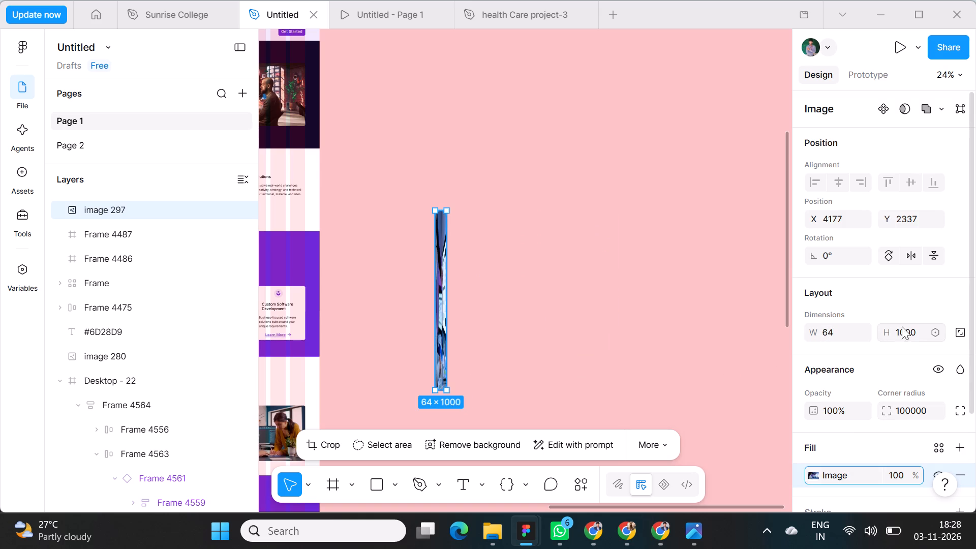
pyautogui.click(907, 336)
pyautogui.press('BackSpace')
pyautogui.press('5')
pyautogui.press('BackSpace')
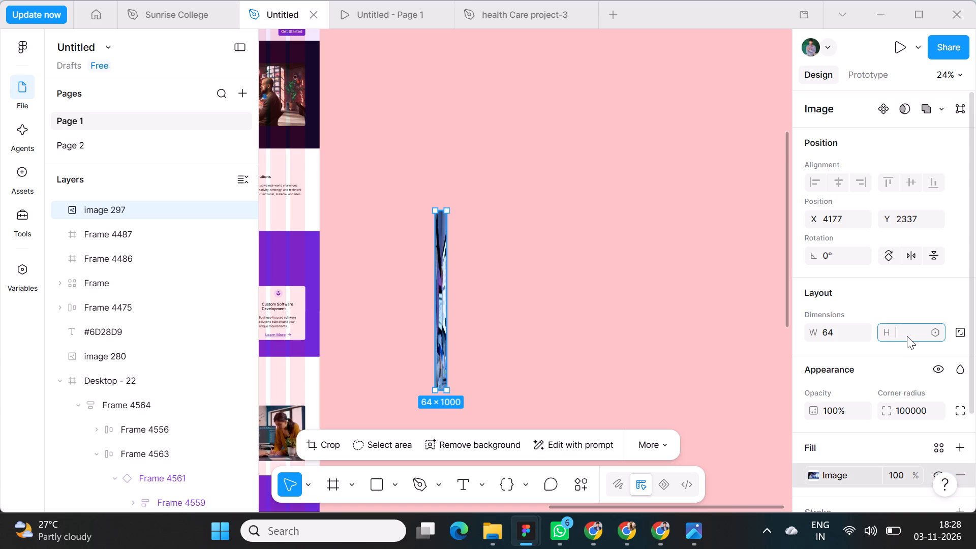
pyautogui.write('64')
pyautogui.press('Return')
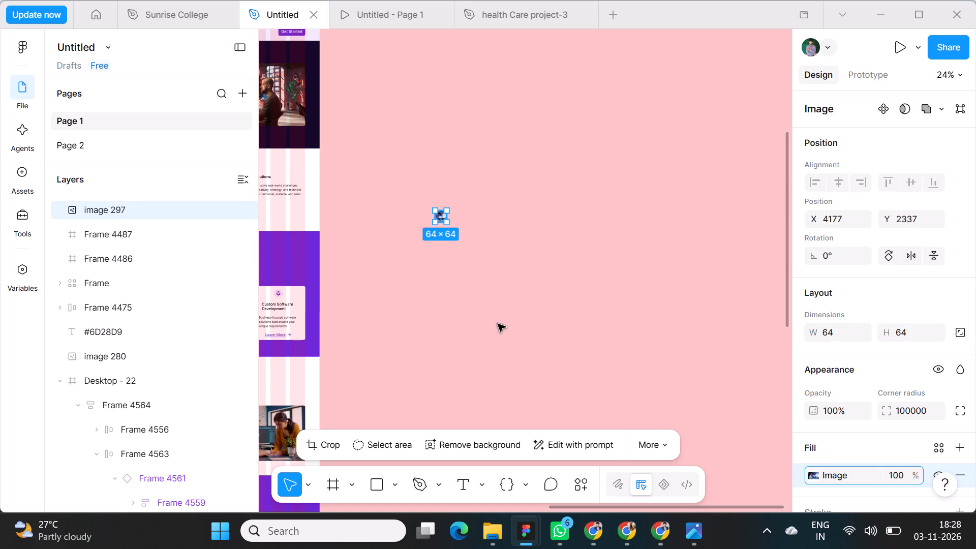
# Replace the Figma logo icon in the UI/UX Design card with a copy of the circular designers photo.
pyautogui.click(482, 293)
pyautogui.scroll(2, 433, 207)
pyautogui.click(508, 376)
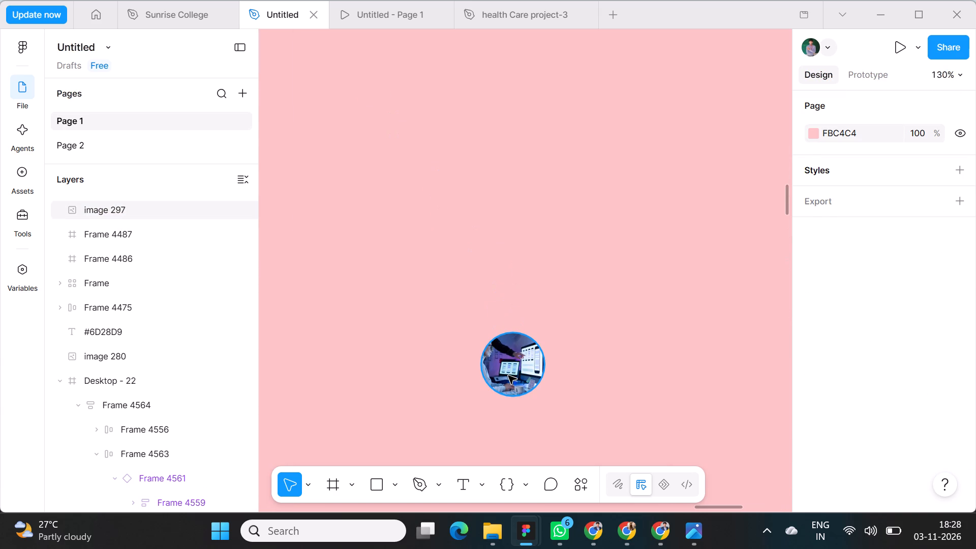
pyautogui.hotkey('ctrl', 'c')
pyautogui.hscroll(2, 368, 312)
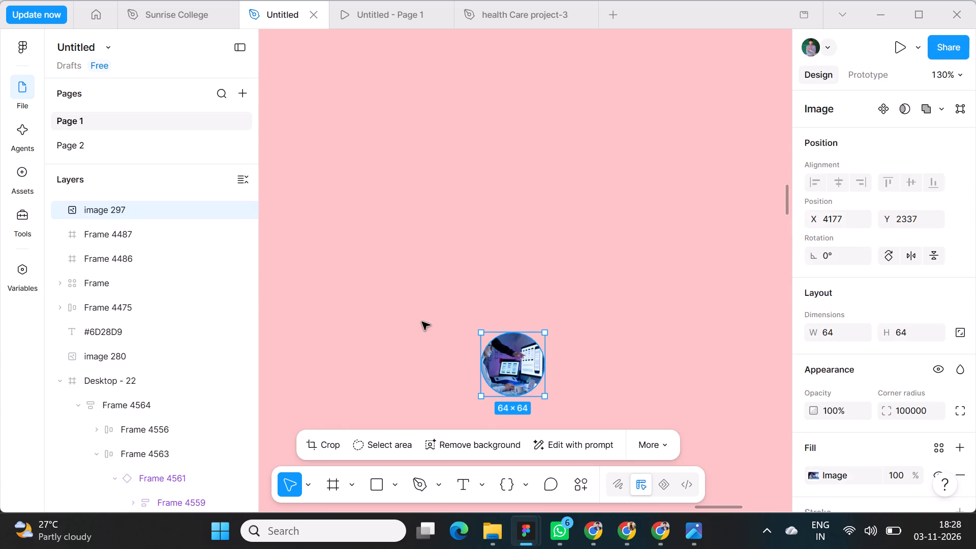
pyautogui.hscroll(4, 422, 322)
pyautogui.hscroll(3, 427, 281)
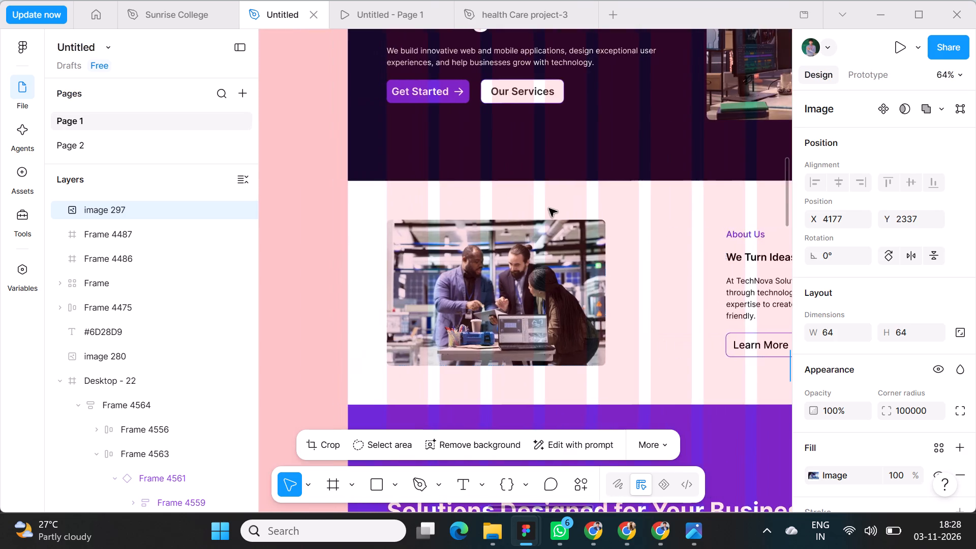
pyautogui.scroll(-2, 573, 245)
pyautogui.scroll(2, 429, 122)
pyautogui.hscroll(1, 402, 130)
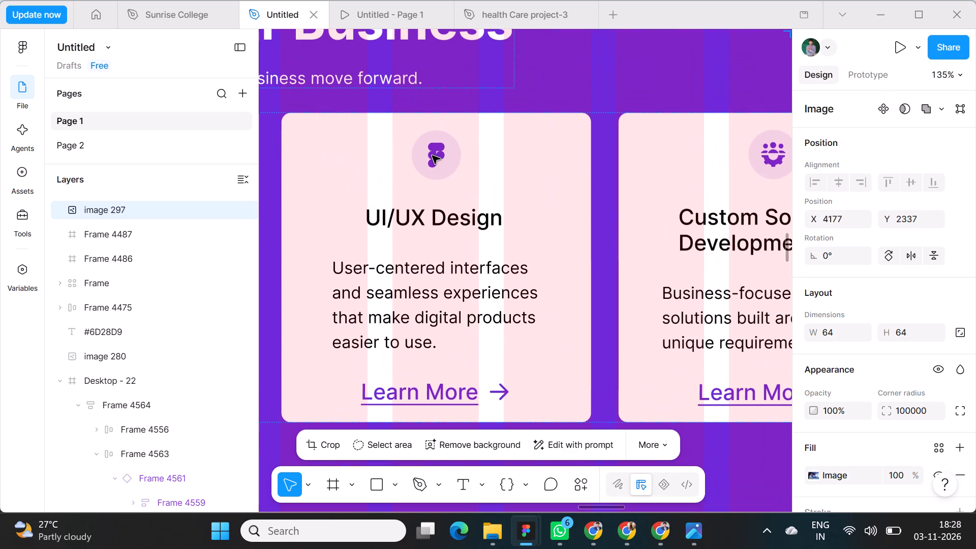
pyautogui.tripleClick(432, 156)
pyautogui.doubleClick(432, 156)
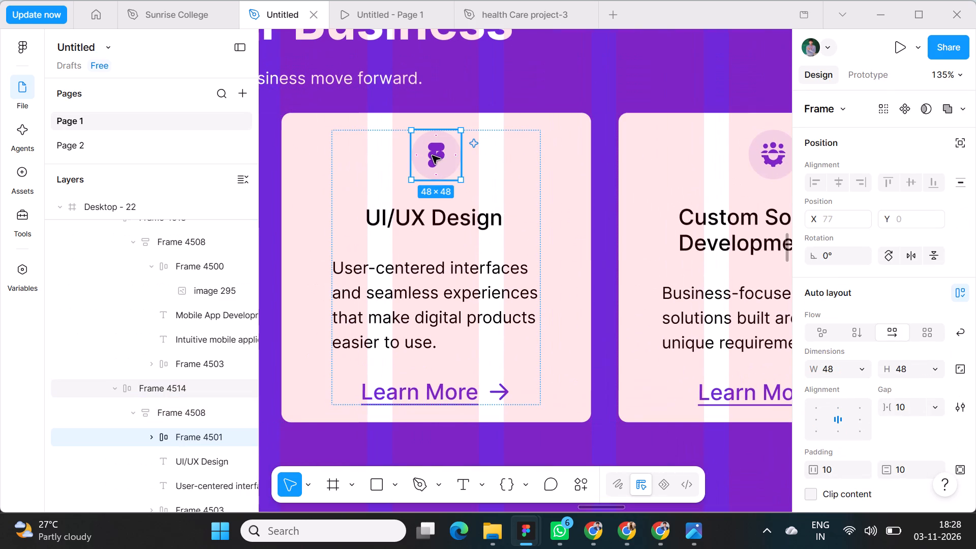
pyautogui.hotkey('ctrl', 'v')
pyautogui.click(402, 151)
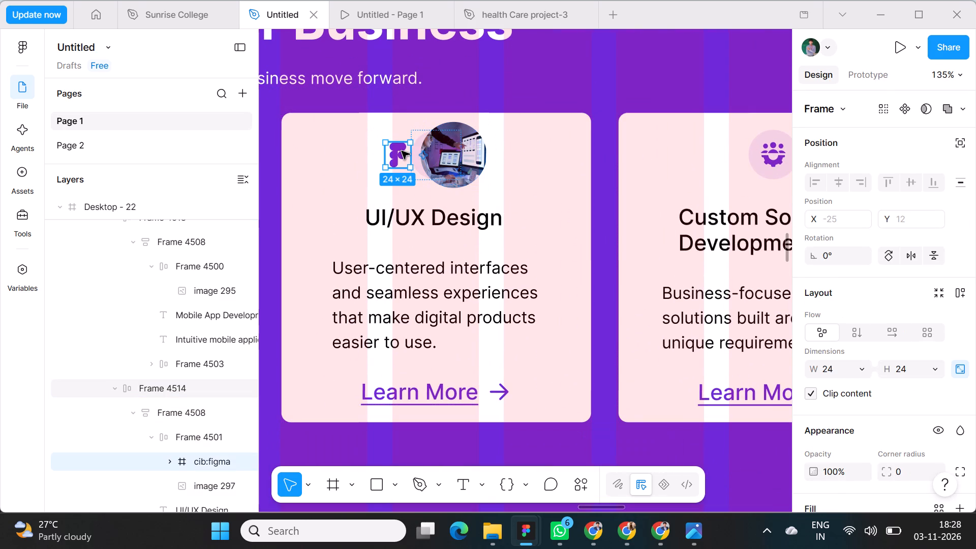
pyautogui.press('BackSpace')
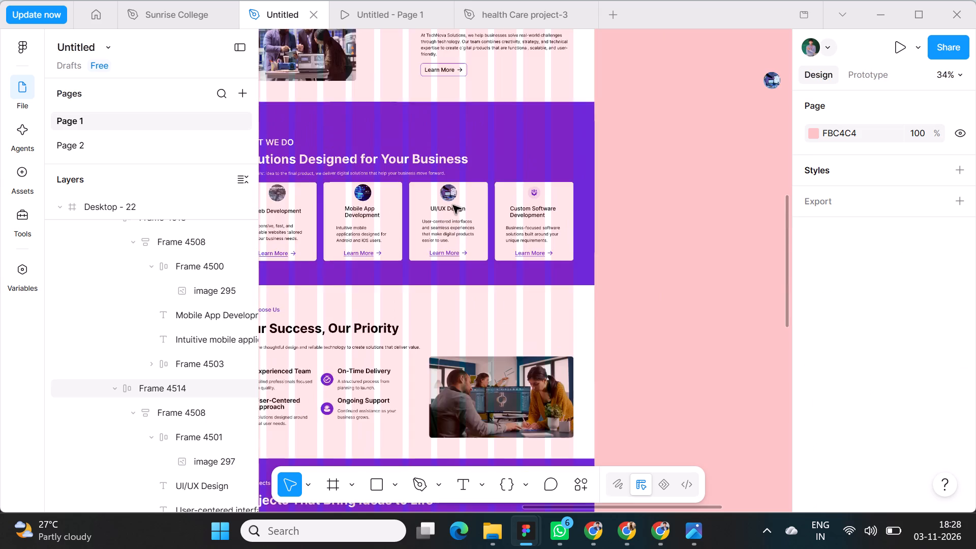
# Delete the leftover circular designers photo from the canvas beside the landing page.
pyautogui.hscroll(-2, 472, 212)
pyautogui.moveTo(509, 74); pyautogui.dragTo(563, 107)
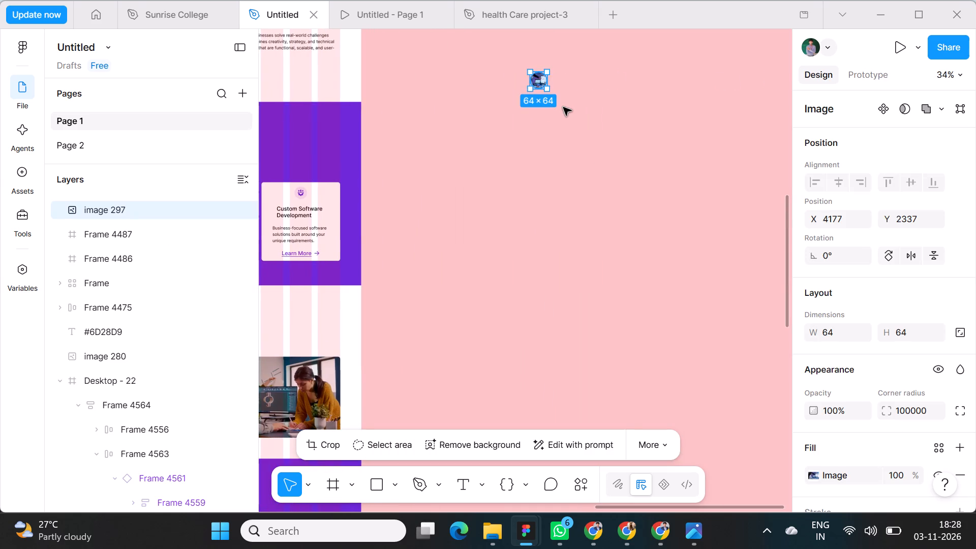
pyautogui.press('BackSpace')
pyautogui.hscroll(2, 555, 233)
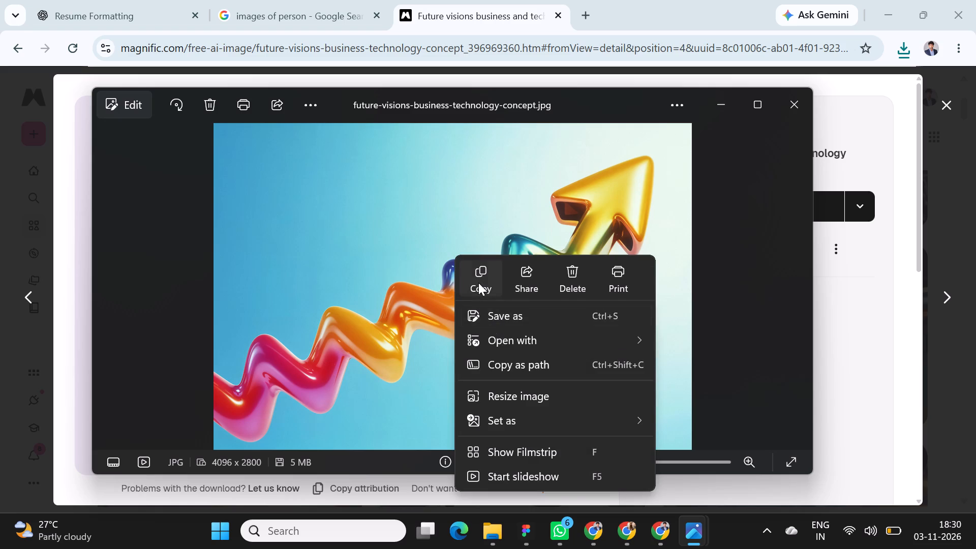
pyautogui.click(478, 282)
pyautogui.click(524, 526)
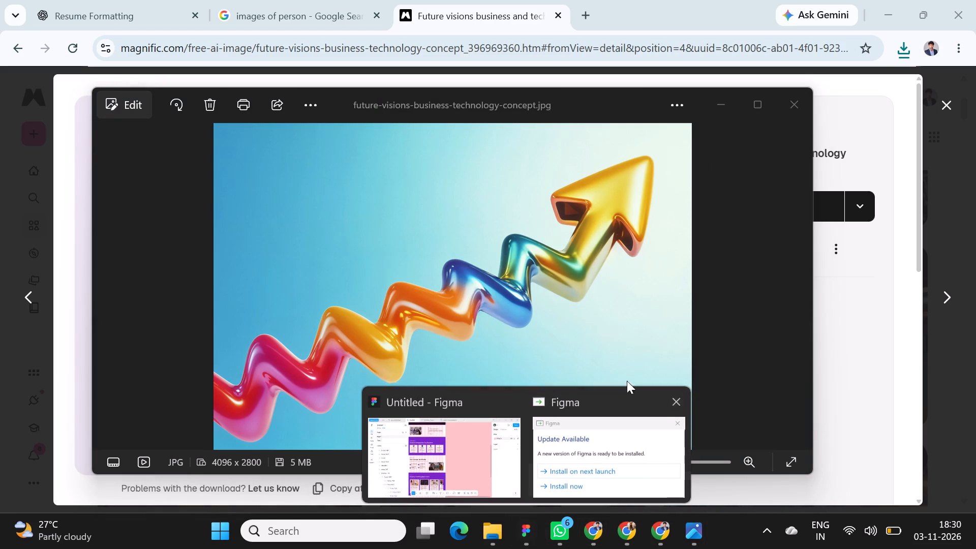
pyautogui.click(466, 454)
pyautogui.hscroll(-1, 582, 303)
pyautogui.rightClick(544, 233)
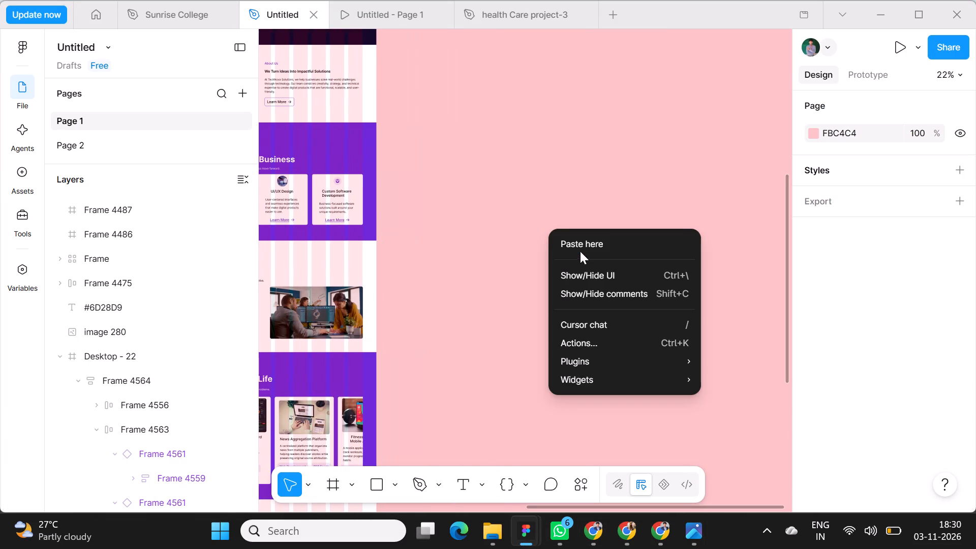
pyautogui.click(581, 252)
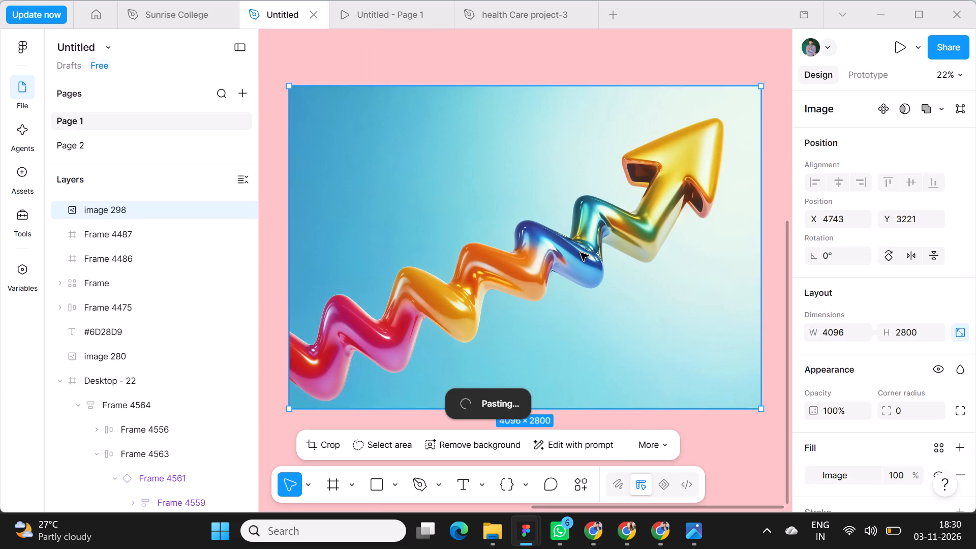
# Crop the pasted arrow image from its left side to a near-square of about 2817 by 2800.
pyautogui.click(316, 451)
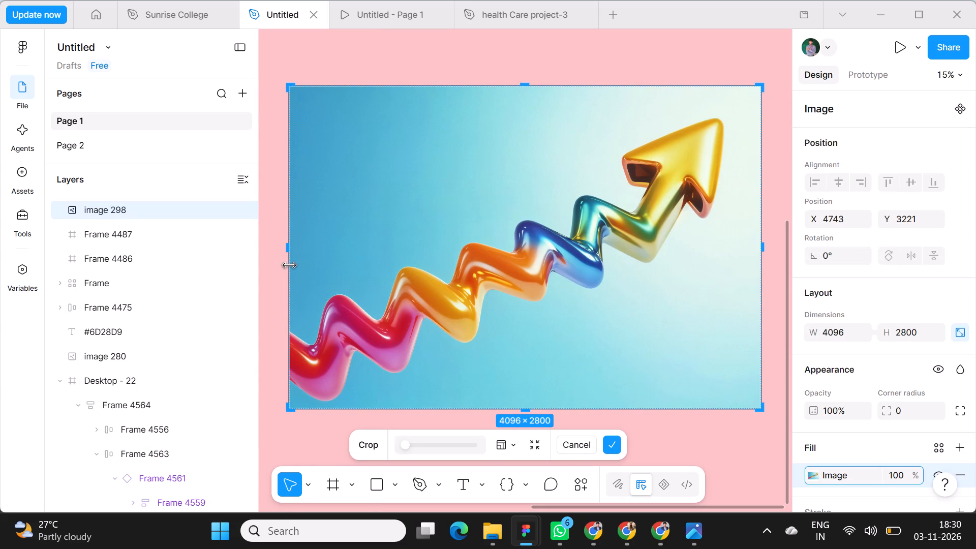
pyautogui.moveTo(289, 265); pyautogui.dragTo(408, 294)
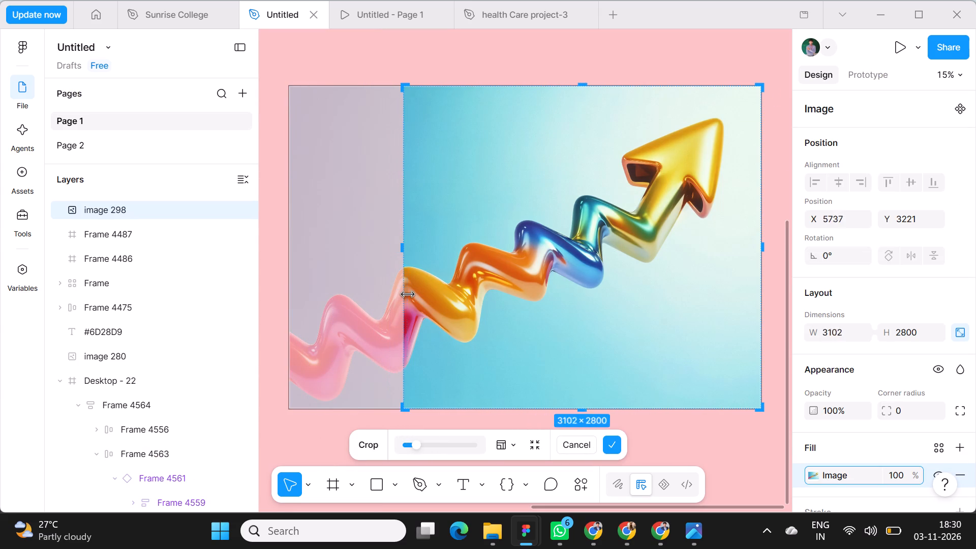
pyautogui.moveTo(408, 294); pyautogui.dragTo(427, 296)
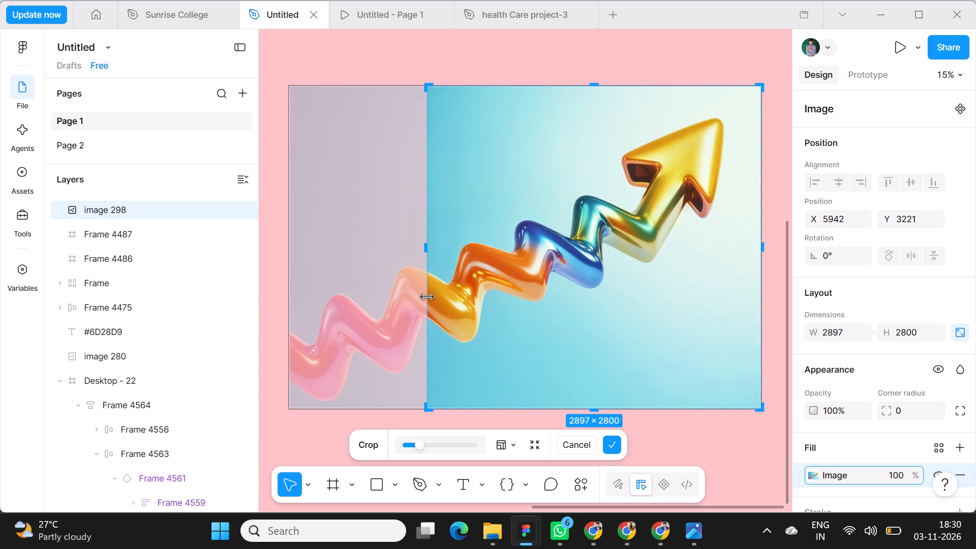
pyautogui.moveTo(427, 296); pyautogui.dragTo(440, 297)
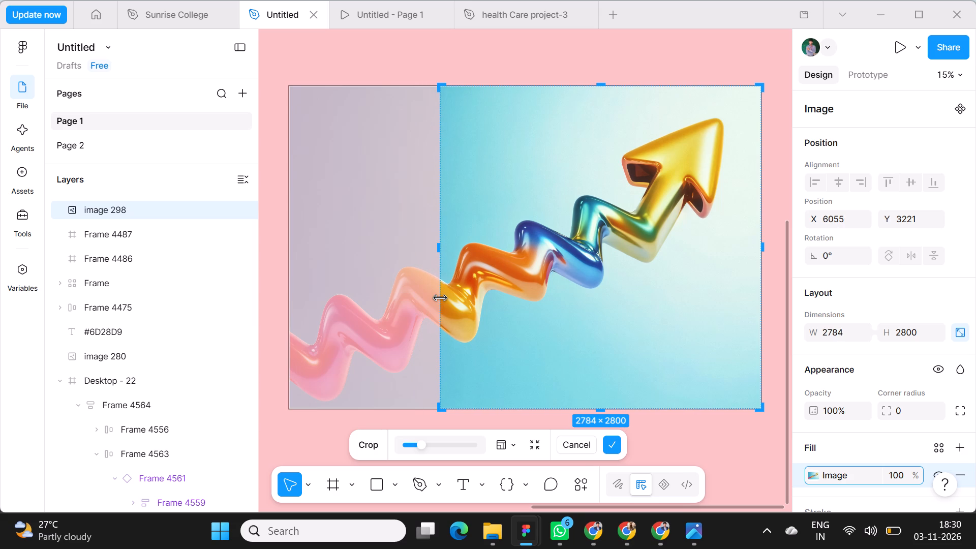
pyautogui.moveTo(440, 297); pyautogui.dragTo(434, 300)
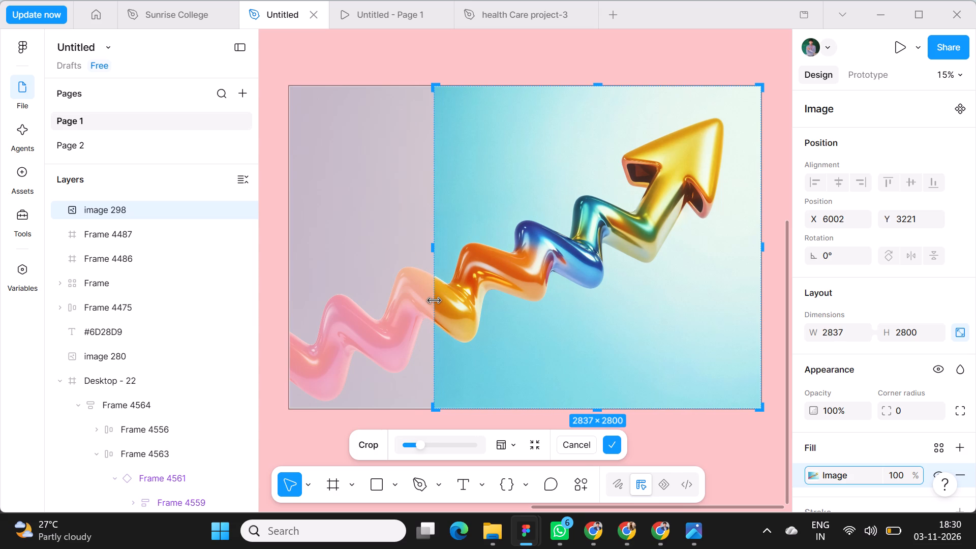
pyautogui.moveTo(434, 300); pyautogui.dragTo(437, 300)
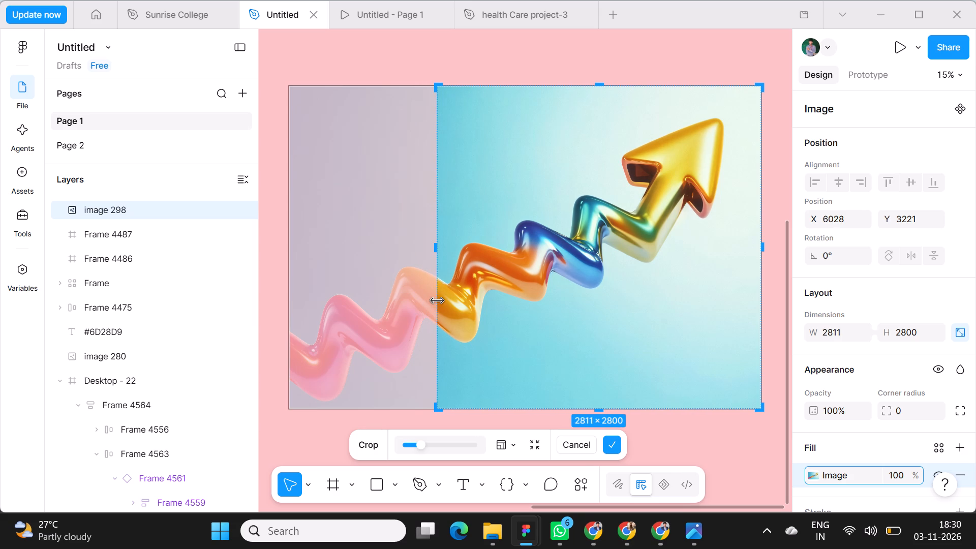
pyautogui.moveTo(437, 300); pyautogui.dragTo(437, 303)
pyautogui.moveTo(437, 303); pyautogui.dragTo(436, 304)
pyautogui.click(609, 446)
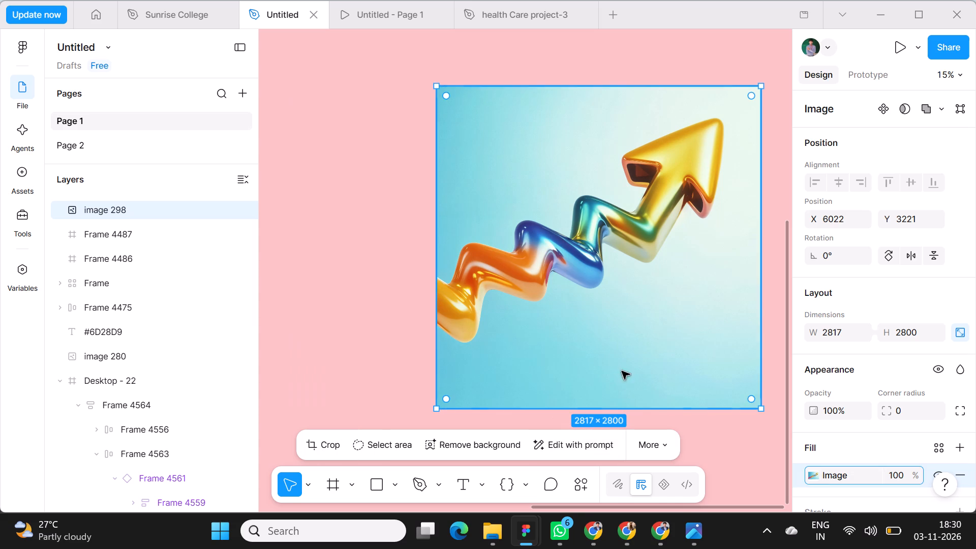
# Resize the cropped arrow image proportionally to 64 by 64.
pyautogui.click(834, 337)
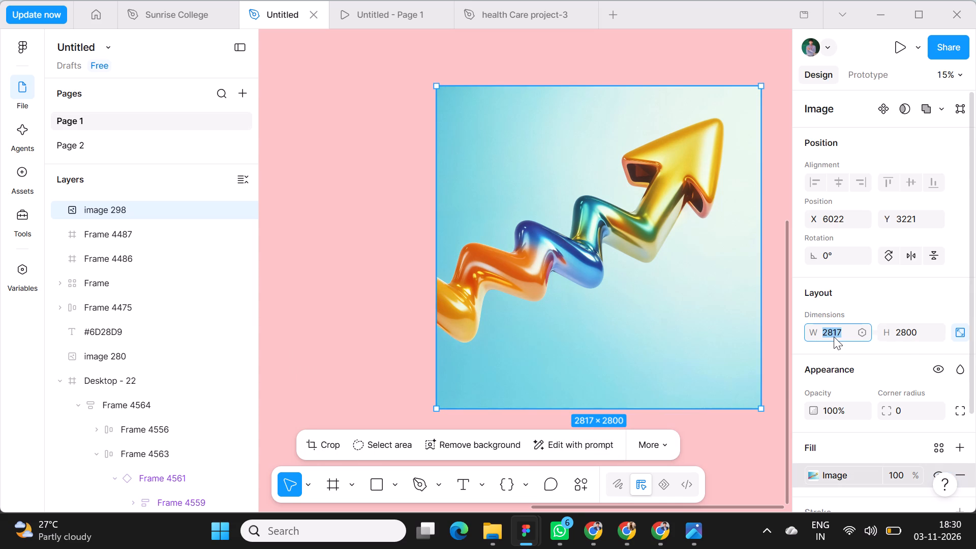
pyautogui.press('BackSpace')
pyautogui.write('64')
pyautogui.press('Return')
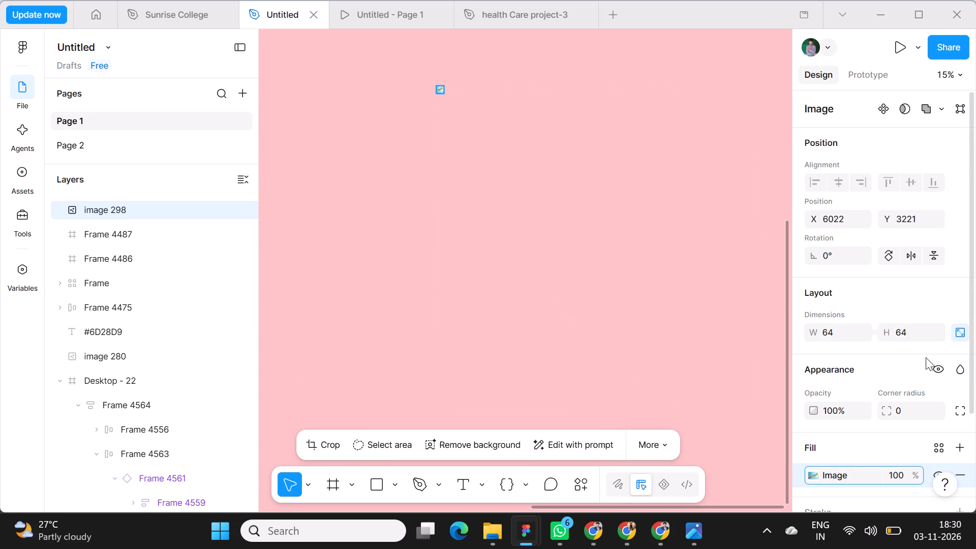
pyautogui.click(728, 382)
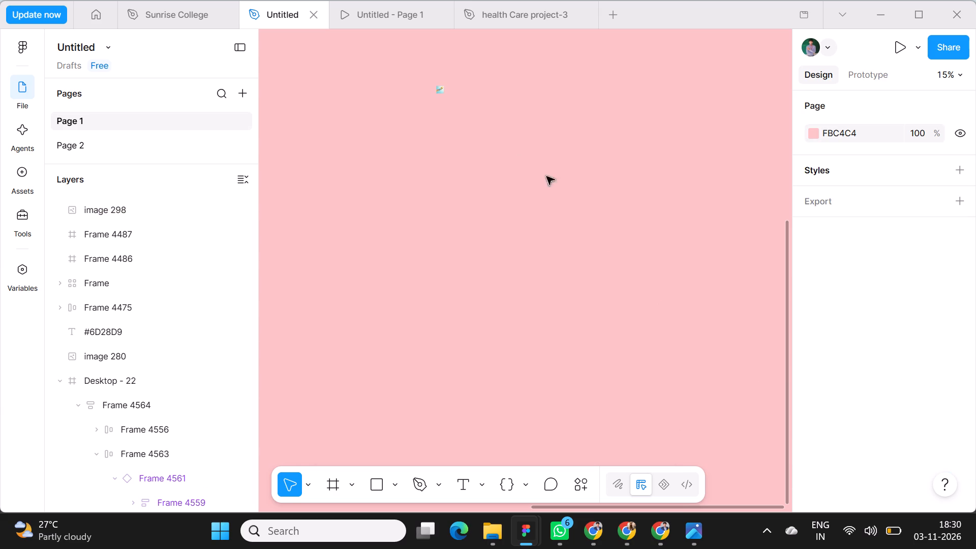
# Set the small arrow image's corner radius to 100 to make it circular.
pyautogui.click(439, 92)
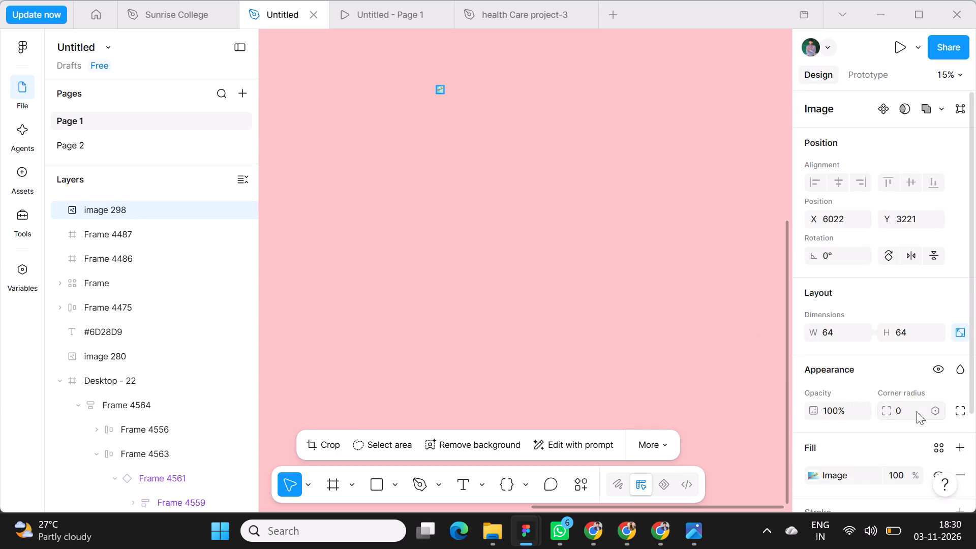
pyautogui.click(909, 413)
pyautogui.press('1')
pyautogui.press('BackSpace')
pyautogui.write('00')
pyautogui.press('BackSpace')
pyautogui.press('BackSpace')
pyautogui.write('100')
pyautogui.press('Return')
# Replace the icon in the Custom Software Development card with a copy of the circular 64 by 64 arrow image.
pyautogui.scroll(1, 657, 208)
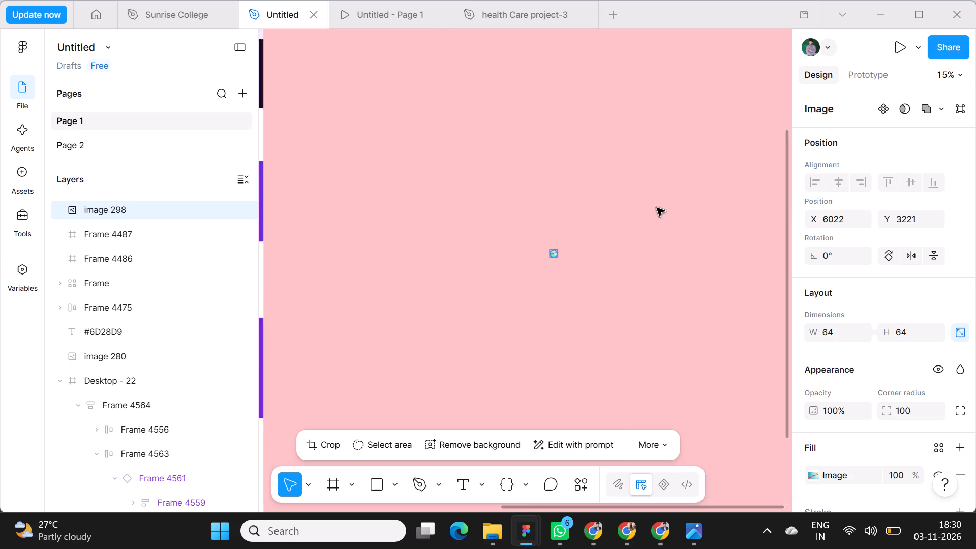
pyautogui.scroll(1, 657, 208)
pyautogui.scroll(-1, 607, 255)
pyautogui.hotkey('ctrl', 'c')
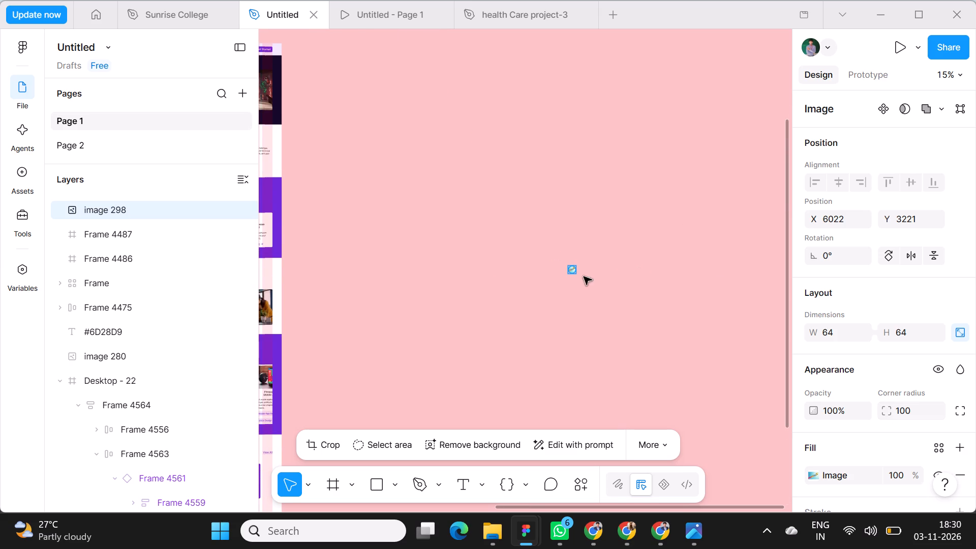
pyautogui.hscroll(3, 402, 285)
pyautogui.scroll(1, 594, 124)
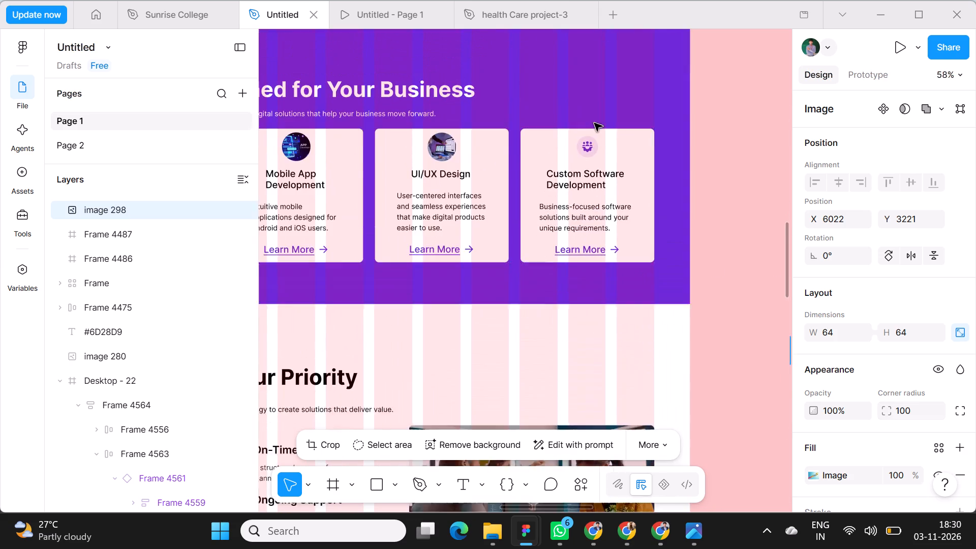
pyautogui.tripleClick(588, 172)
pyautogui.doubleClick(587, 172)
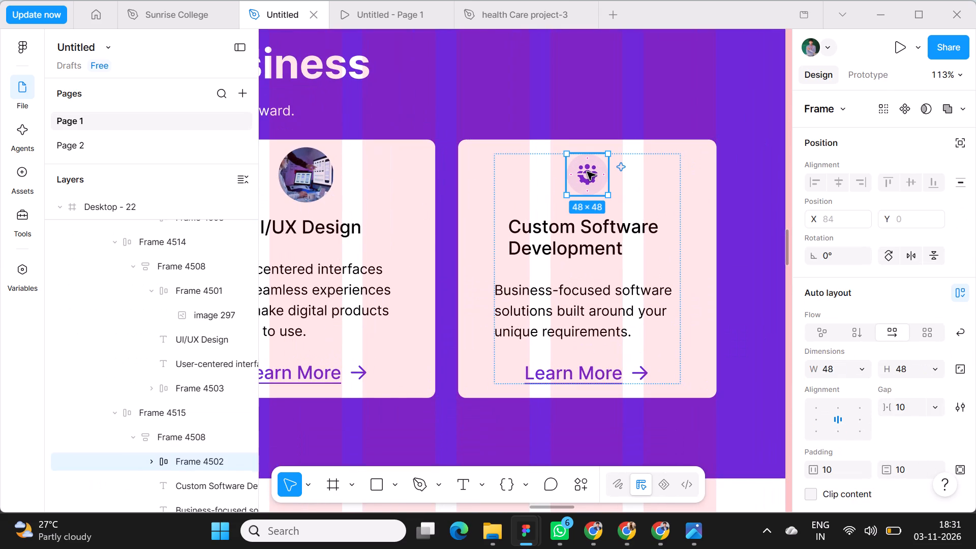
pyautogui.hotkey('ctrl', 'v')
pyautogui.click(547, 179)
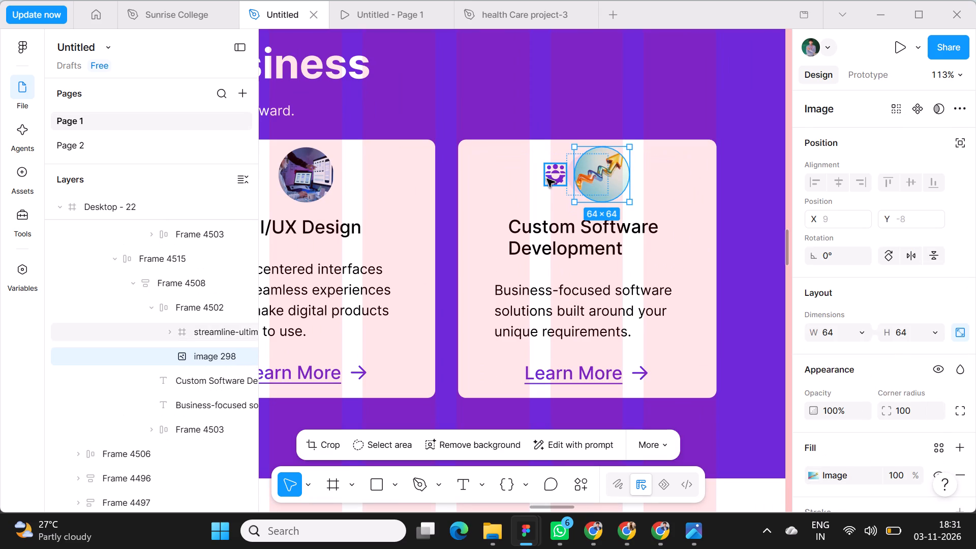
pyautogui.press('BackSpace')
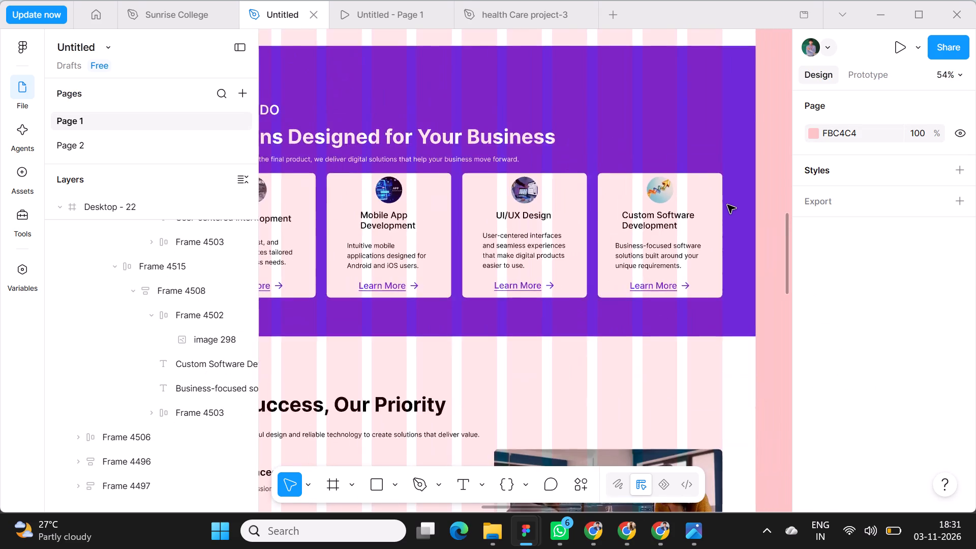
pyautogui.click(670, 222)
# Delete the leftover circular arrow image and image 280 from the empty canvas around the landing page.
pyautogui.hscroll(-2, 670, 222)
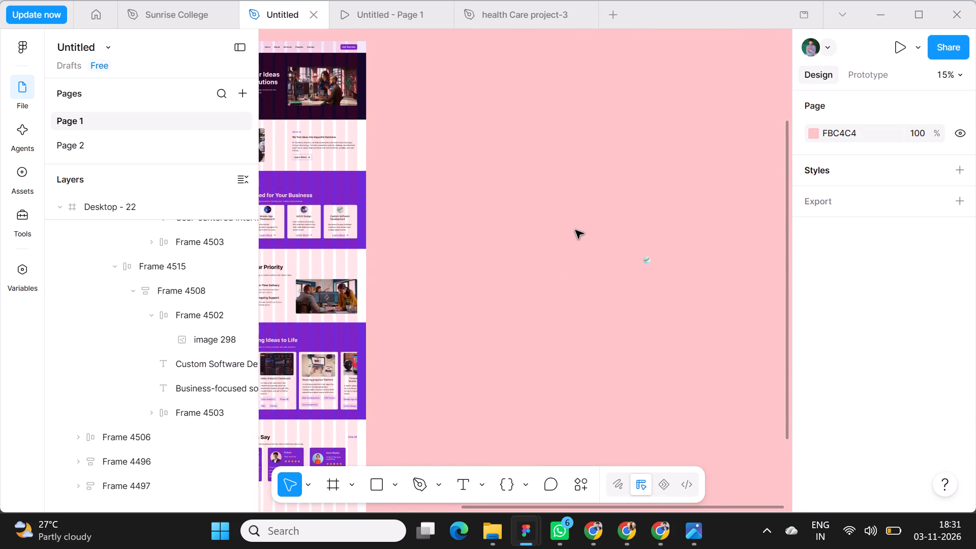
pyautogui.hscroll(-1, 578, 230)
pyautogui.moveTo(574, 232); pyautogui.dragTo(626, 276)
pyautogui.press('BackSpace')
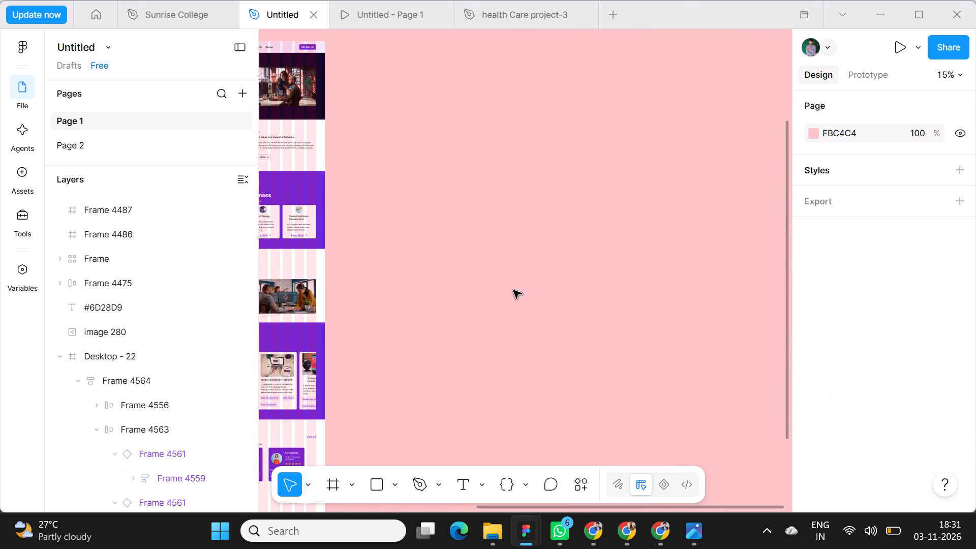
pyautogui.hscroll(6, 513, 290)
pyautogui.hscroll(-1, 513, 290)
pyautogui.moveTo(525, 323); pyautogui.dragTo(488, 299)
pyautogui.press('BackSpace')
# Delete the two small purple swatch frames, Frame 4486 and Frame 4487, from the canvas beside the landing page.
pyautogui.scroll(2, 496, 294)
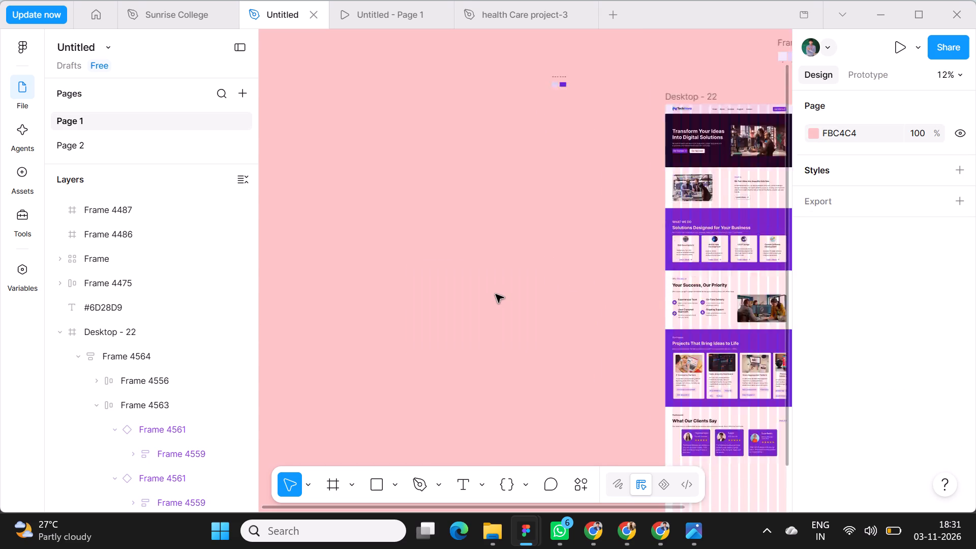
pyautogui.scroll(3, 496, 294)
pyautogui.moveTo(525, 200); pyautogui.dragTo(621, 268)
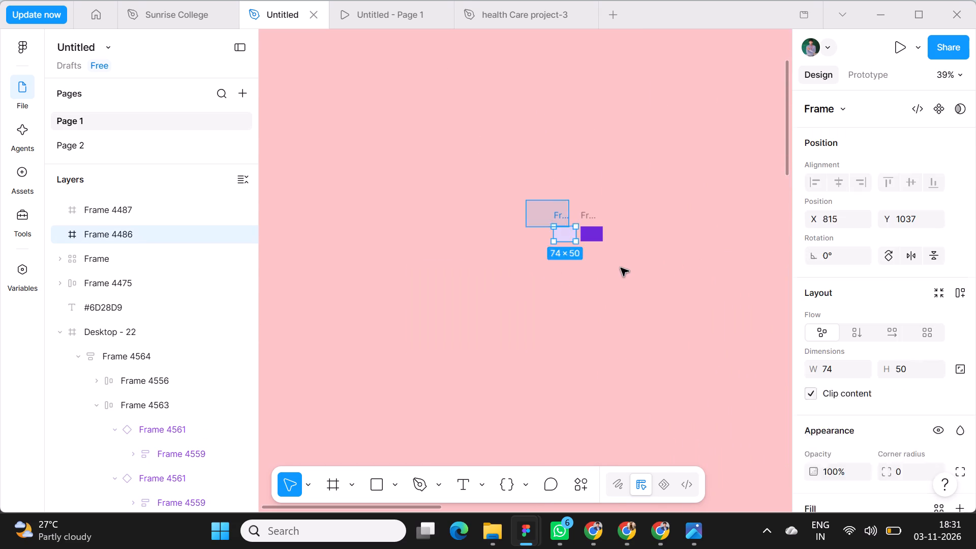
pyautogui.moveTo(621, 268); pyautogui.dragTo(621, 268)
pyautogui.press('BackSpace')
# Check the What We Do cards with their new circular images and the Why Choose Us section in the prototype preview.
pyautogui.hscroll(-4, 553, 309)
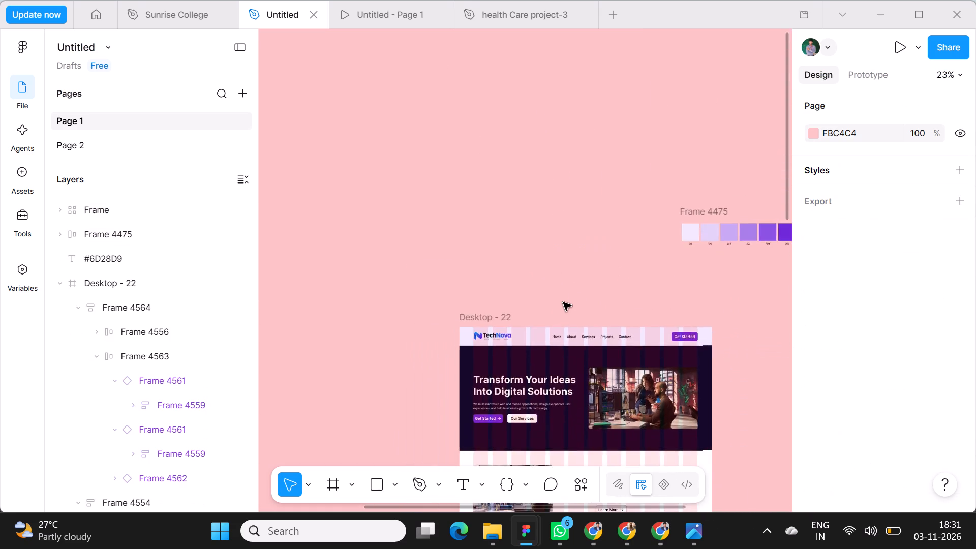
pyautogui.hscroll(-2, 568, 299)
pyautogui.scroll(-1, 591, 240)
pyautogui.hscroll(-1, 591, 240)
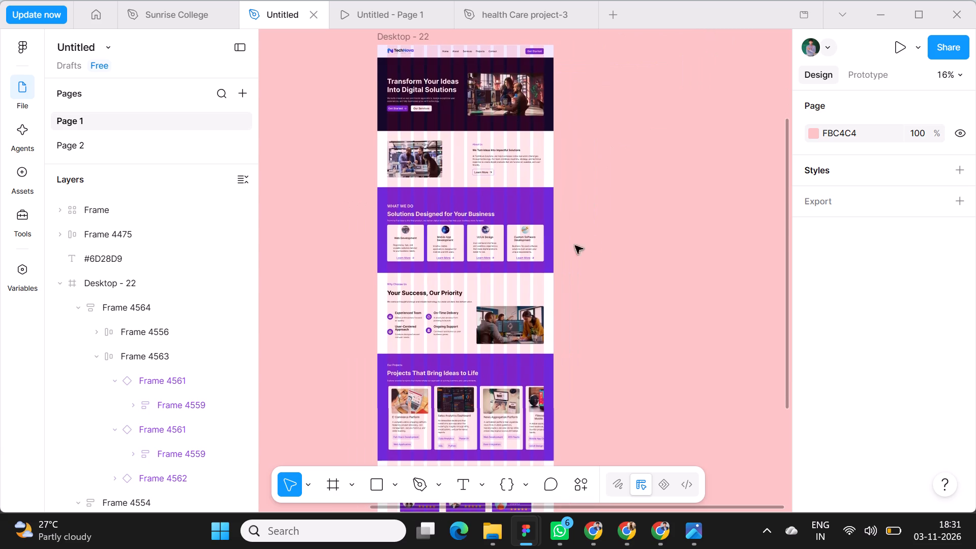
pyautogui.click(360, 11)
pyautogui.scroll(-5, 387, 119)
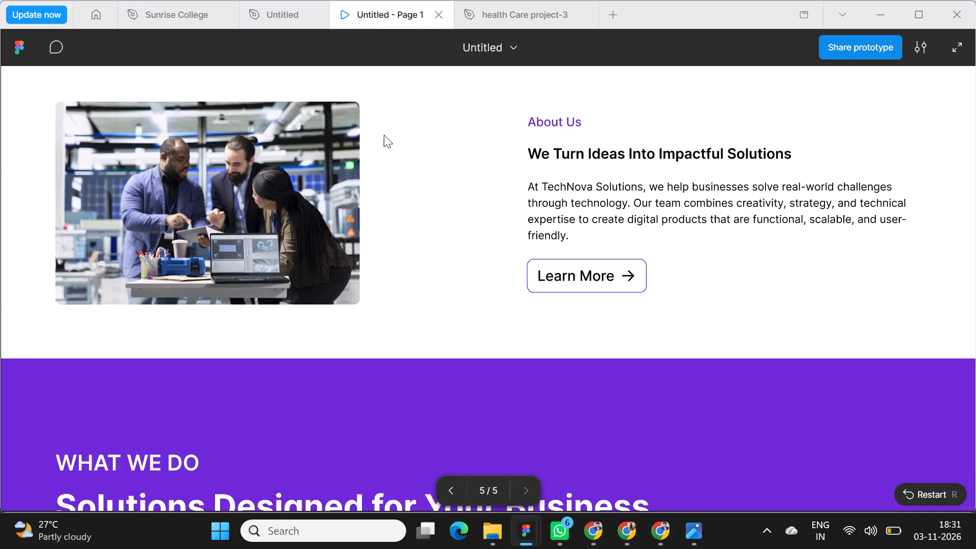
pyautogui.scroll(-9, 381, 149)
pyautogui.scroll(3, 381, 149)
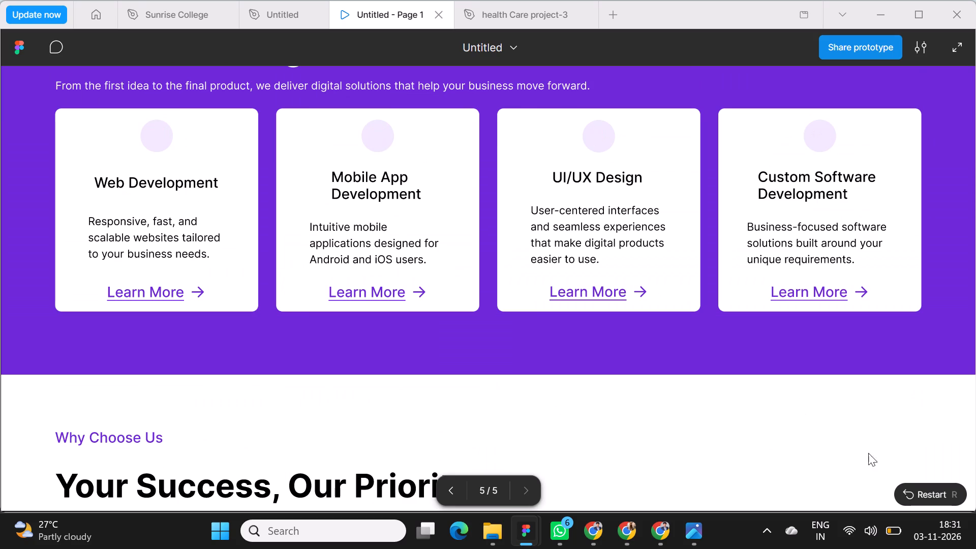
pyautogui.scroll(1, 348, 250)
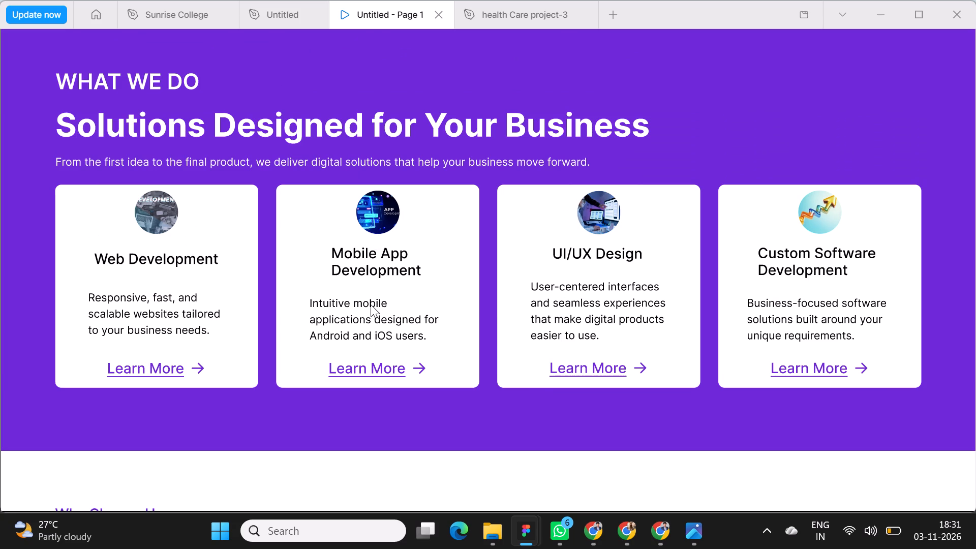
pyautogui.scroll(-4, 378, 302)
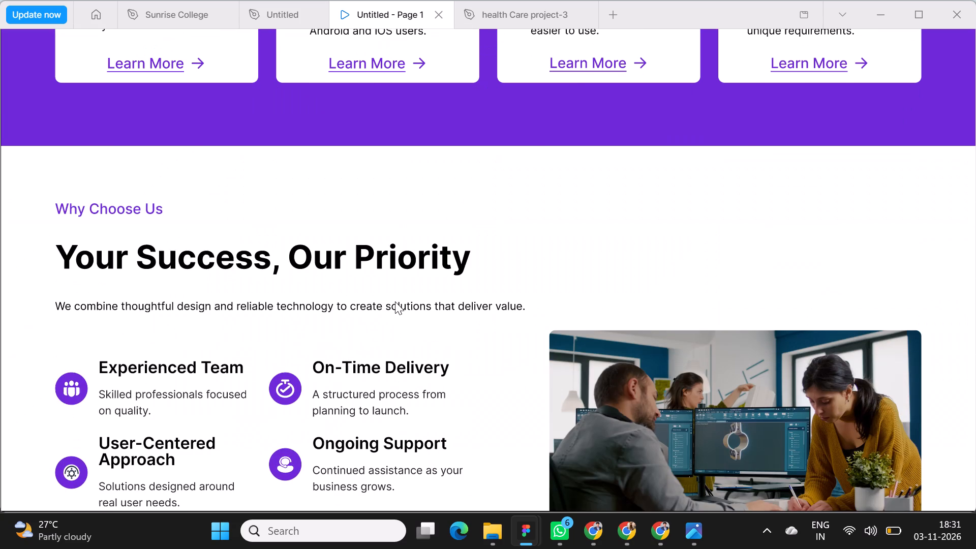
# Review the landing page in the prototype preview from Testimonials to About Us, including sideways scrolling of the Our Projects cards.
pyautogui.scroll(-16, 318, 295)
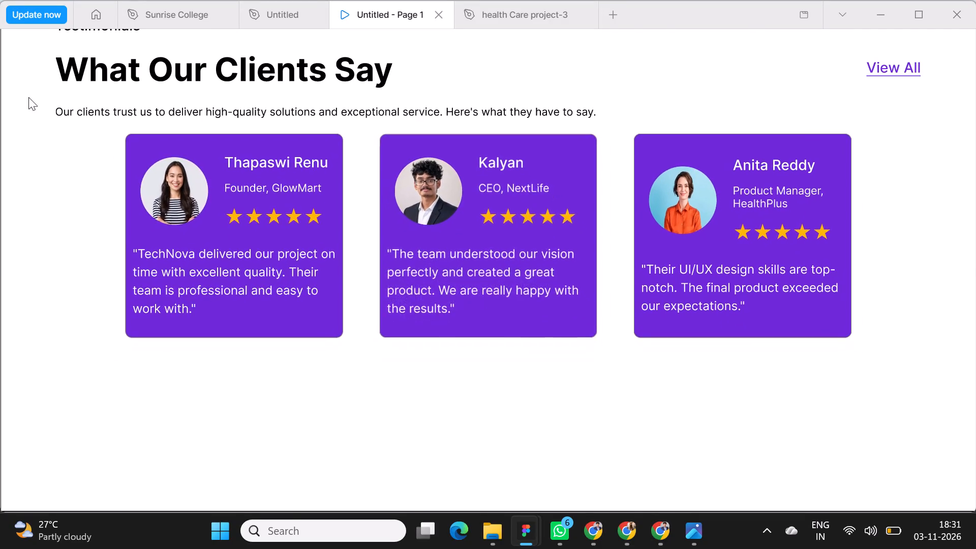
pyautogui.scroll(4, 266, 108)
pyautogui.scroll(3, 343, 166)
pyautogui.moveTo(639, 269); pyautogui.dragTo(526, 332)
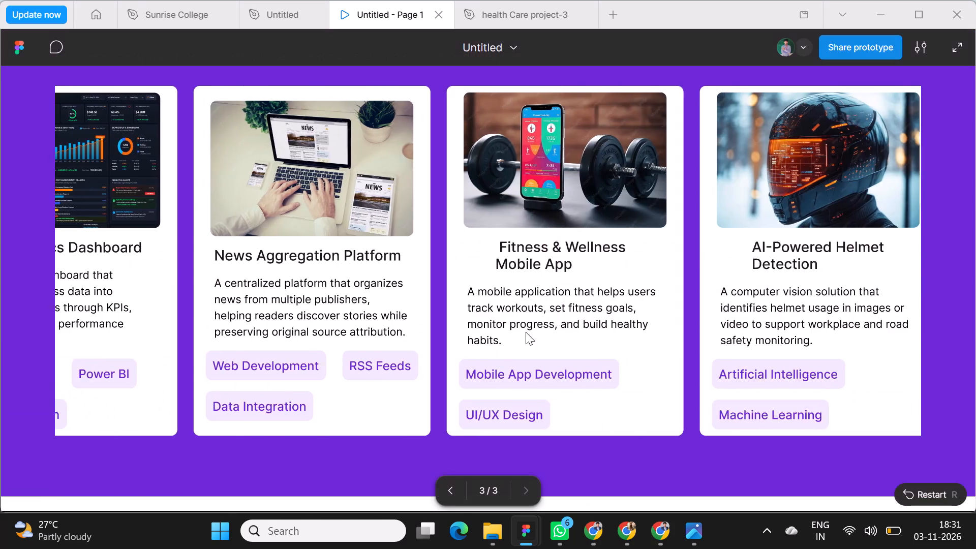
pyautogui.moveTo(526, 332); pyautogui.dragTo(761, 373)
pyautogui.moveTo(374, 282); pyautogui.dragTo(827, 288)
pyautogui.scroll(2, 591, 238)
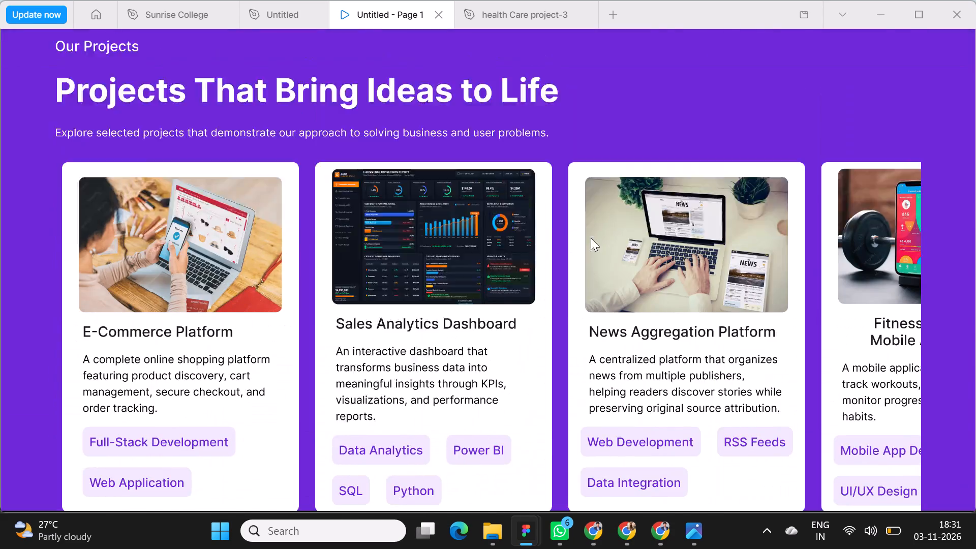
pyautogui.scroll(16, 591, 238)
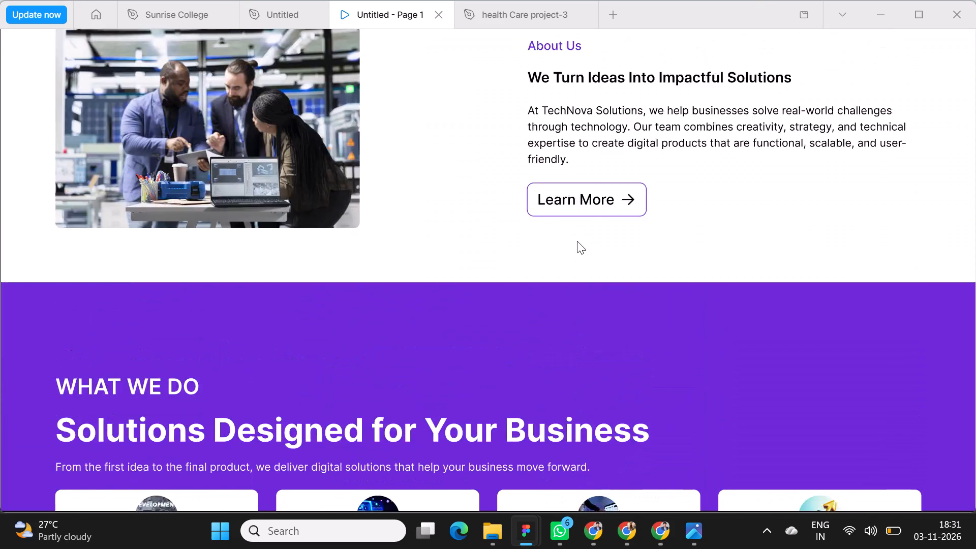
pyautogui.scroll(11, 577, 241)
pyautogui.scroll(-9, 577, 241)
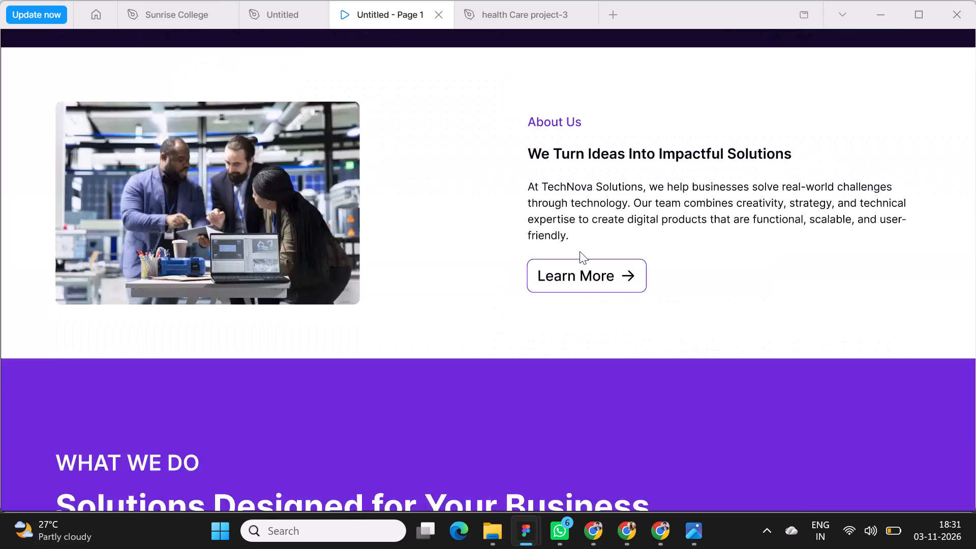
pyautogui.scroll(-20, 579, 251)
pyautogui.scroll(-5, 579, 251)
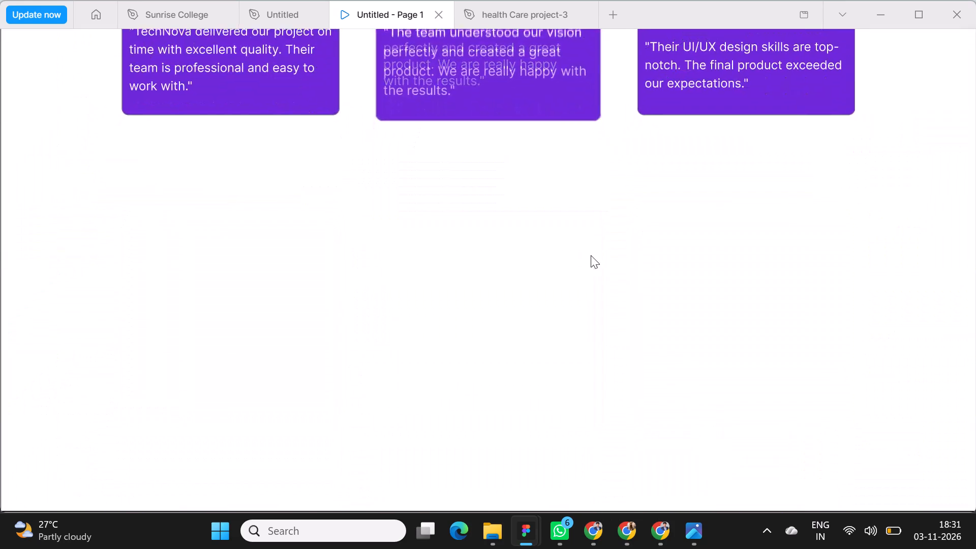
# Minimize the open windows and close the photo viewer windows of the growth arrow image and the development-opportunity-strategy-improvement-word image.
pyautogui.click(871, 8)
pyautogui.tripleClick(875, 21)
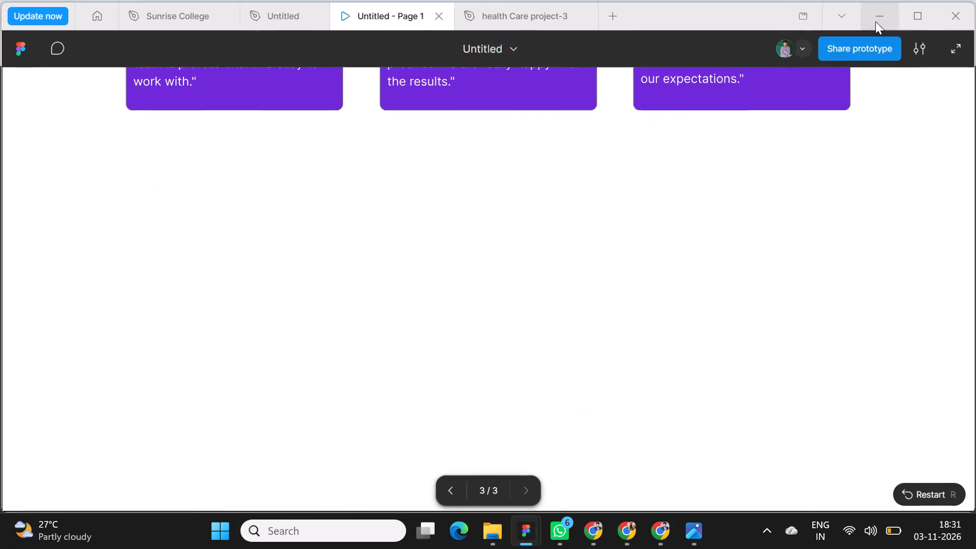
pyautogui.tripleClick(875, 21)
pyautogui.click(875, 22)
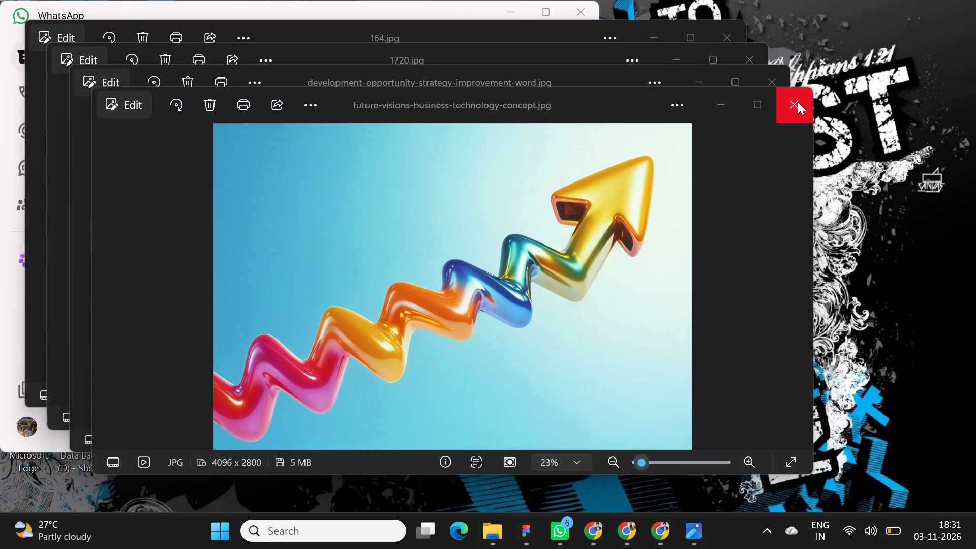
pyautogui.click(797, 102)
pyautogui.click(775, 91)
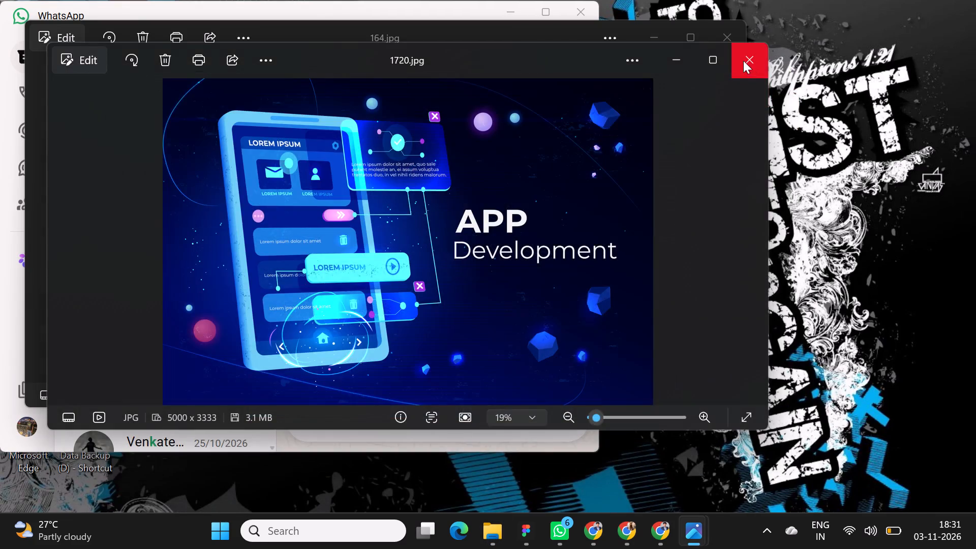
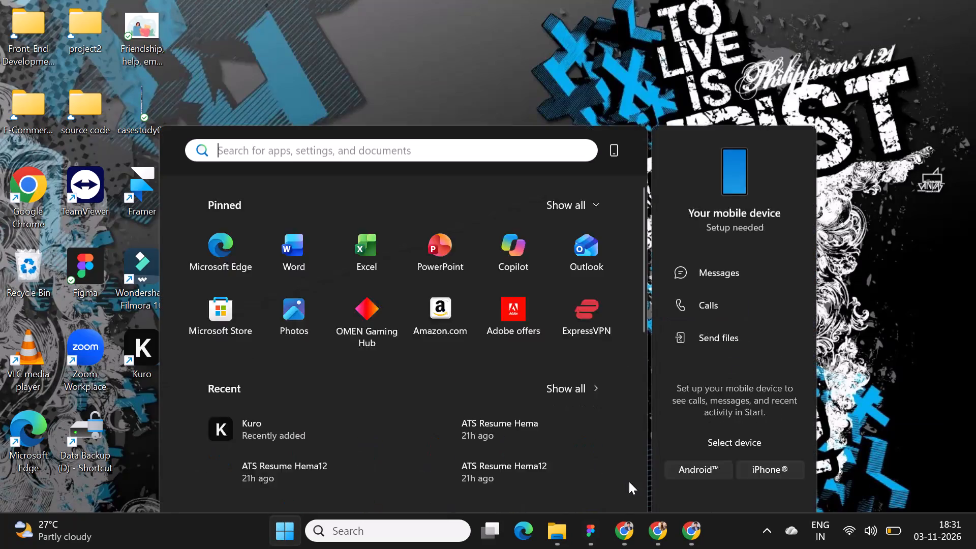
# Put the computer to sleep from the Windows power options.
pyautogui.click(587, 486)
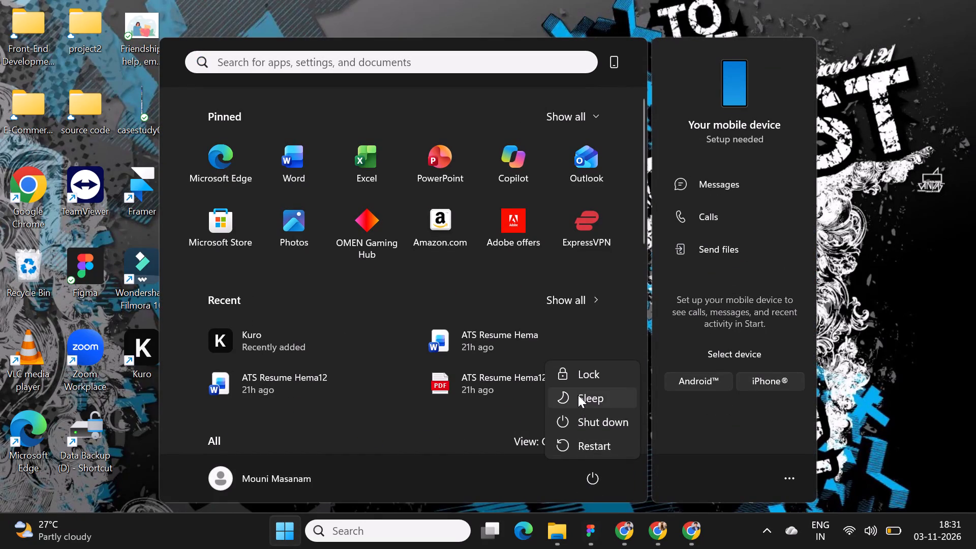
pyautogui.click(578, 395)
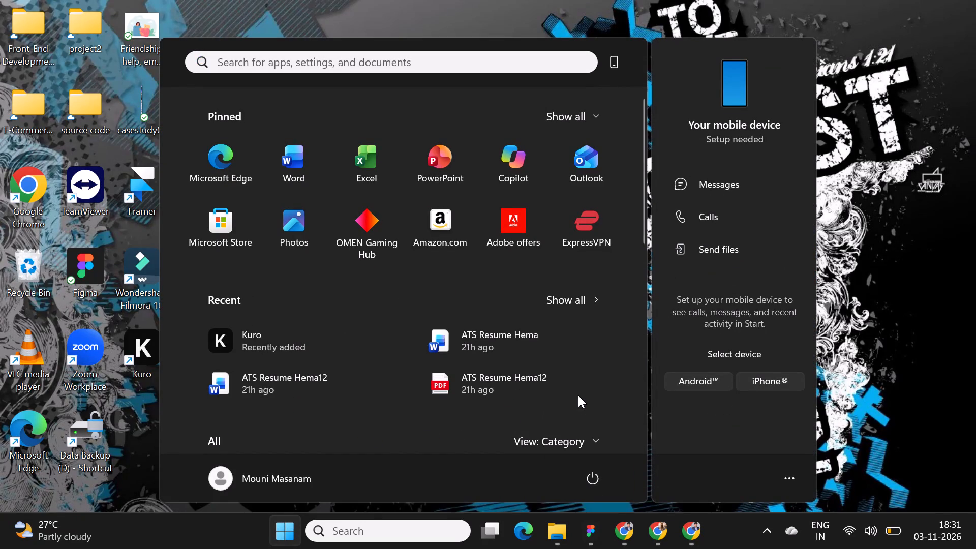